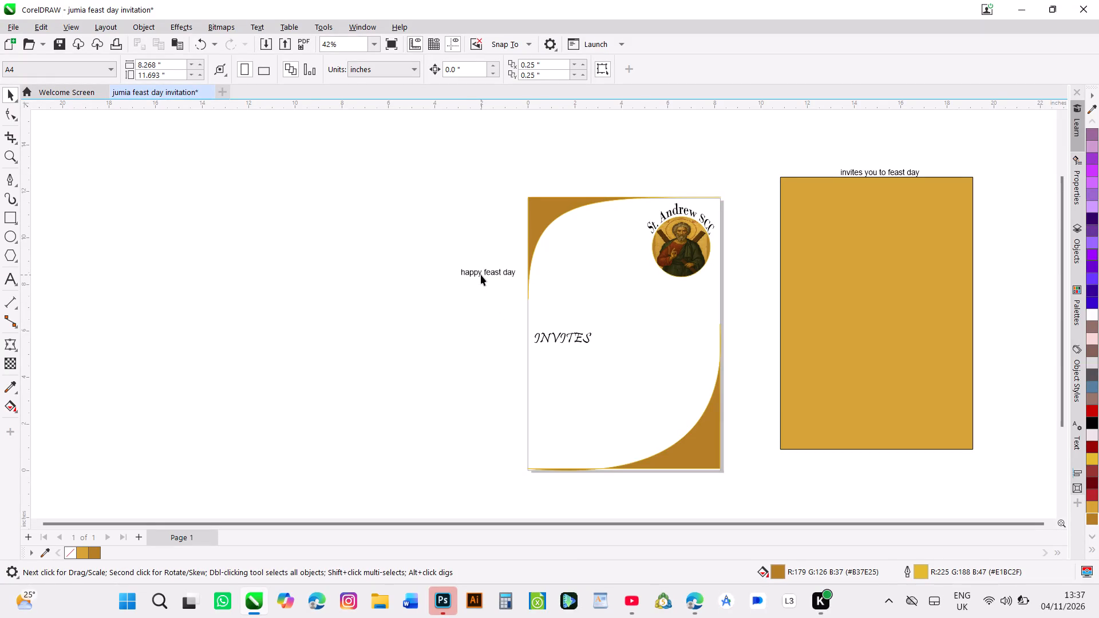
Move the "happy feast day" text onto the page, set its font to Bauhaus 93 and enlarge it to about 51.6 pt.
drag(481, 270, 558, 284)
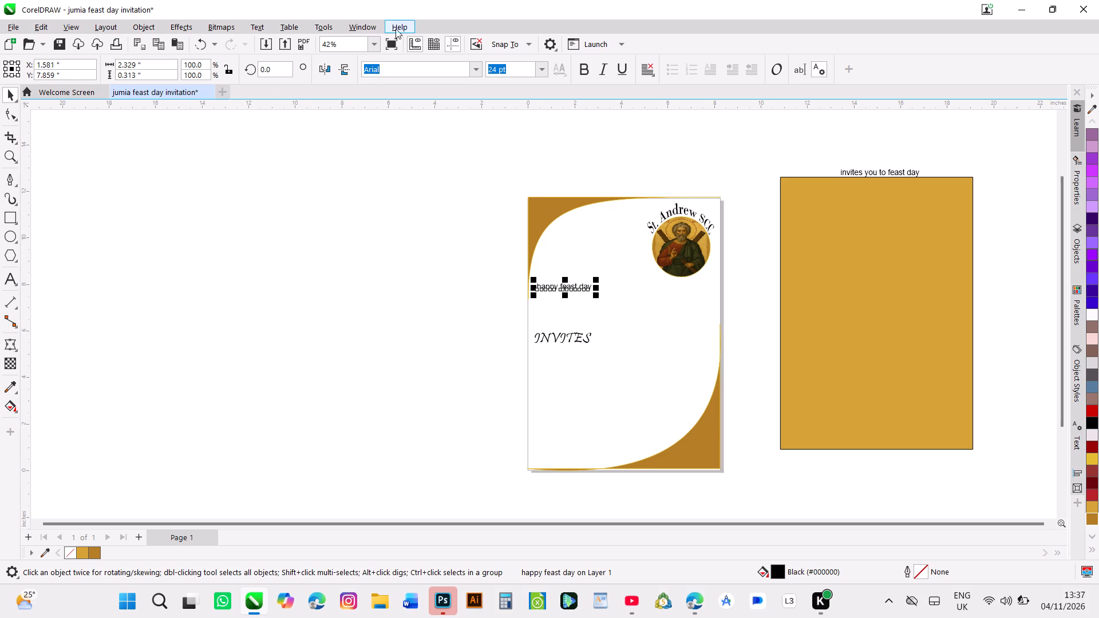
click(472, 68)
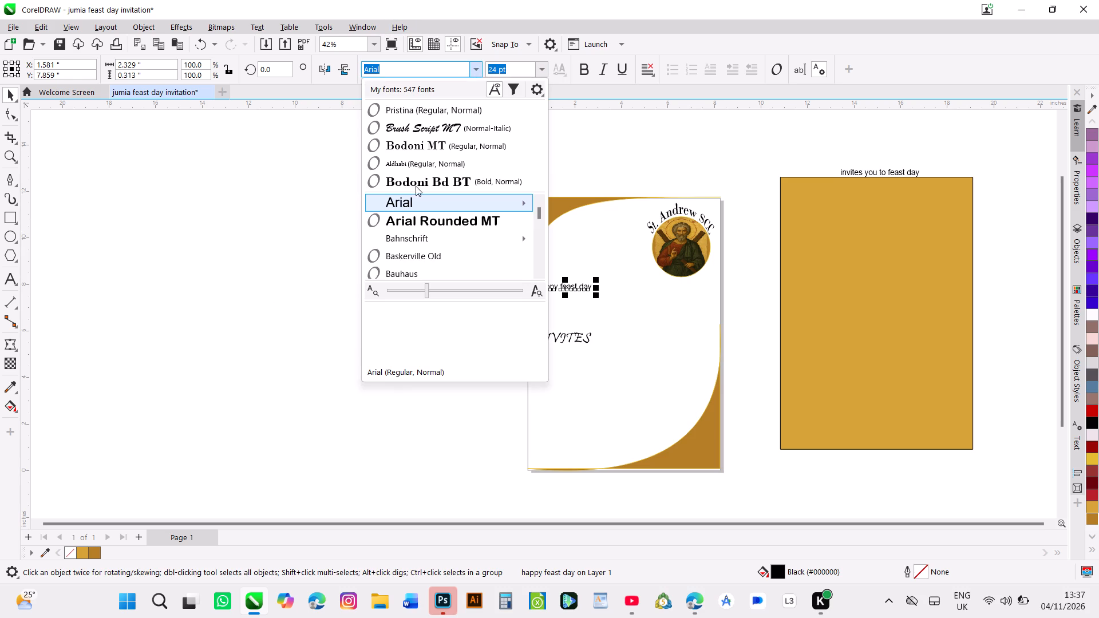
click(424, 272)
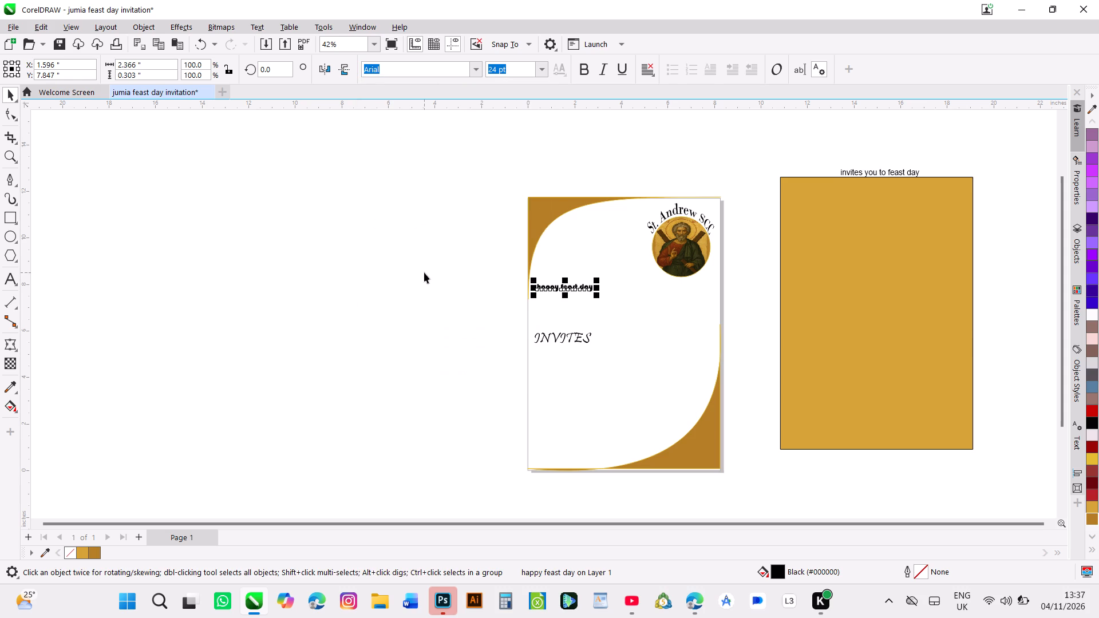
drag(595, 278, 600, 254)
drag(600, 254, 643, 175)
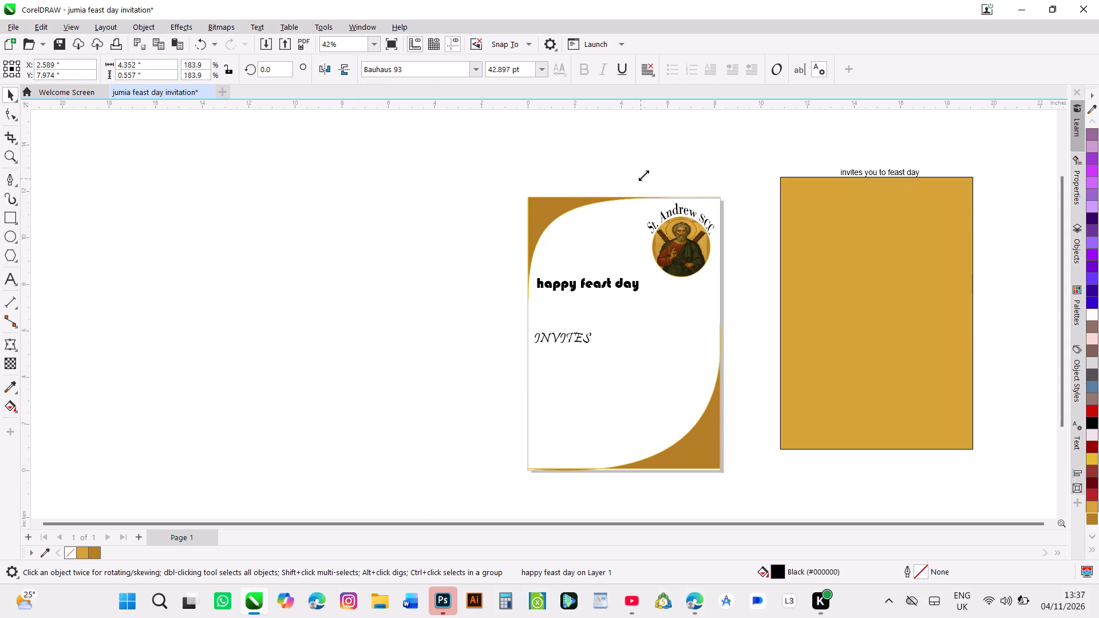
drag(643, 175, 658, 148)
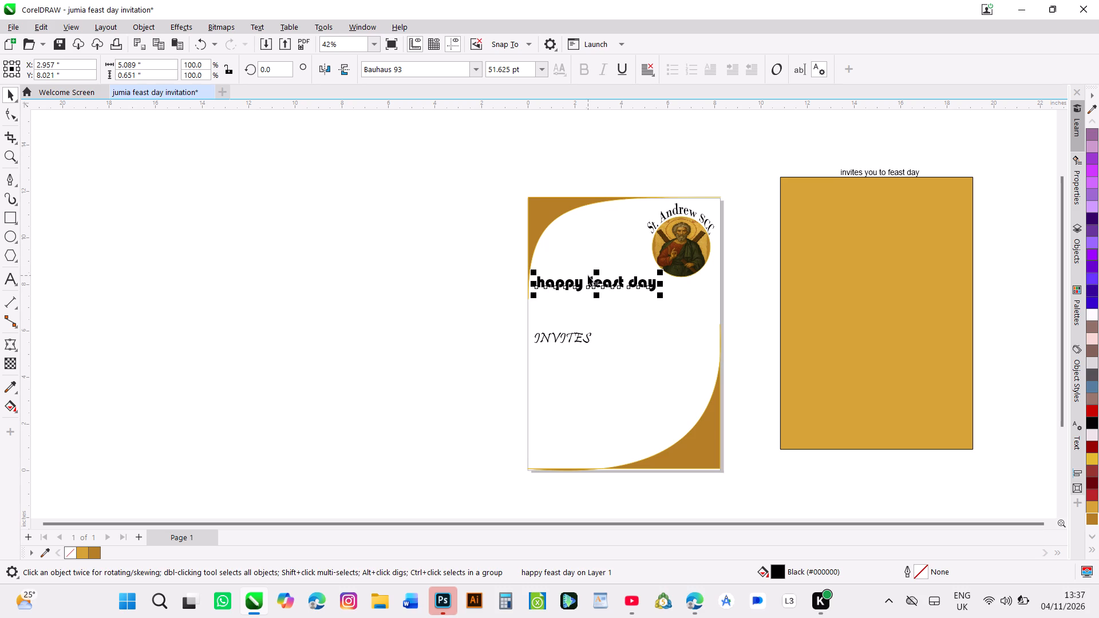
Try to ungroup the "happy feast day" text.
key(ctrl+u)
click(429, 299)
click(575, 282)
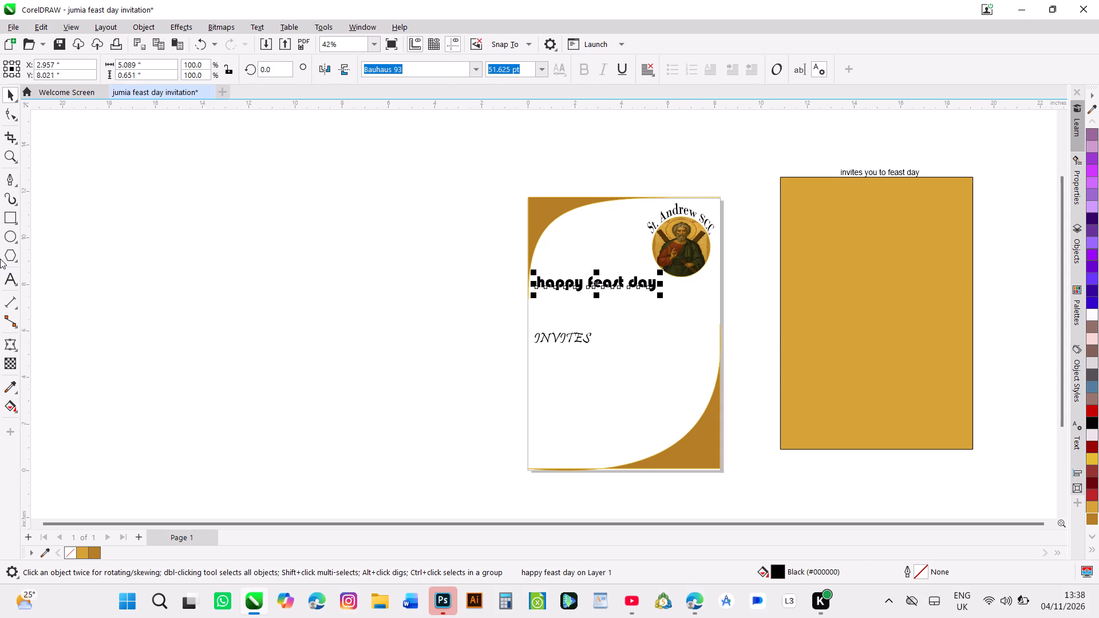
Add the artistic text HAPPY in the empty area beside the page.
click(7, 274)
click(274, 250)
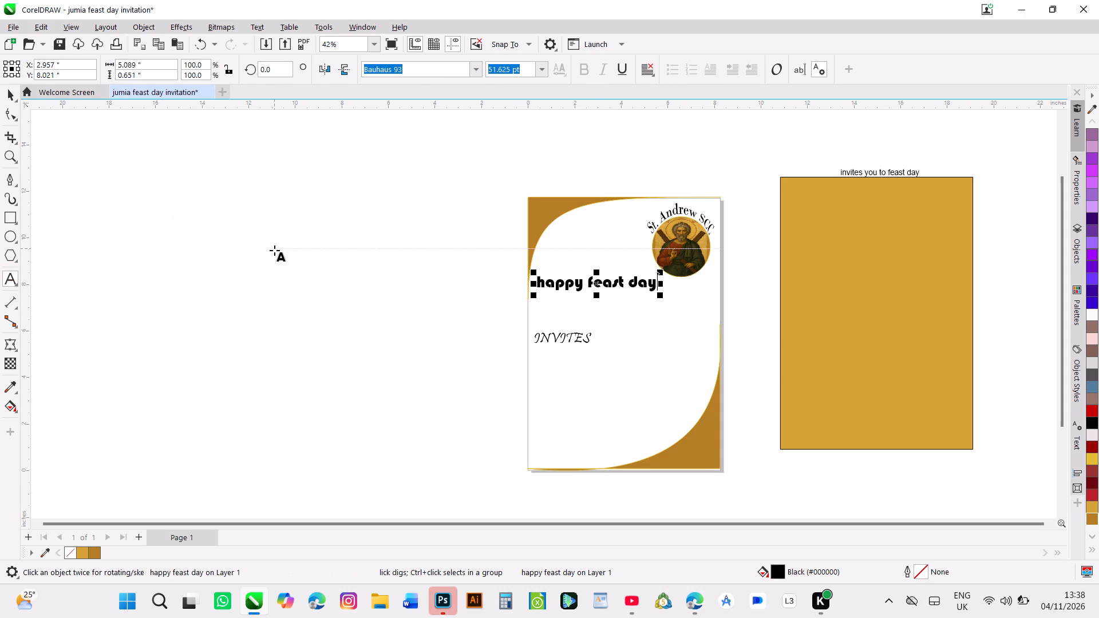
text(HAPPY)
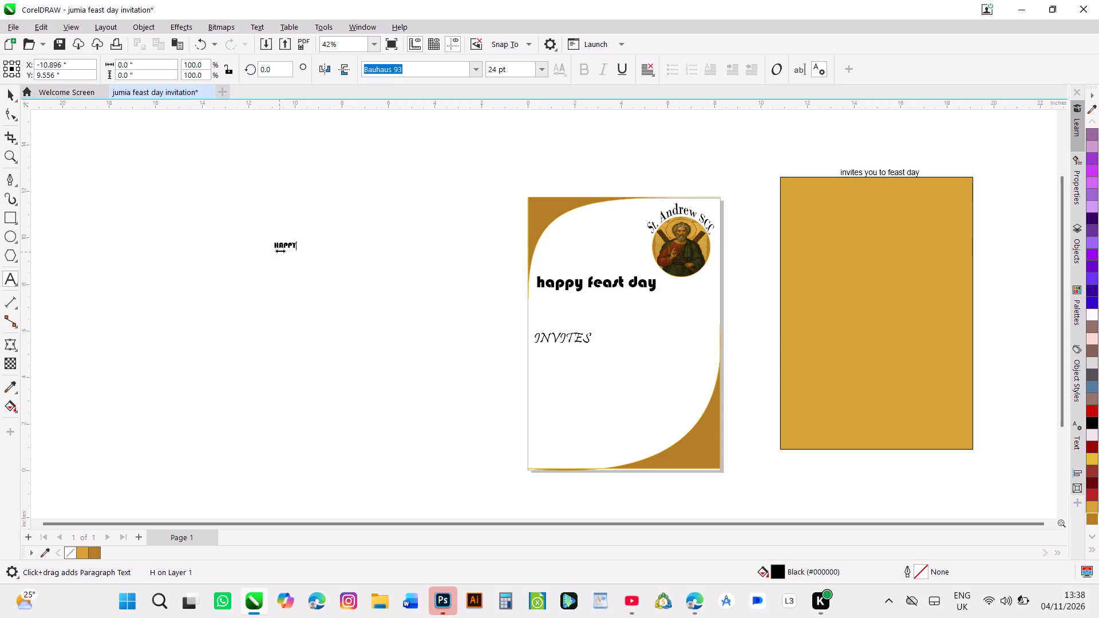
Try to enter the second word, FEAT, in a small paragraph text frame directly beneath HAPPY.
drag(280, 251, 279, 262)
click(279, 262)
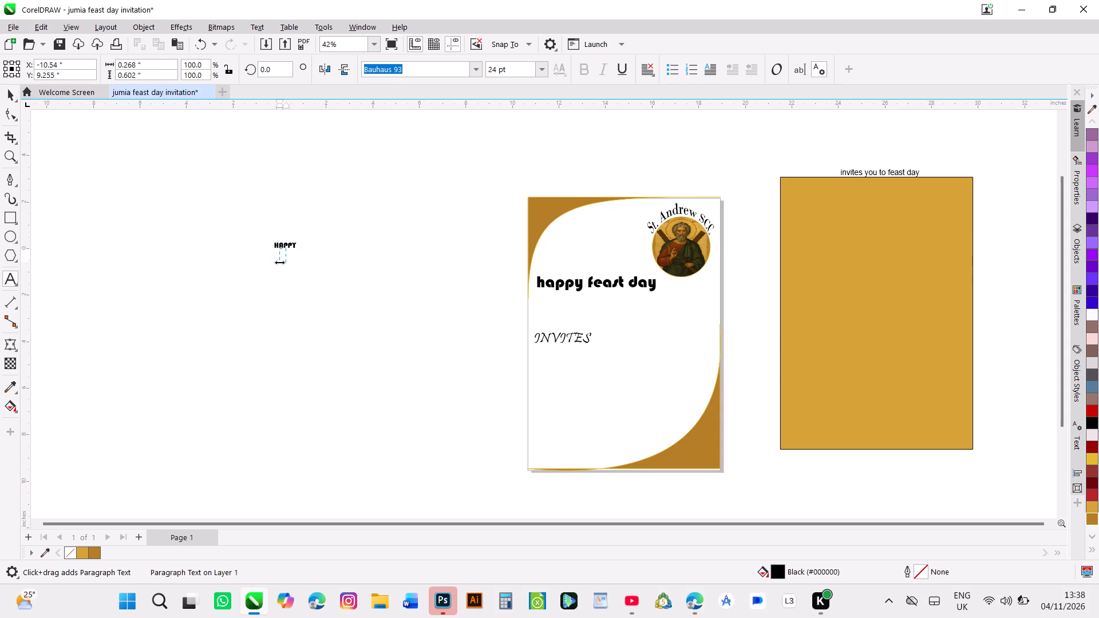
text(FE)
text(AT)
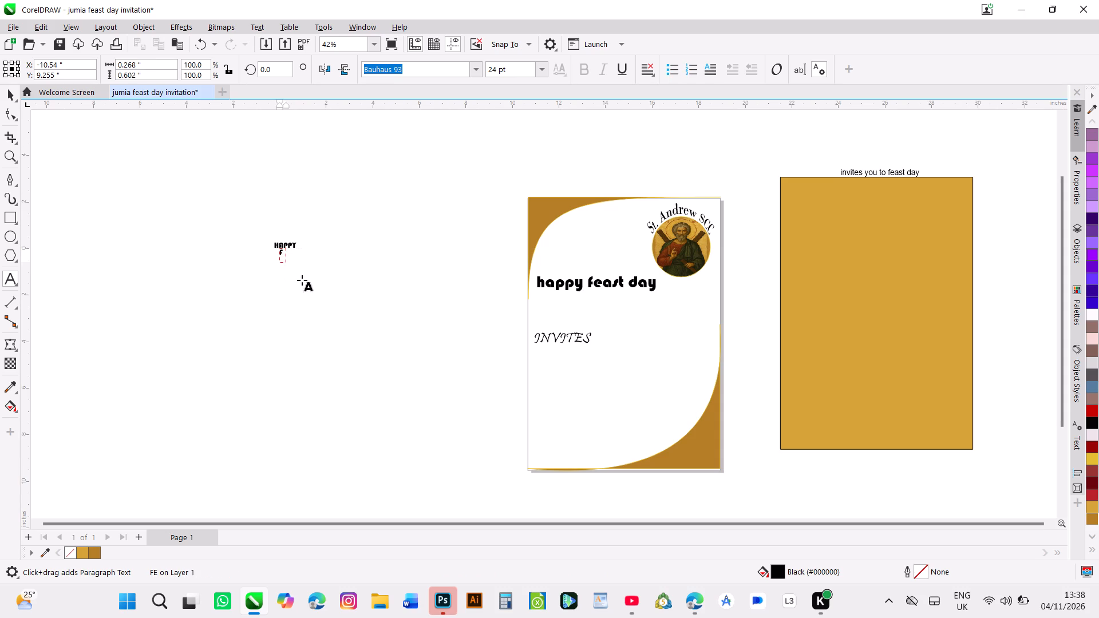
Add FEAST and DAY as two separate artistic texts below HAPPY, outside the page.
click(303, 278)
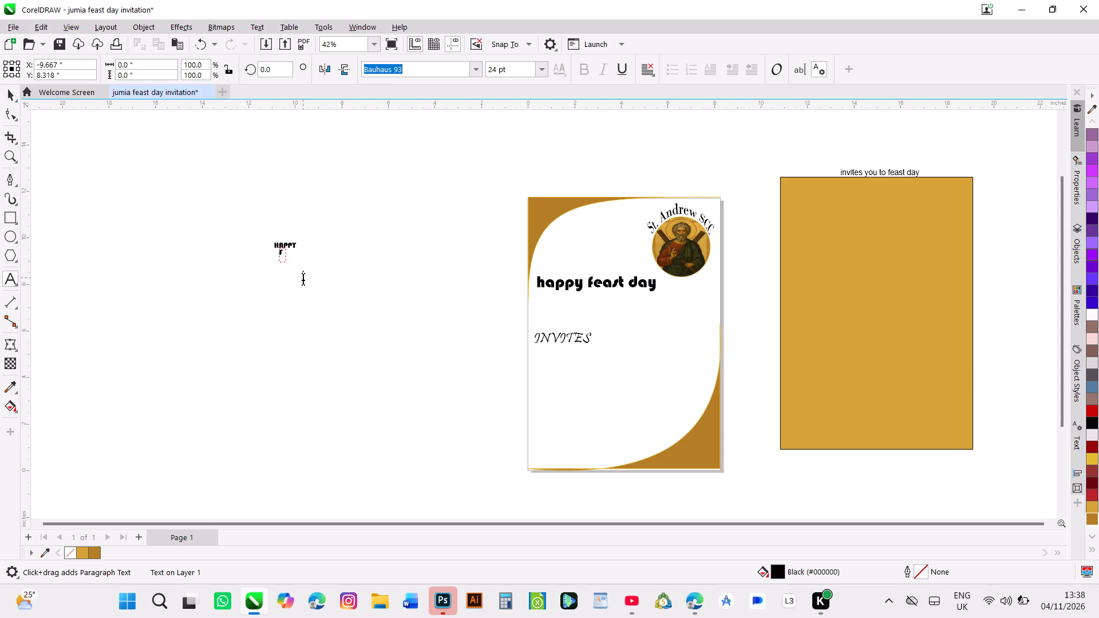
text(FEAST D)
key(BackSpace)
click(323, 293)
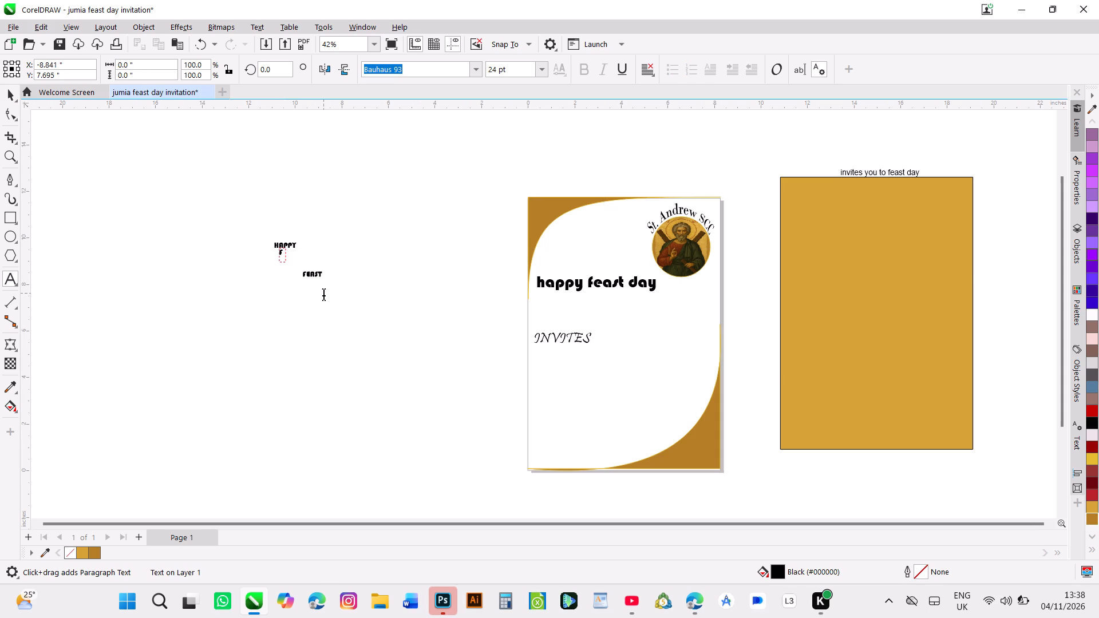
text(DAY)
click(18, 90)
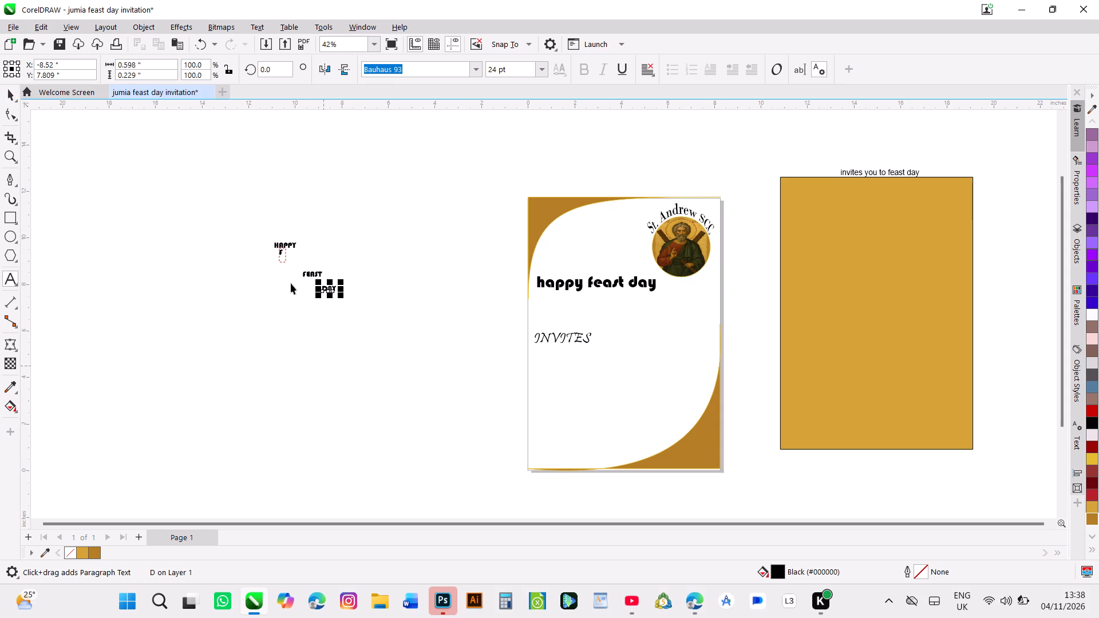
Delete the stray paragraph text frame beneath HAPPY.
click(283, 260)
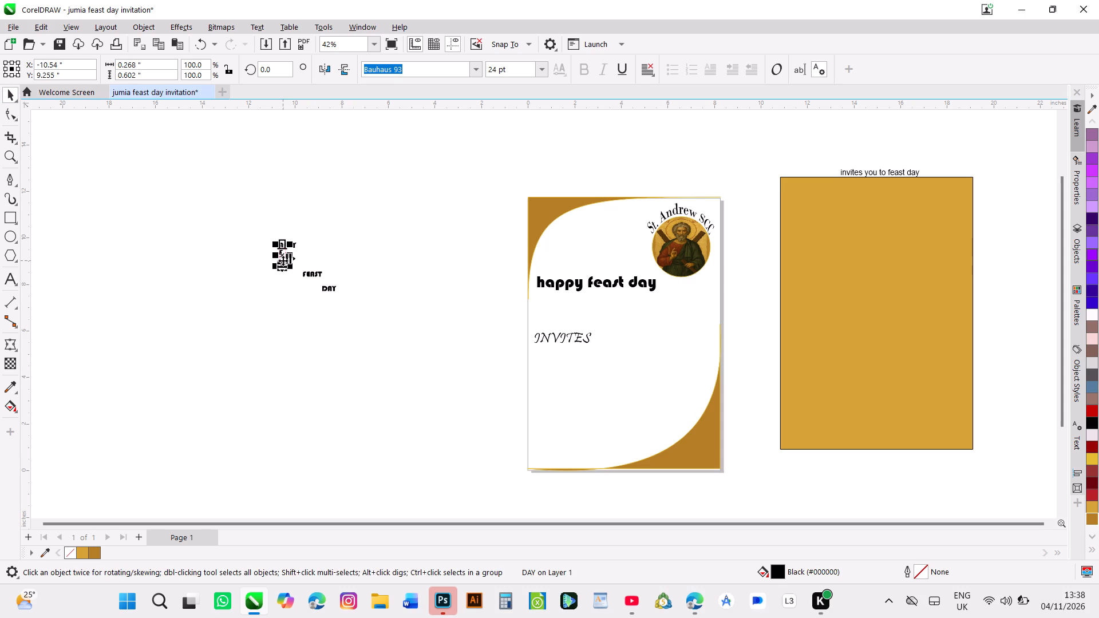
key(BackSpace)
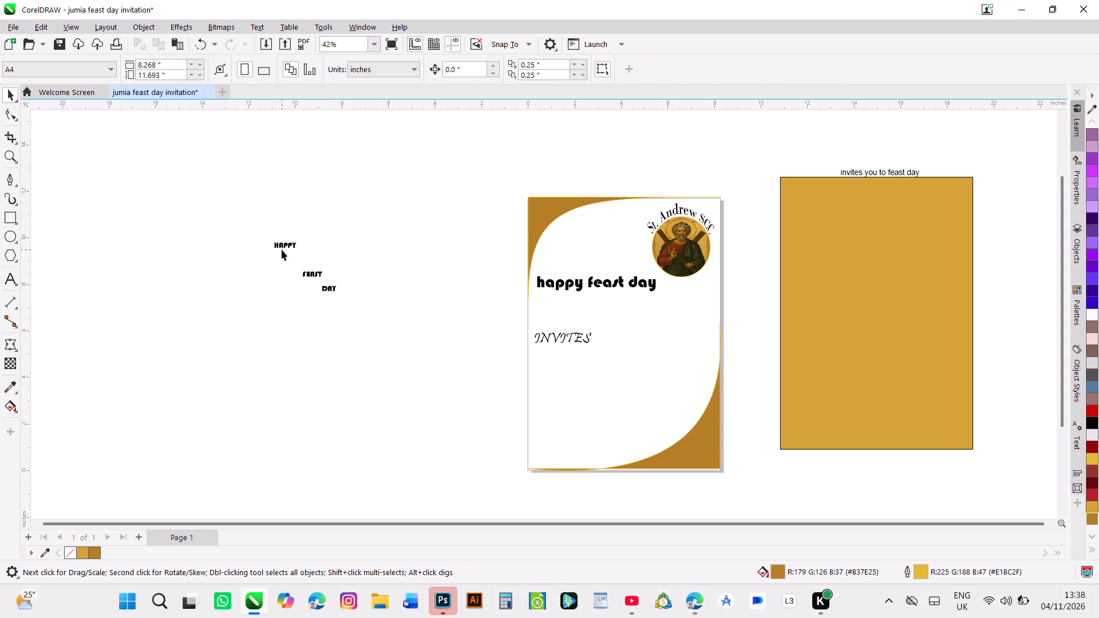
Enlarge HAPPY to about 86.4 pt and move it up, clear of FEAST and DAY.
click(282, 245)
drag(302, 253, 308, 257)
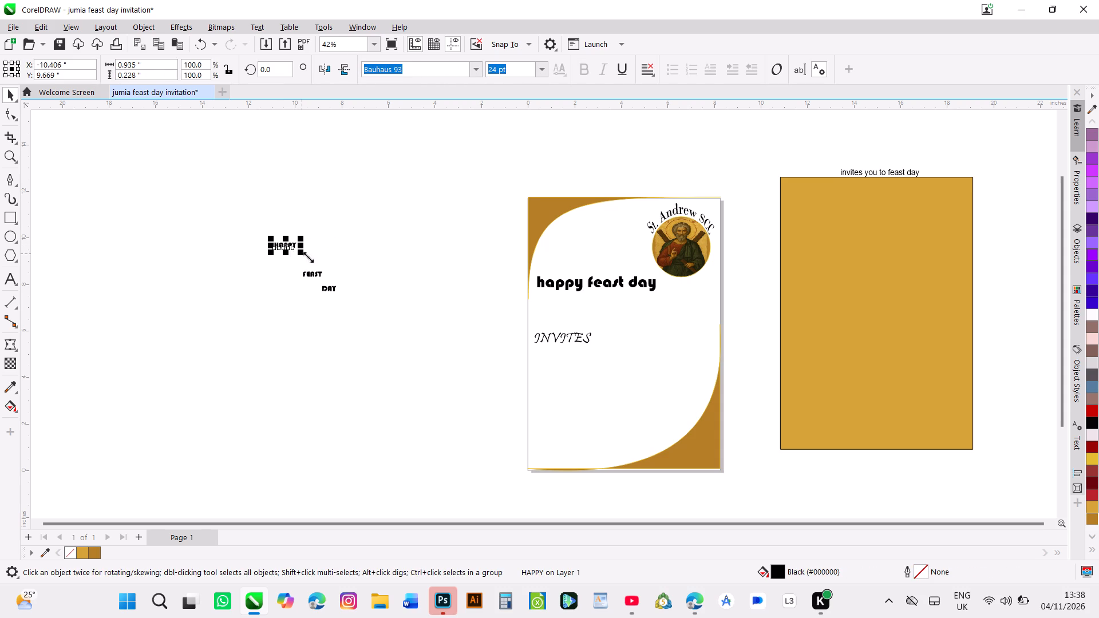
drag(308, 257, 353, 306)
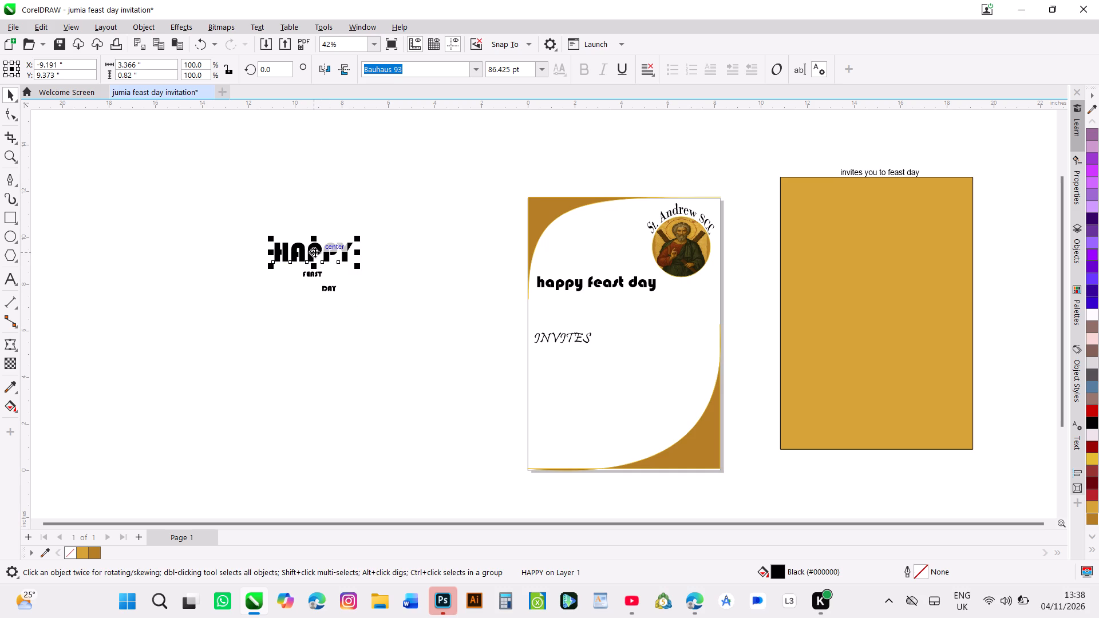
drag(313, 252, 295, 160)
Move the old "happy feast day" text off its place on the page and delete it.
drag(560, 283, 496, 266)
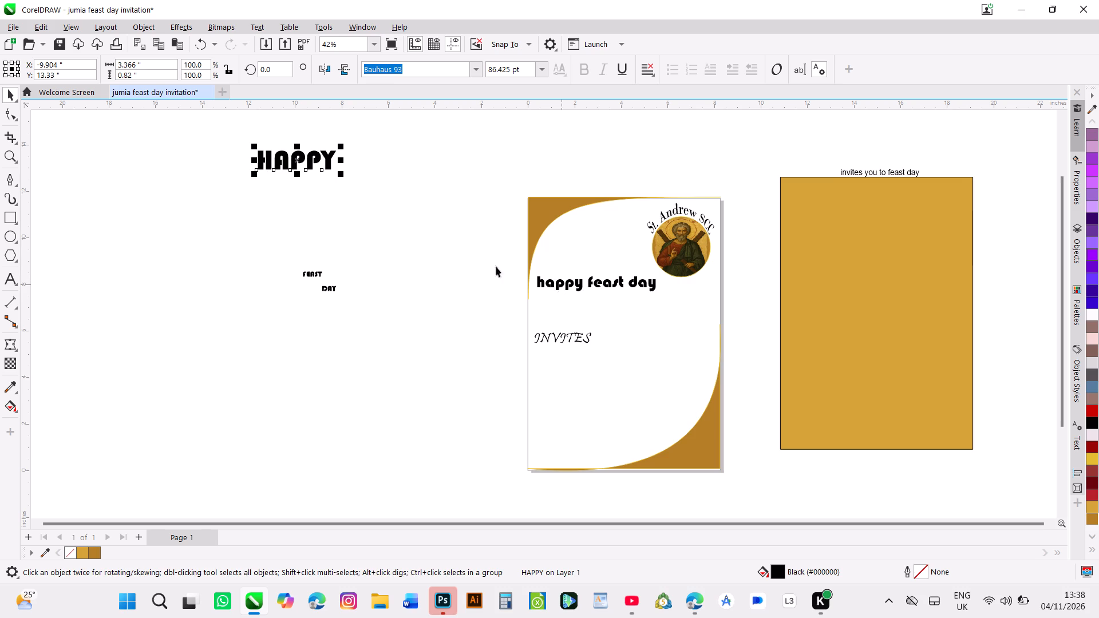
drag(496, 266, 439, 231)
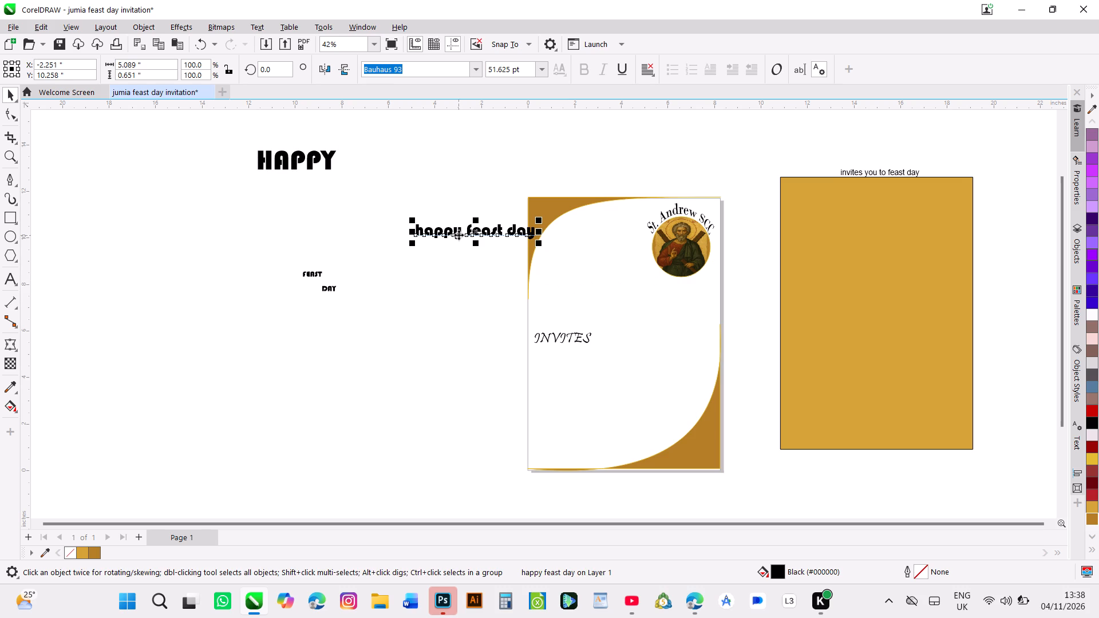
key(Delete)
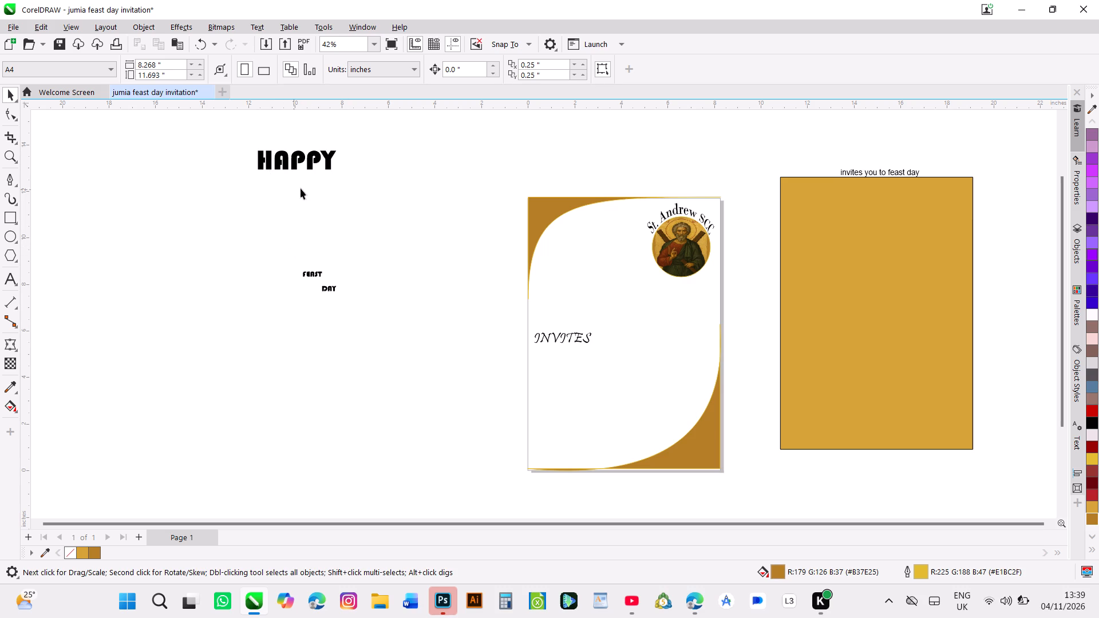
Place HAPPY on the page beside the St. Andrew emblem, below the gold corner shape.
drag(300, 160, 591, 304)
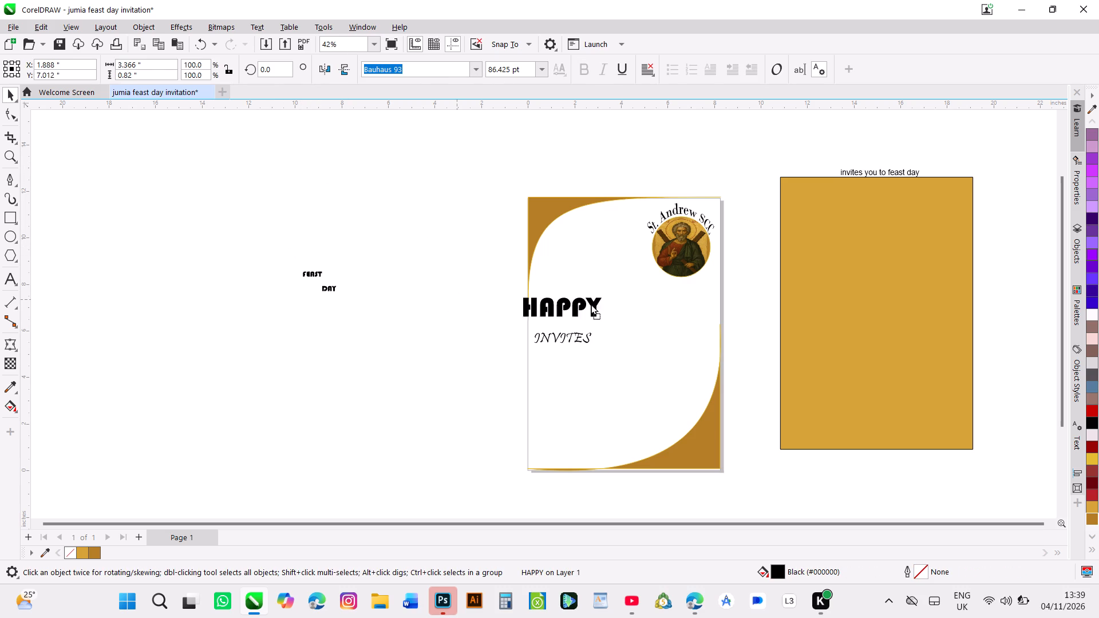
drag(591, 304, 582, 260)
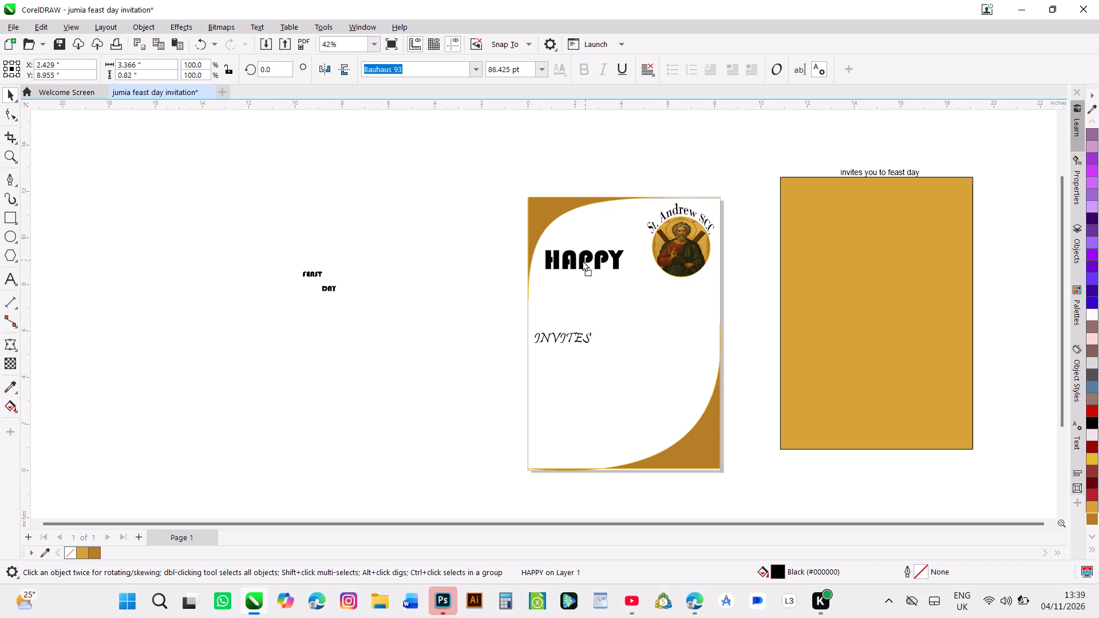
drag(582, 260, 582, 251)
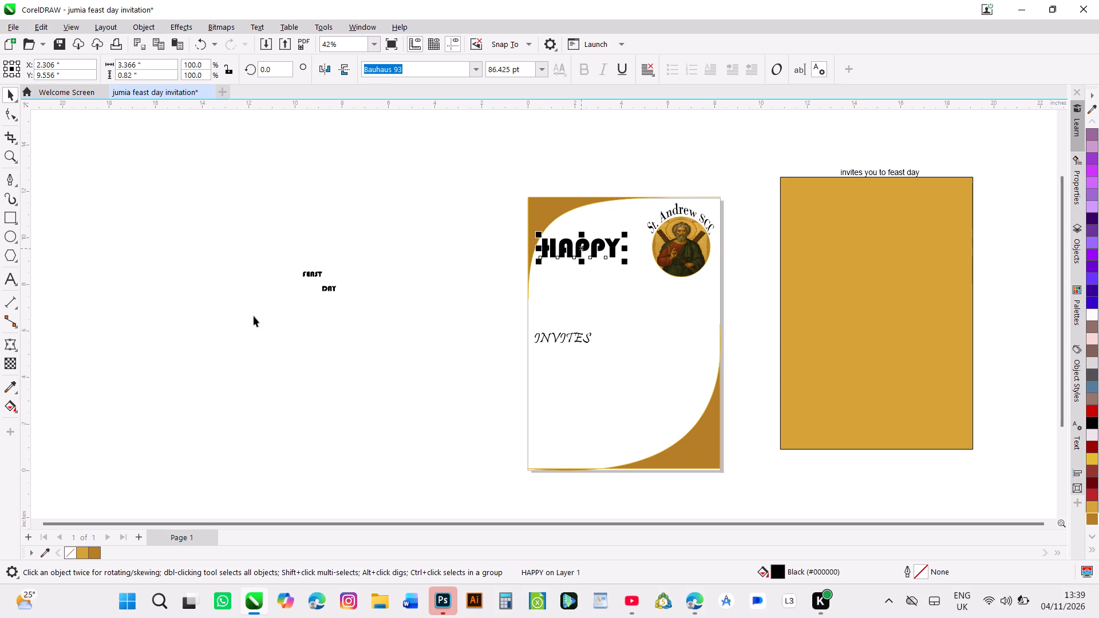
Move FEAST onto the page, enlarge it to about 57 pt and place it directly beneath HAPPY.
drag(314, 275, 461, 282)
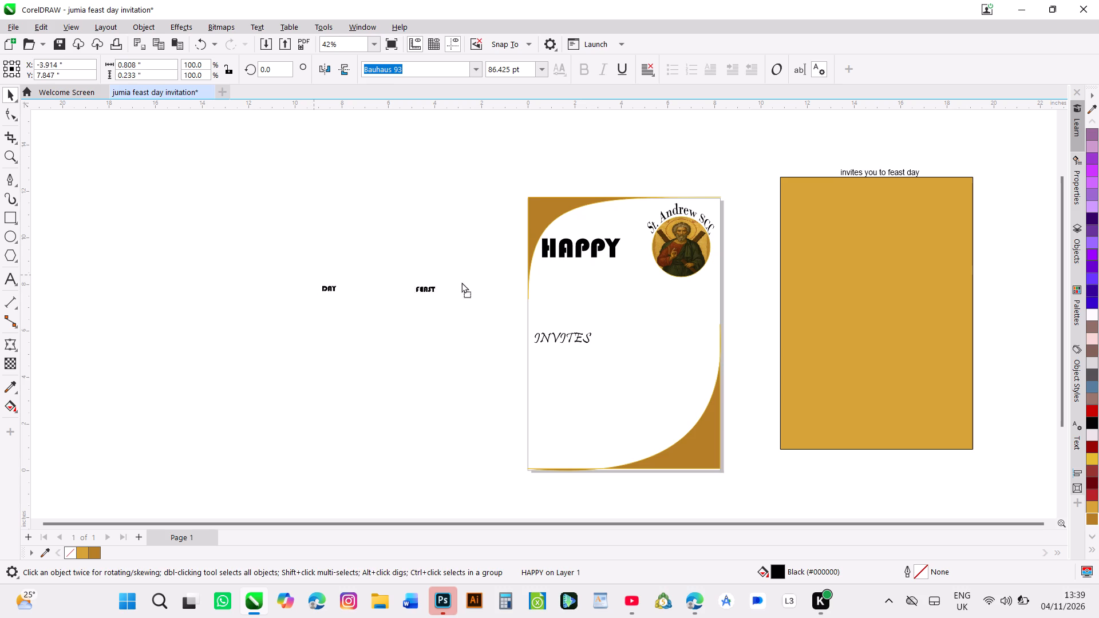
drag(461, 282, 571, 272)
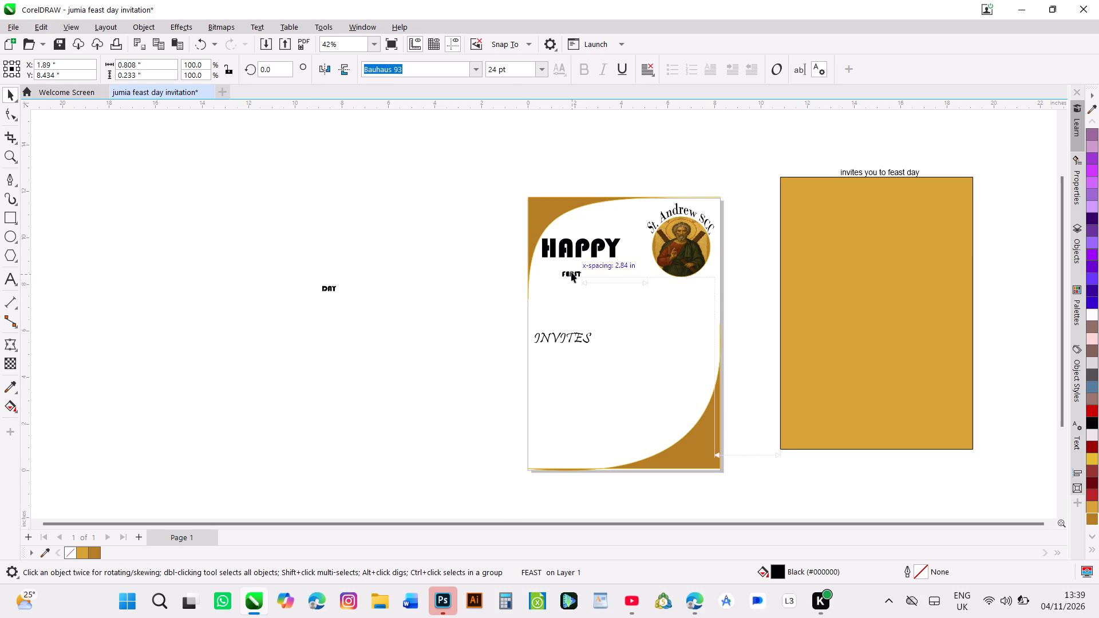
drag(556, 286, 530, 296)
drag(561, 277, 560, 271)
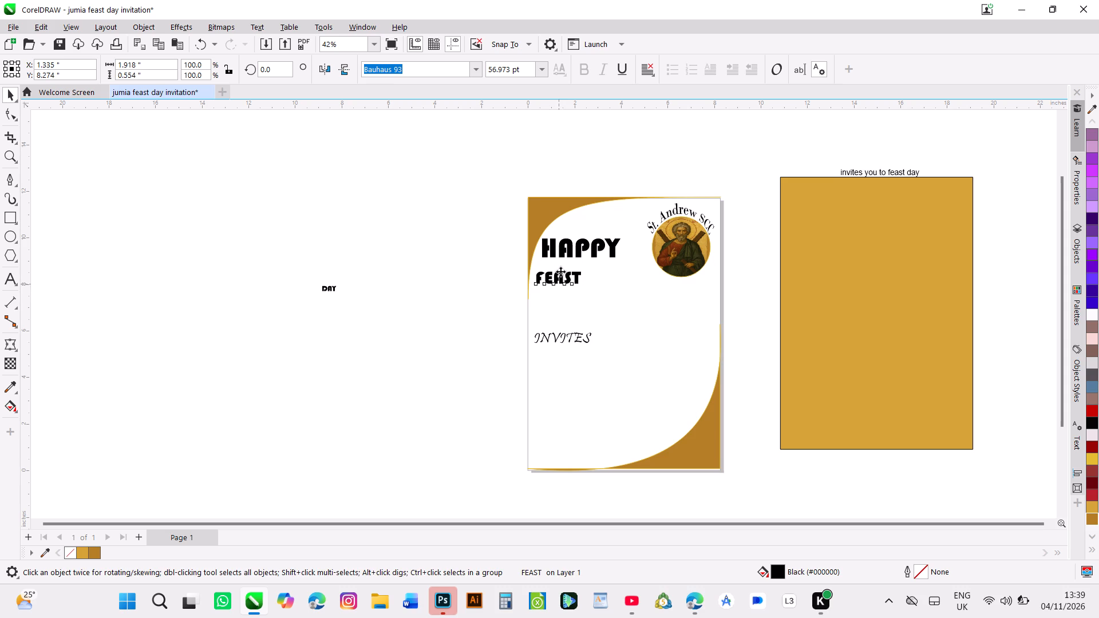
drag(560, 271, 560, 270)
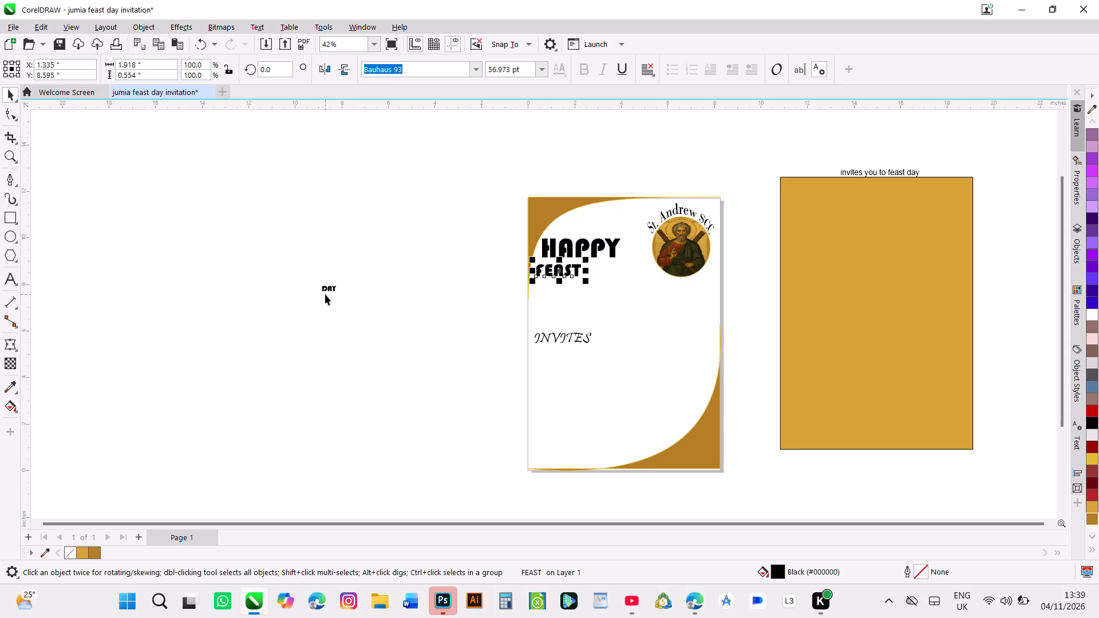
Move DAY onto the page just below FEAST, offset toward the end of that word, and enlarge it to about 77 pt.
click(326, 286)
drag(343, 297, 346, 298)
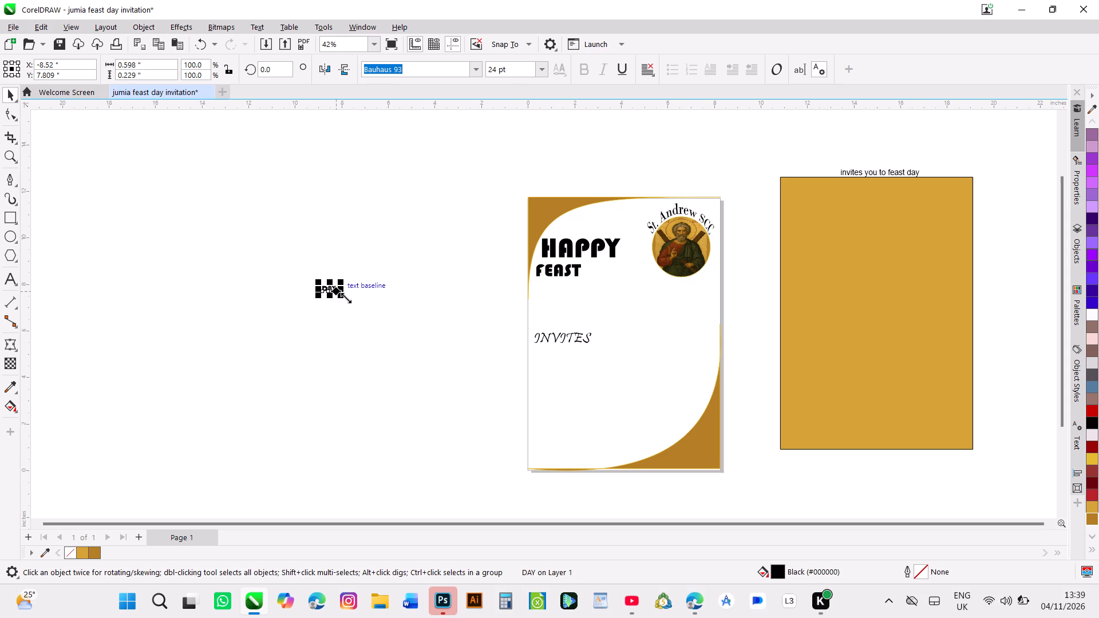
drag(346, 298, 357, 303)
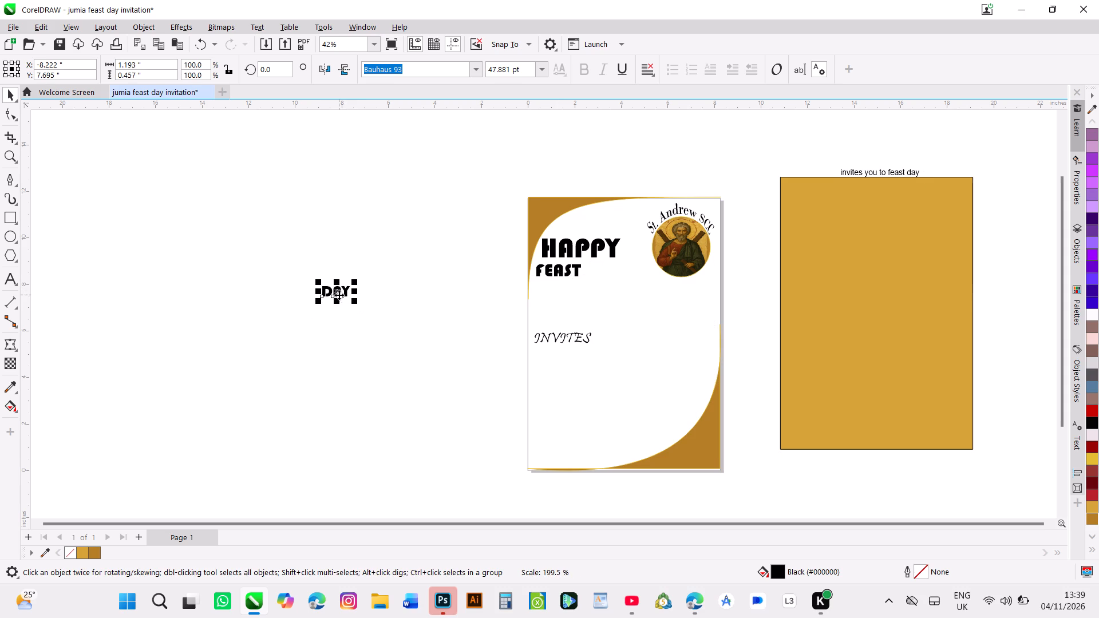
drag(339, 294, 601, 290)
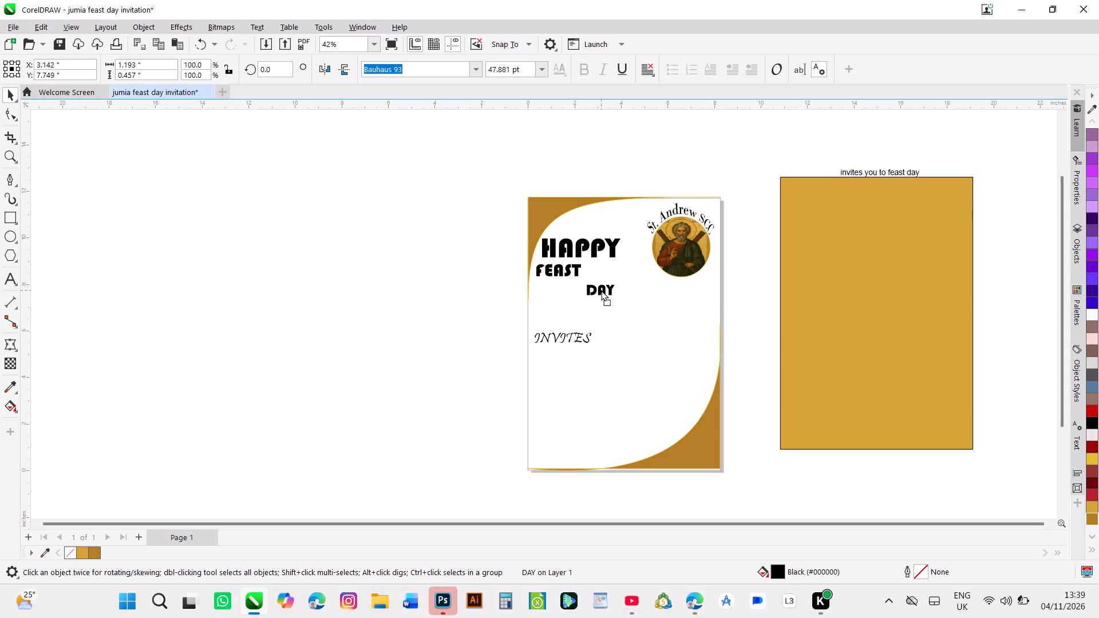
drag(601, 290, 586, 284)
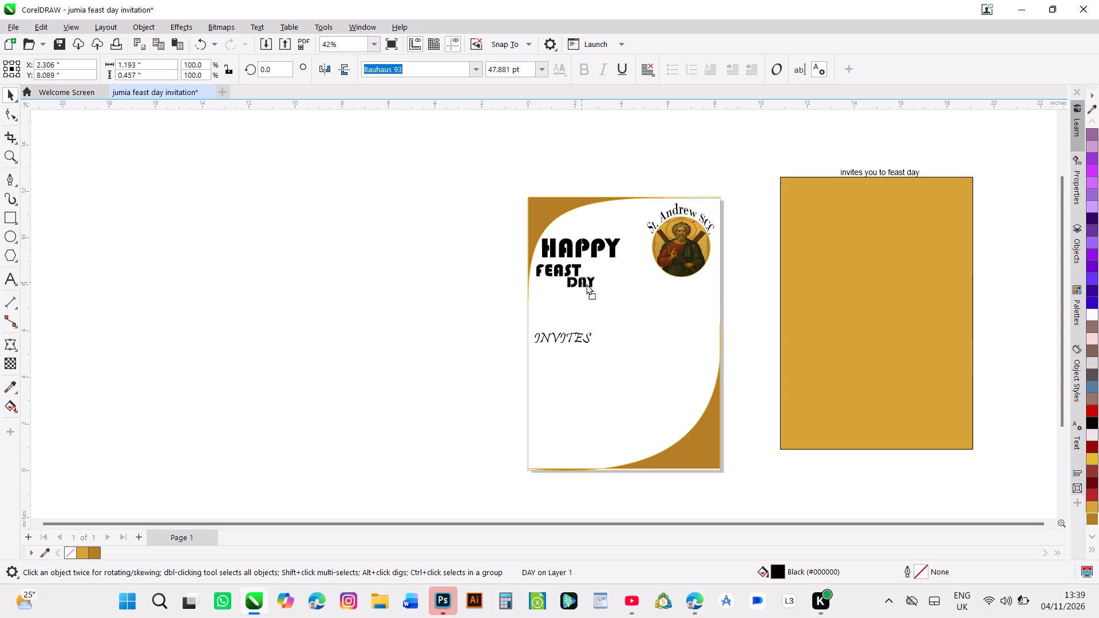
drag(586, 284, 588, 285)
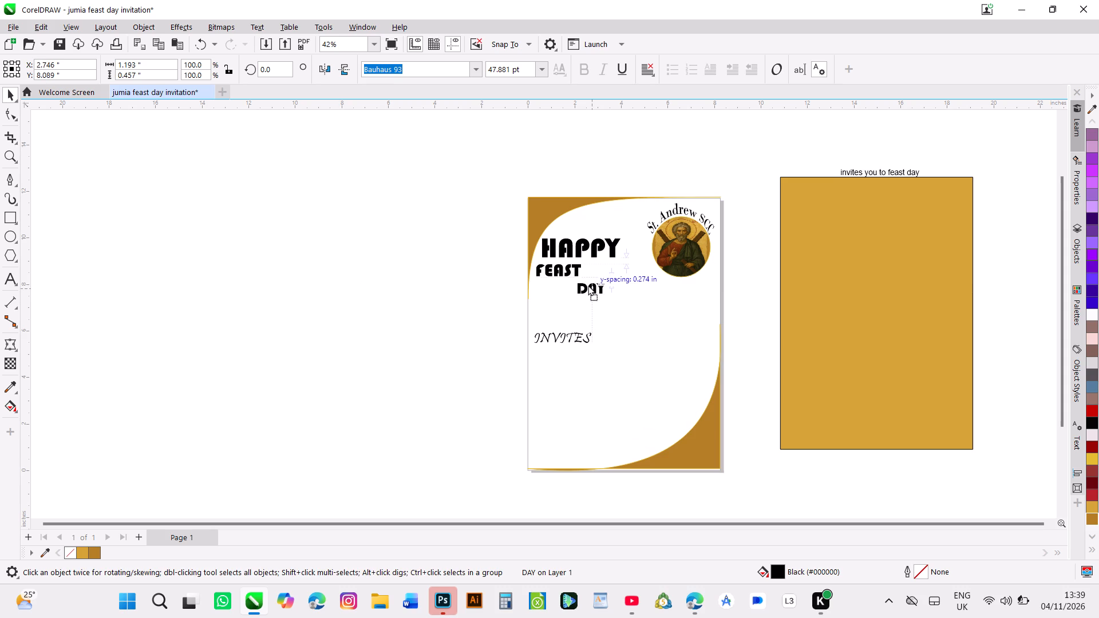
drag(588, 285, 583, 286)
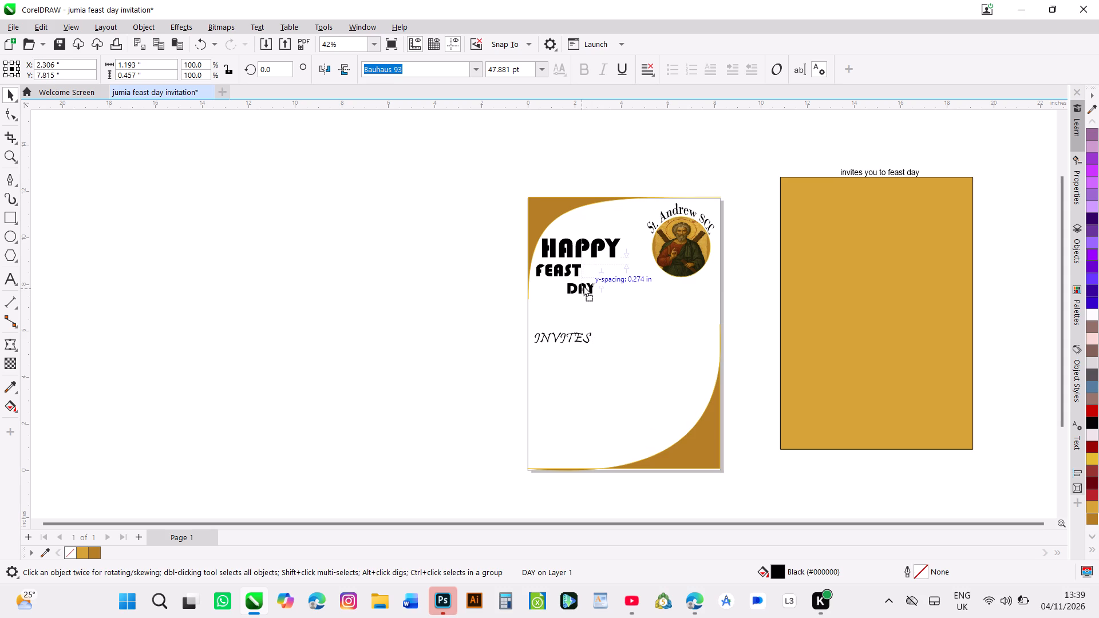
drag(583, 286, 583, 285)
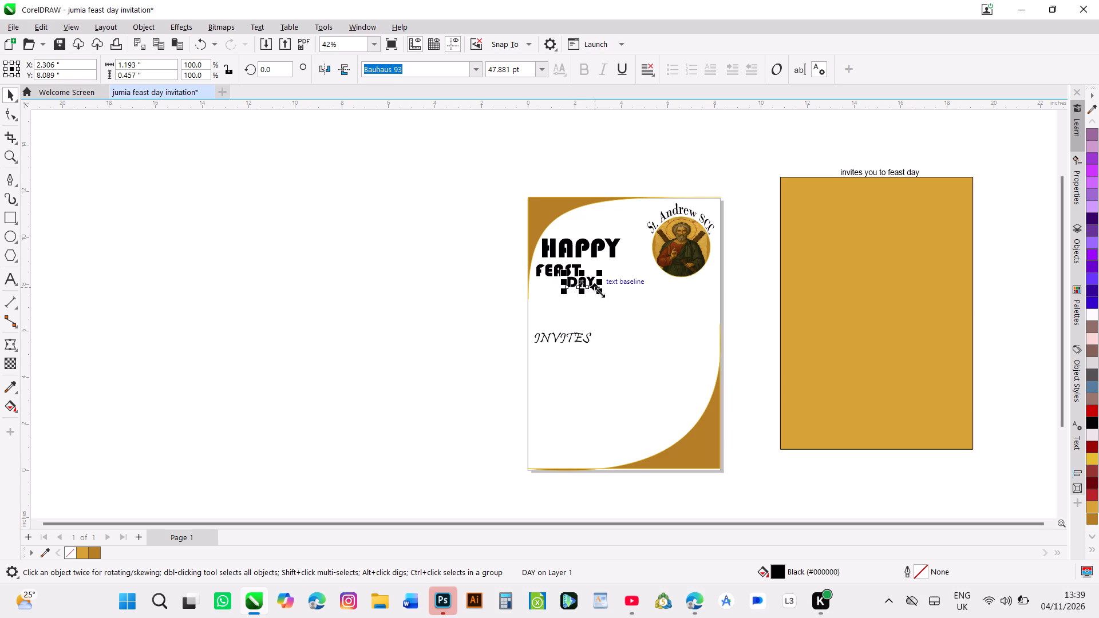
drag(599, 292, 617, 310)
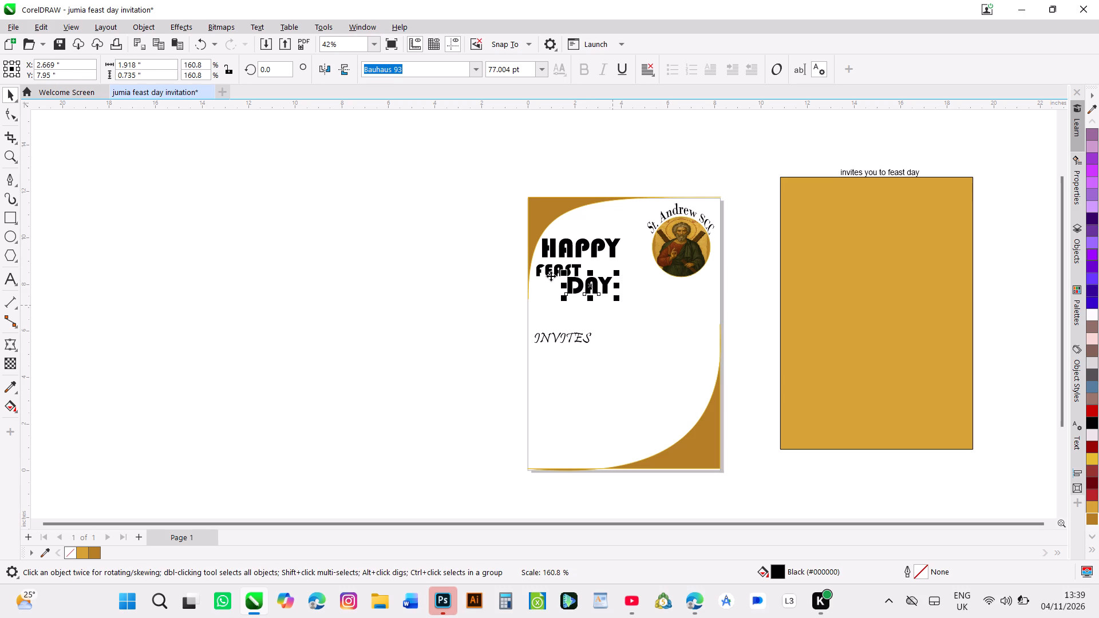
click(359, 292)
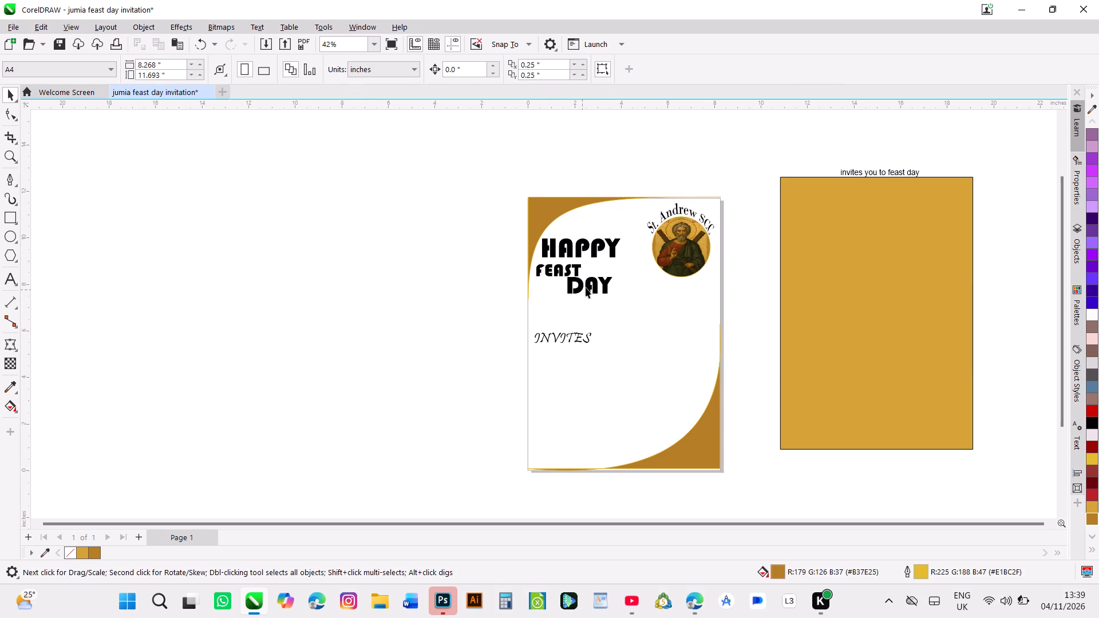
Delete the letter Y from the end of DAY, leaving DA.
click(589, 286)
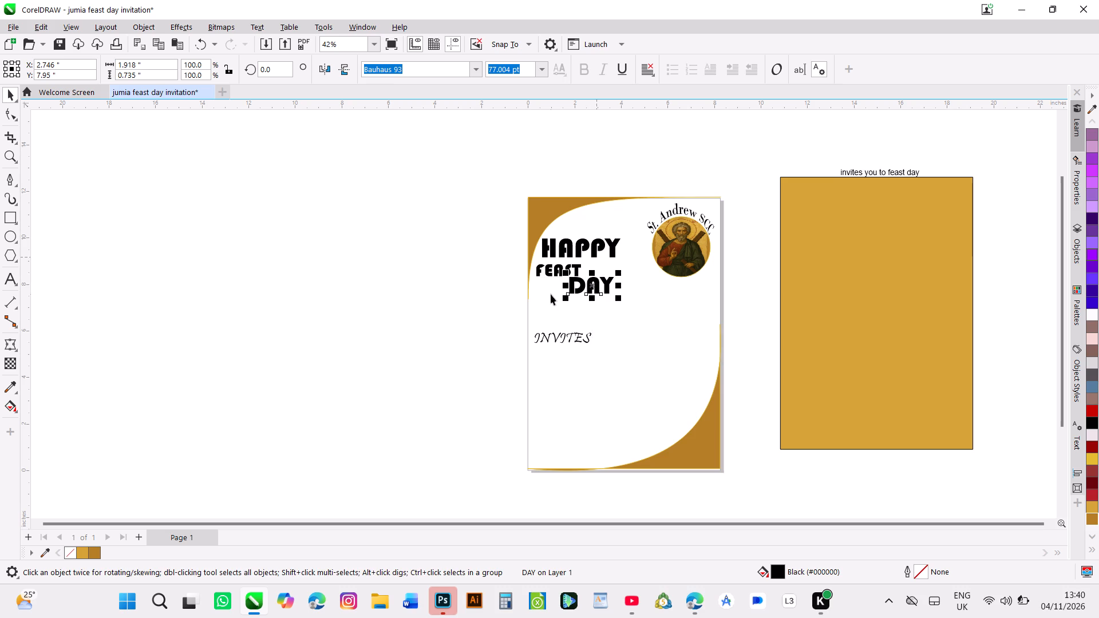
double_click(608, 287)
key(BackSpace)
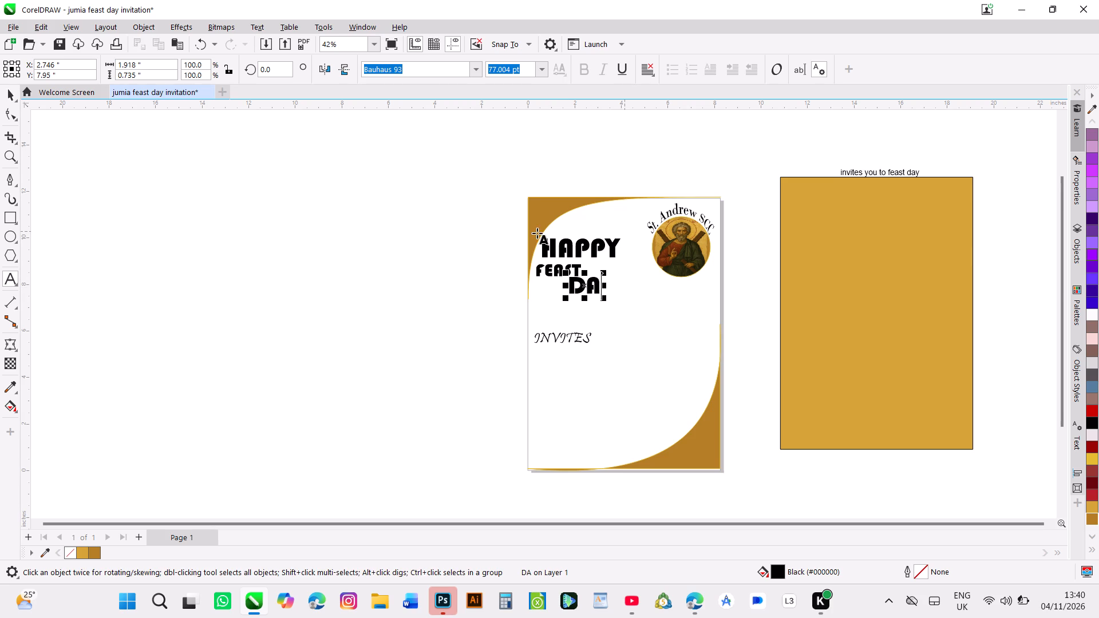
Add a separate Bauhaus 93 letter Y at 24 pt on the empty pasteboard beside the page.
click(408, 221)
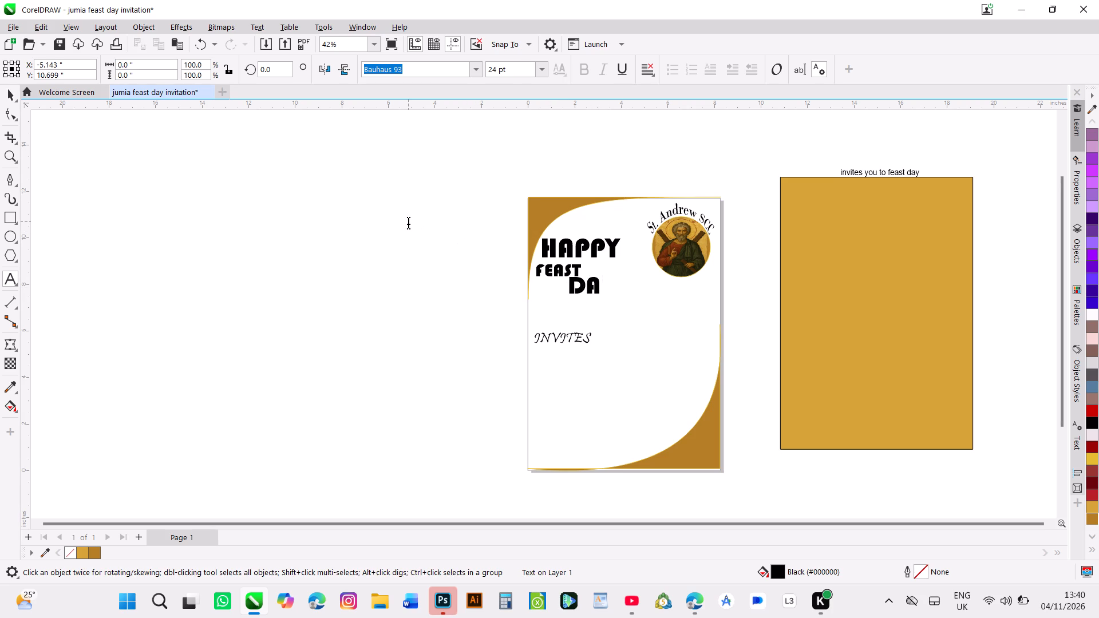
key(y)
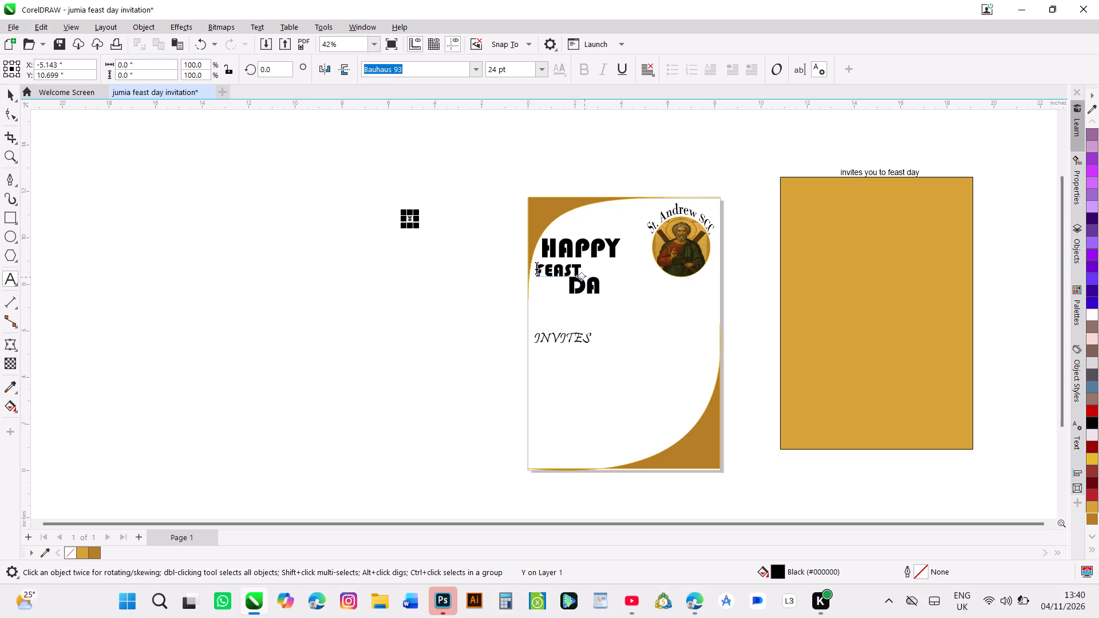
click(424, 250)
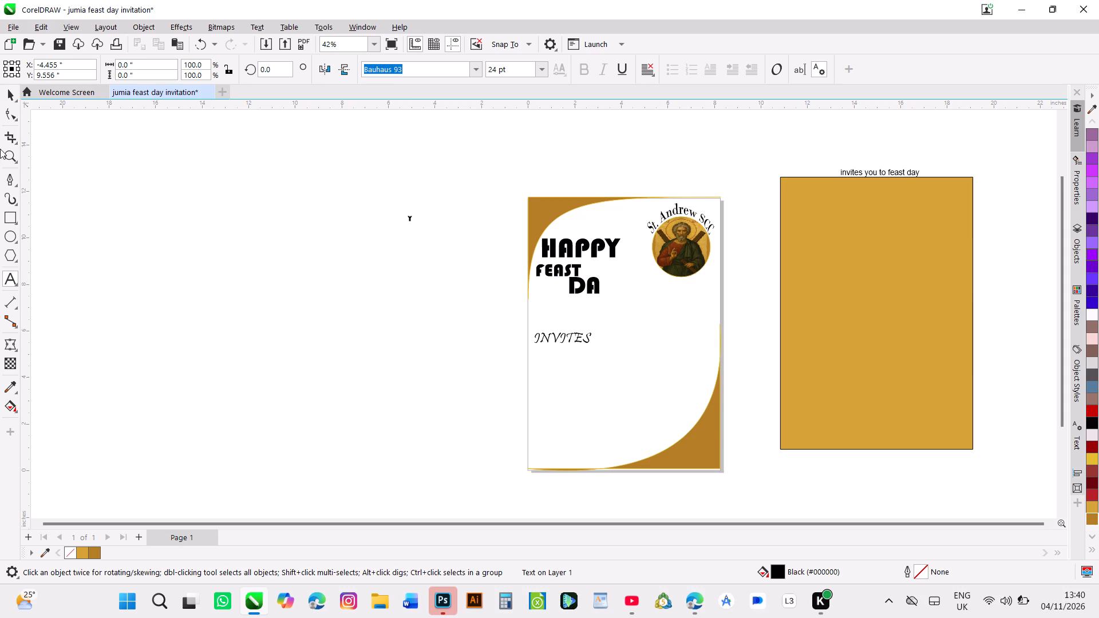
click(14, 89)
Delete the letter Y from the end of HAPPY, leaving HAPP.
click(611, 249)
double_click(611, 249)
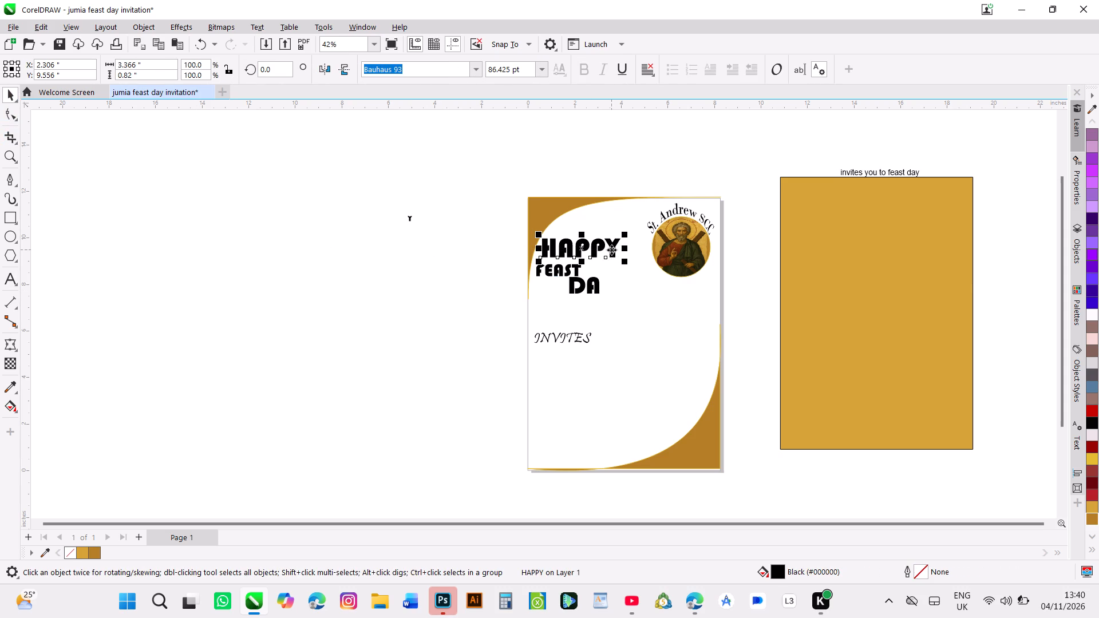
key(Right)
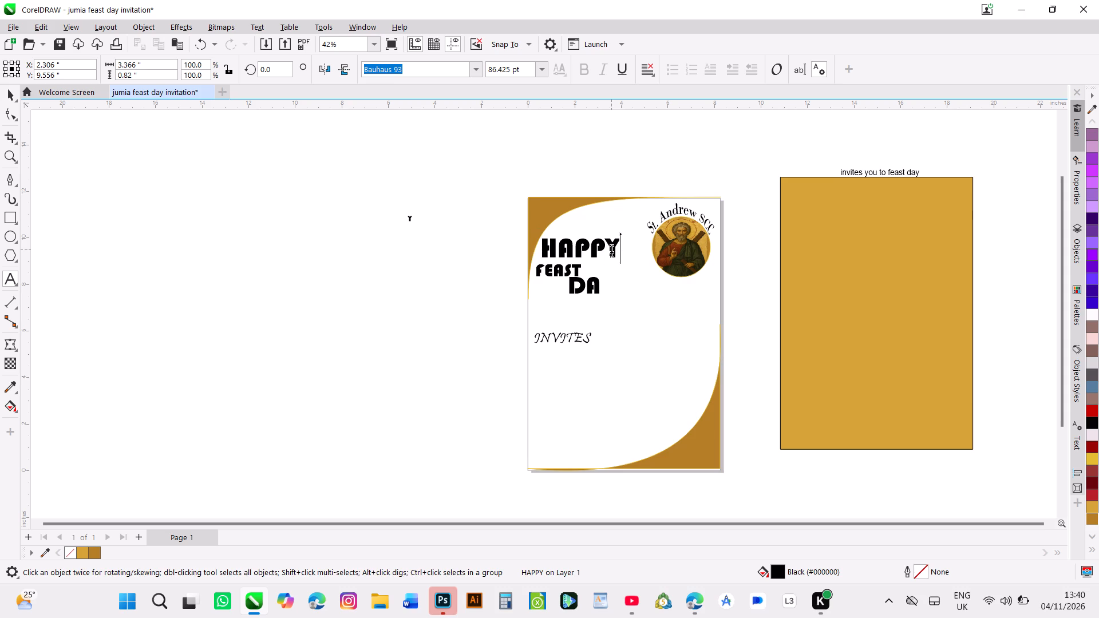
key(BackSpace)
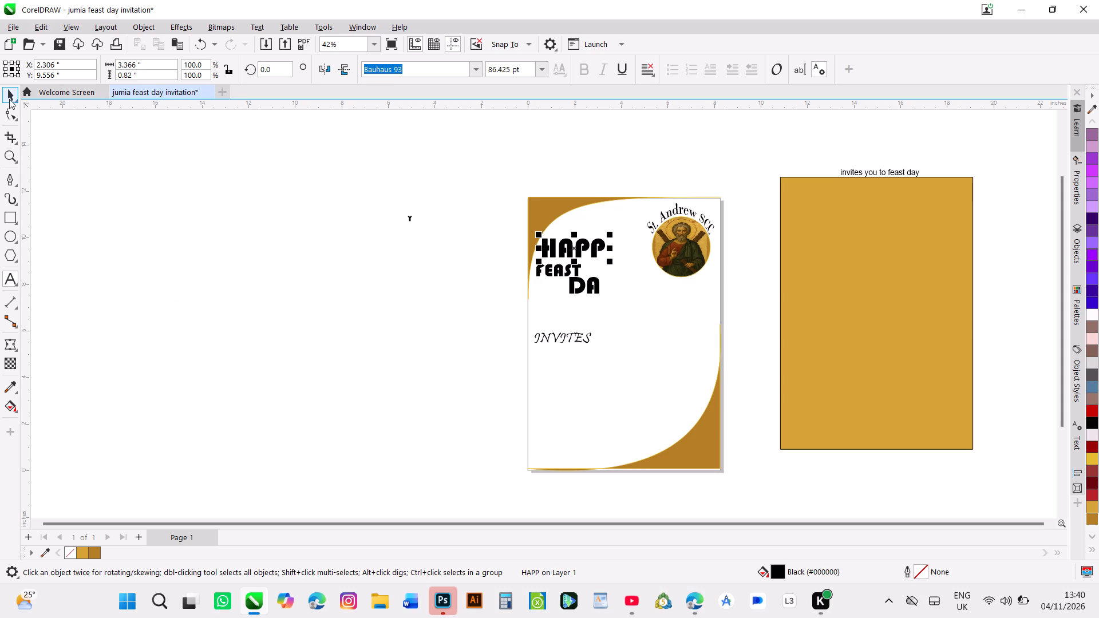
click(7, 94)
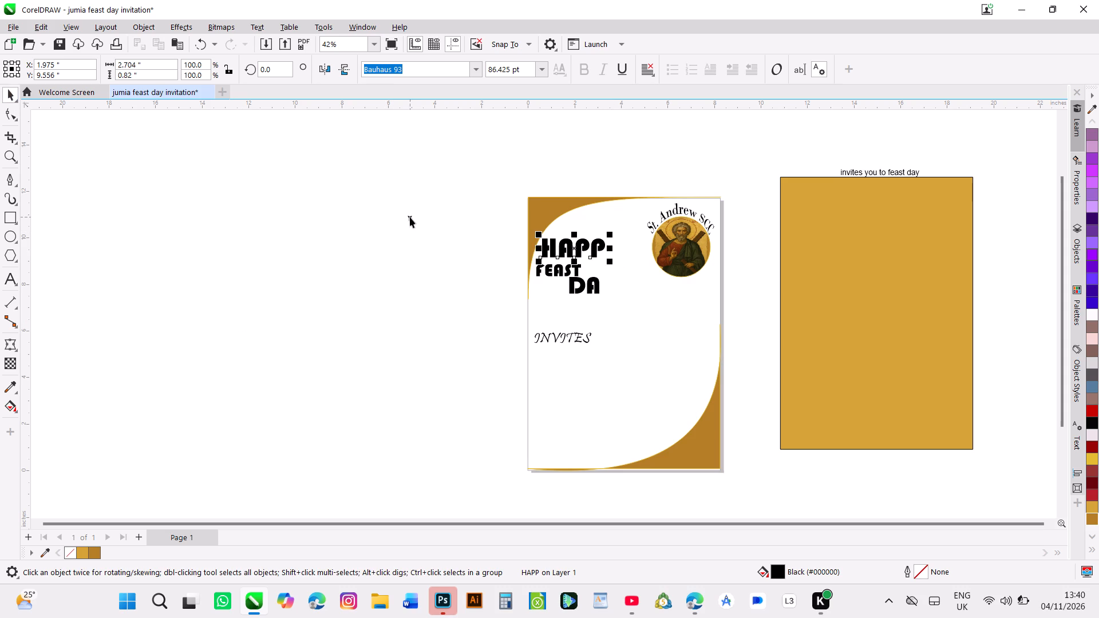
Enlarge the separate Y to about 213 pt and place it after HAPP and DA as their shared last letter.
click(410, 217)
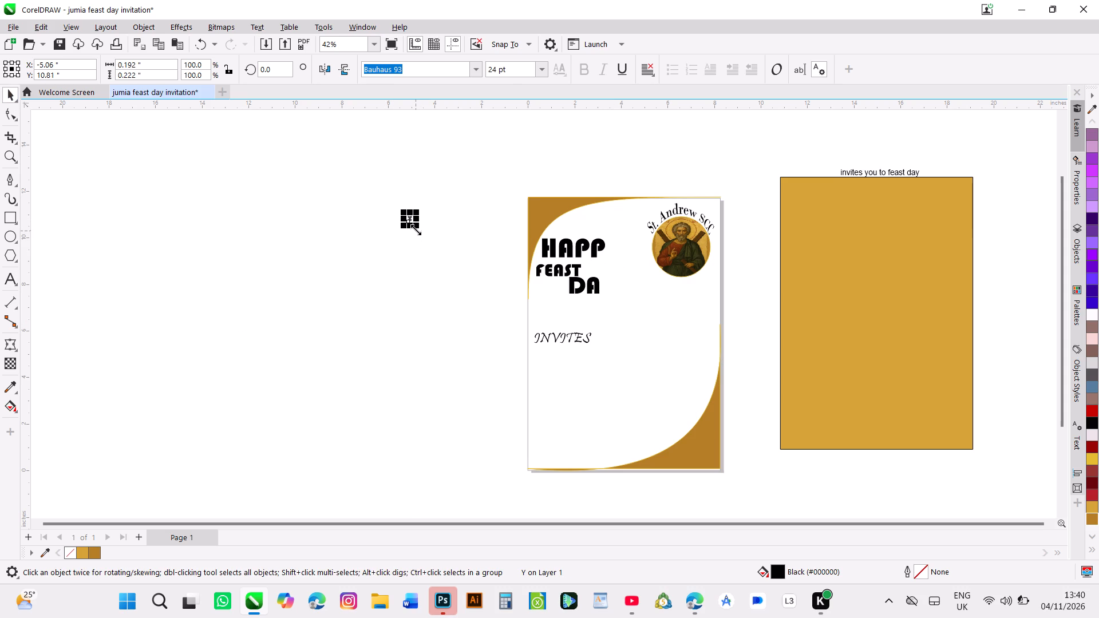
drag(417, 229, 445, 275)
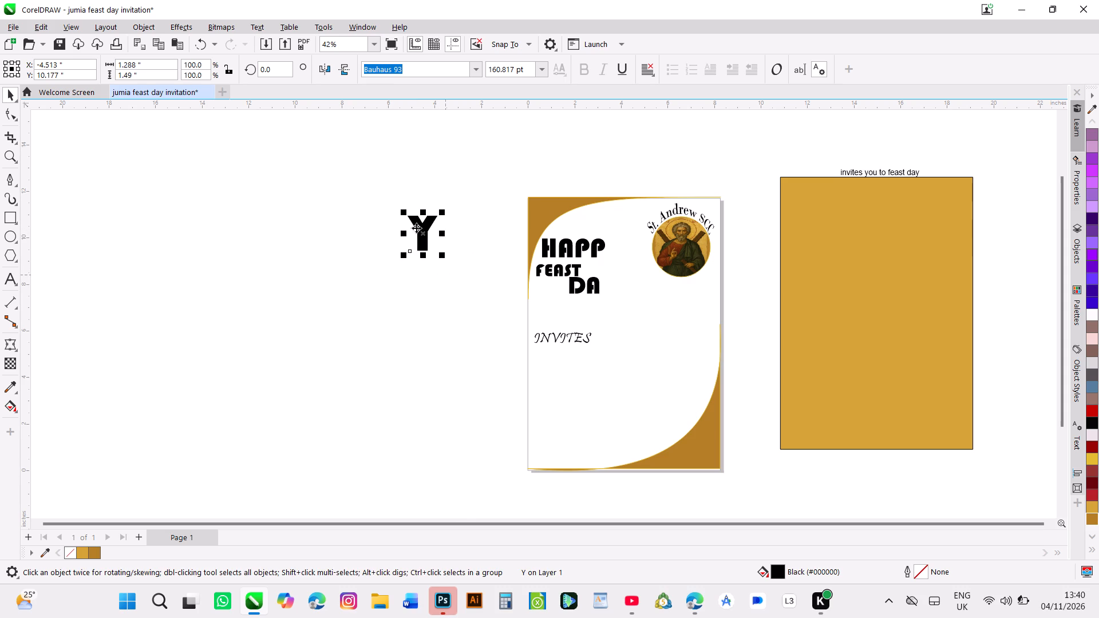
drag(420, 232, 626, 259)
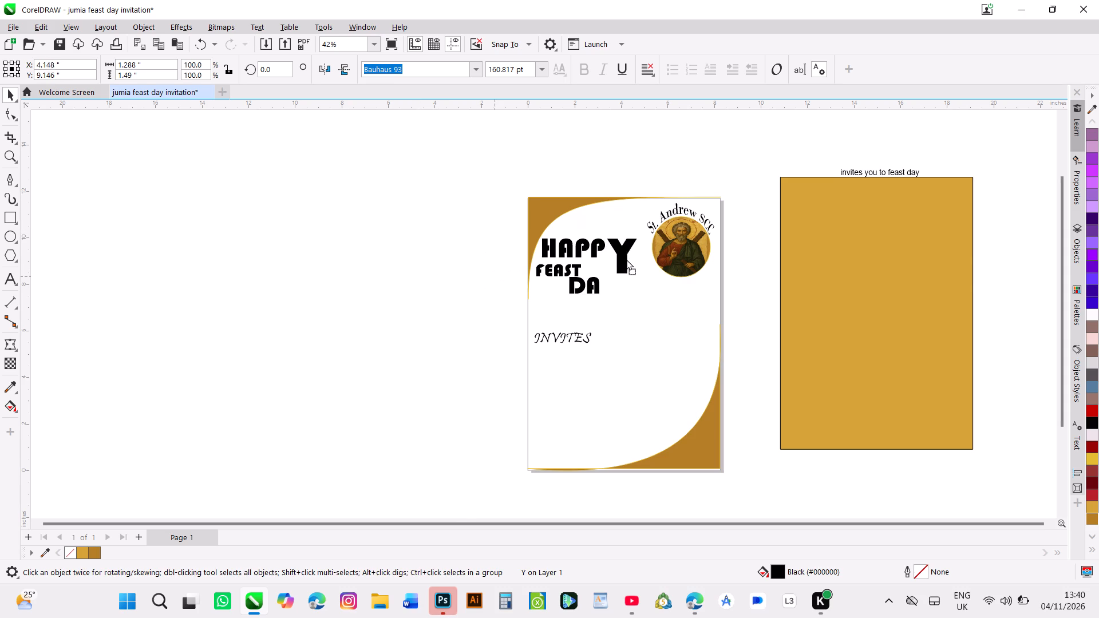
drag(626, 259, 623, 259)
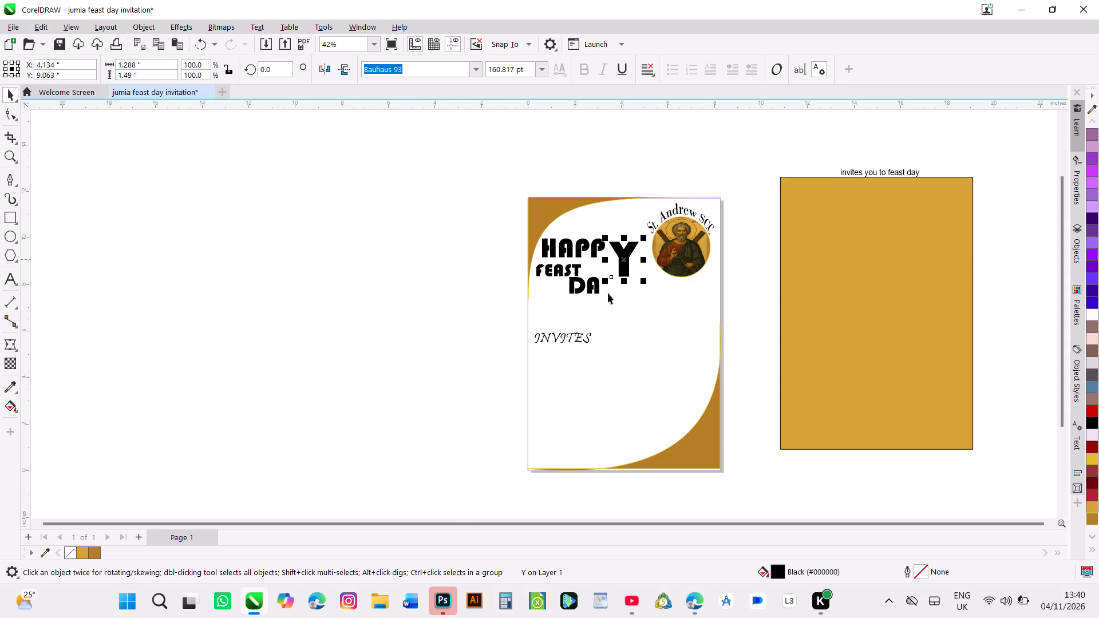
drag(604, 280, 597, 298)
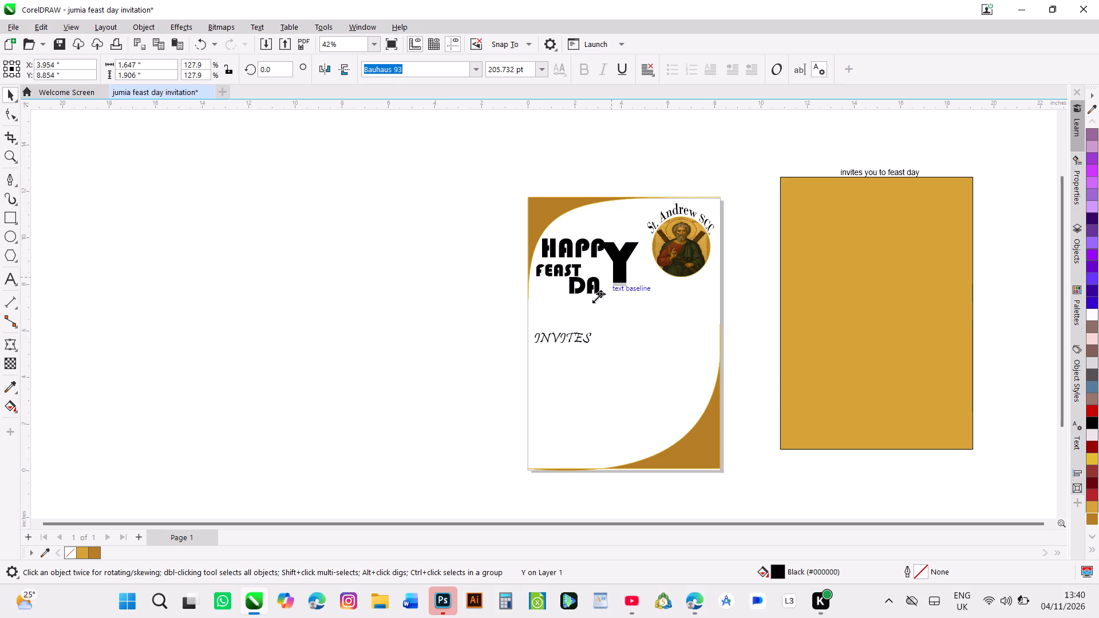
drag(597, 298, 592, 307)
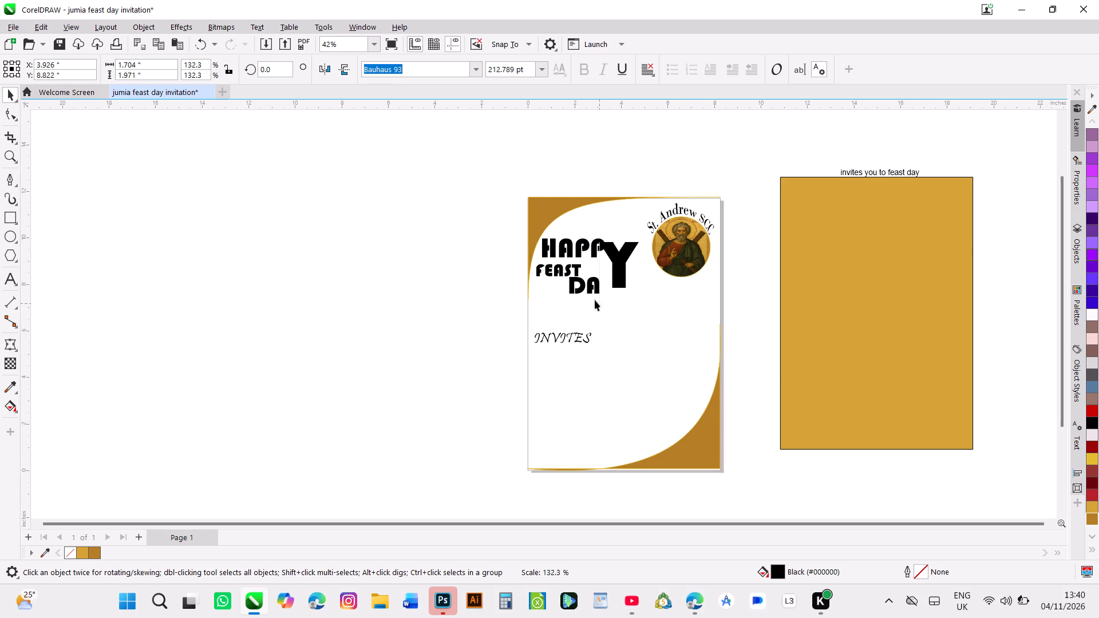
drag(614, 260, 626, 262)
click(407, 252)
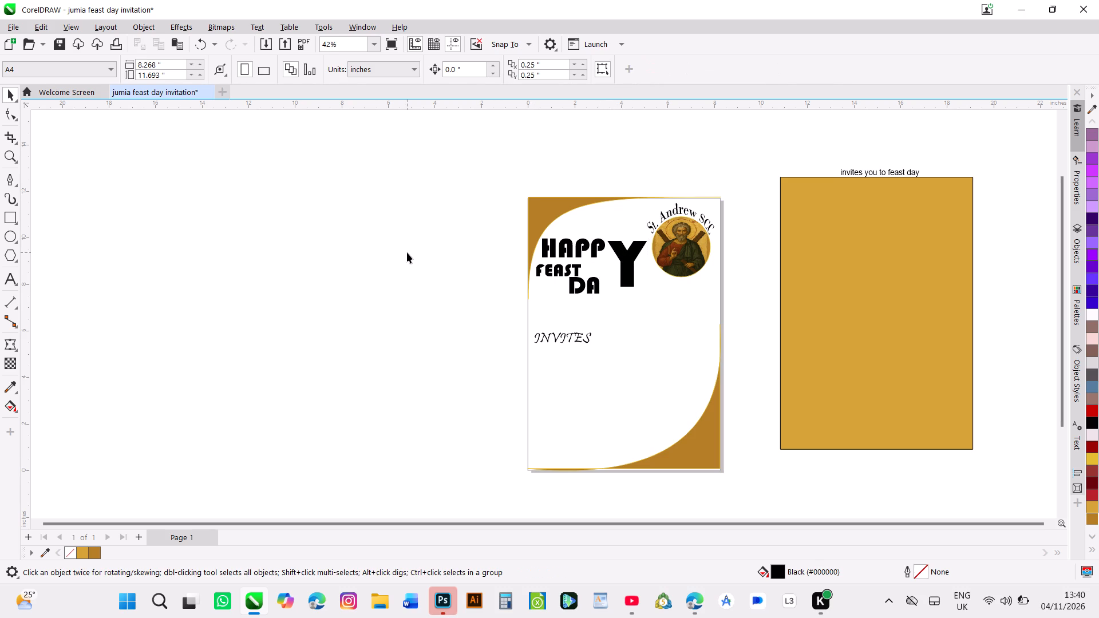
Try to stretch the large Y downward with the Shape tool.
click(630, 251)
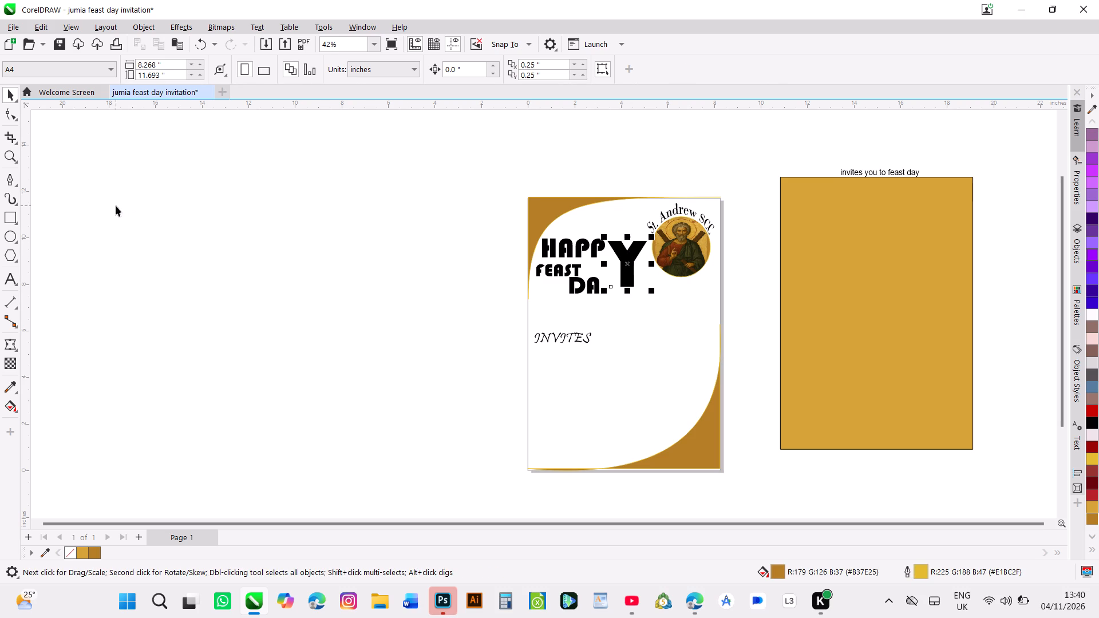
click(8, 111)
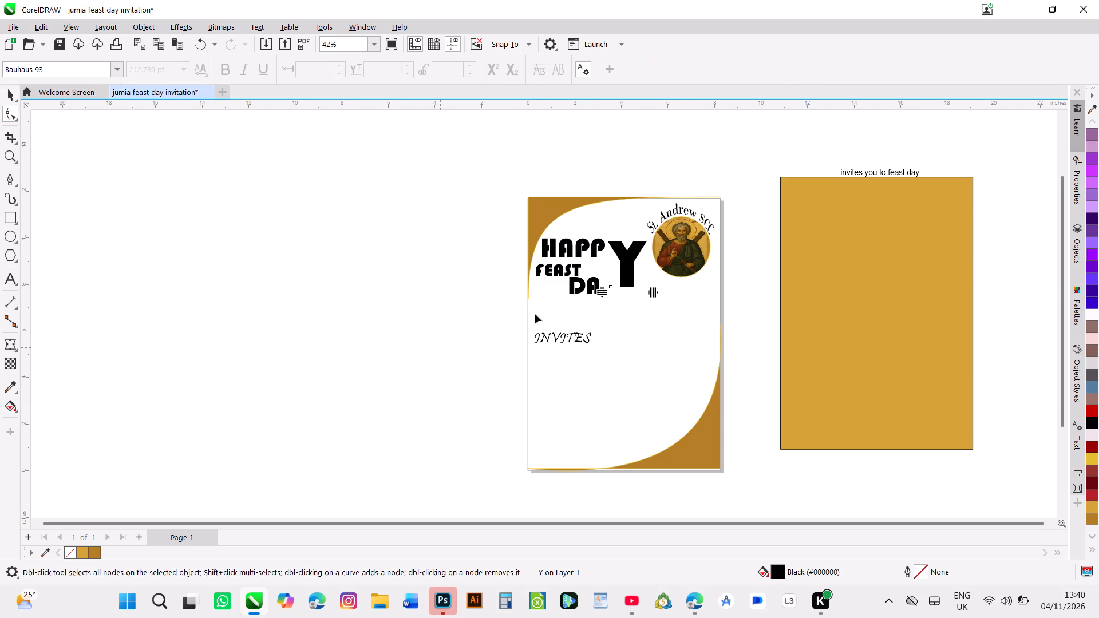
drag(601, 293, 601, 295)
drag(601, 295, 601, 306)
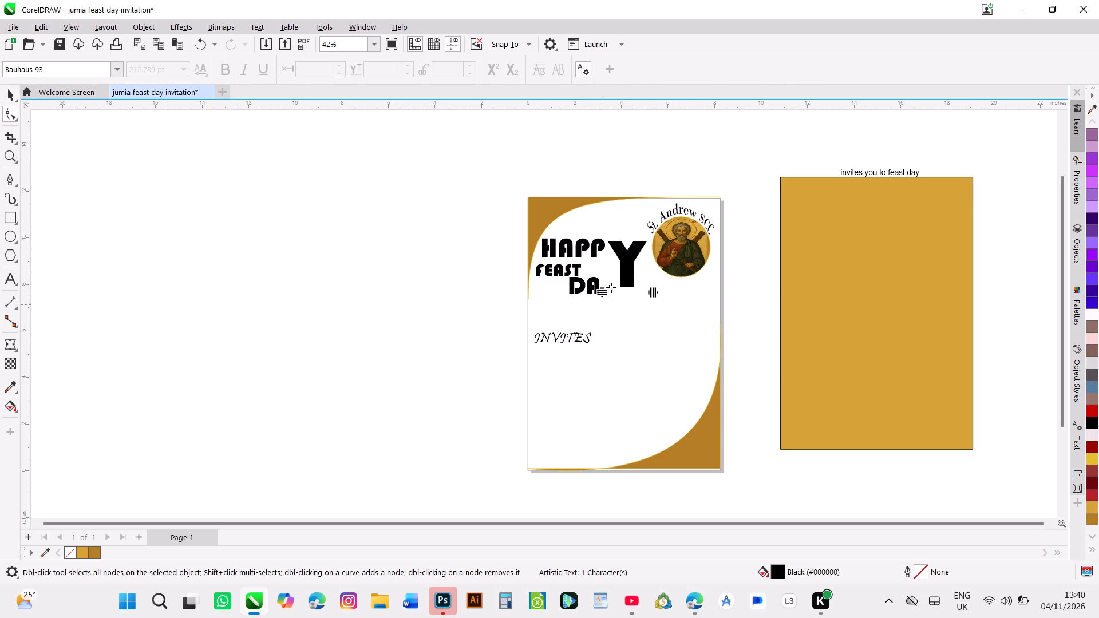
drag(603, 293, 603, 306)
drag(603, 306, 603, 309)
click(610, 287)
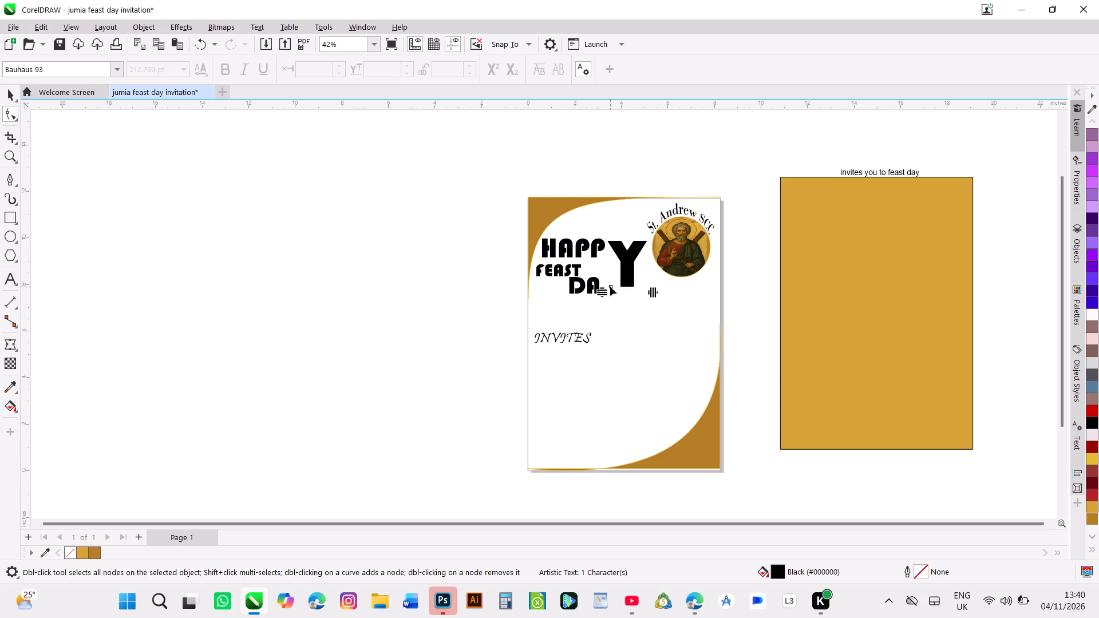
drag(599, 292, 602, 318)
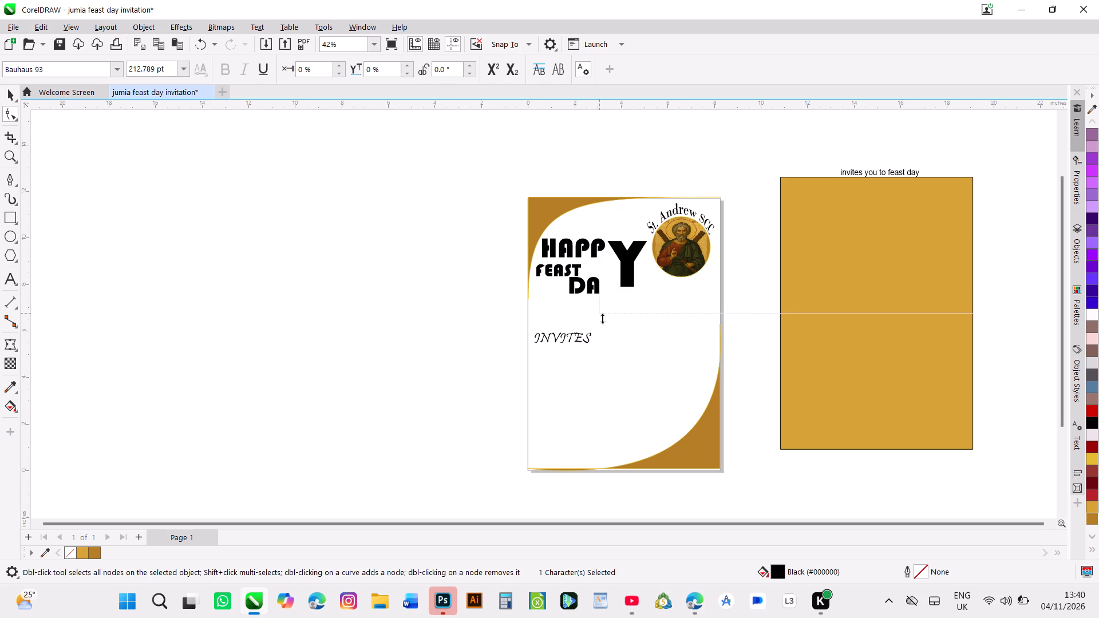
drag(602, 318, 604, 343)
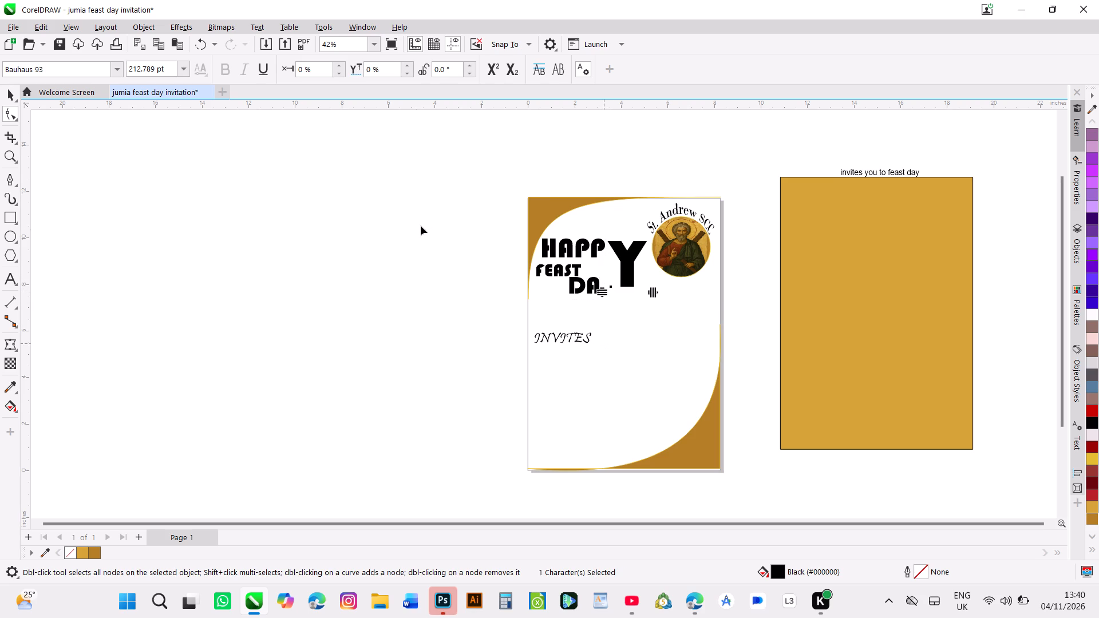
Stretch the large Y vertically to about 2.33 in tall and reposition it slightly higher beside HAPP and DA.
click(416, 229)
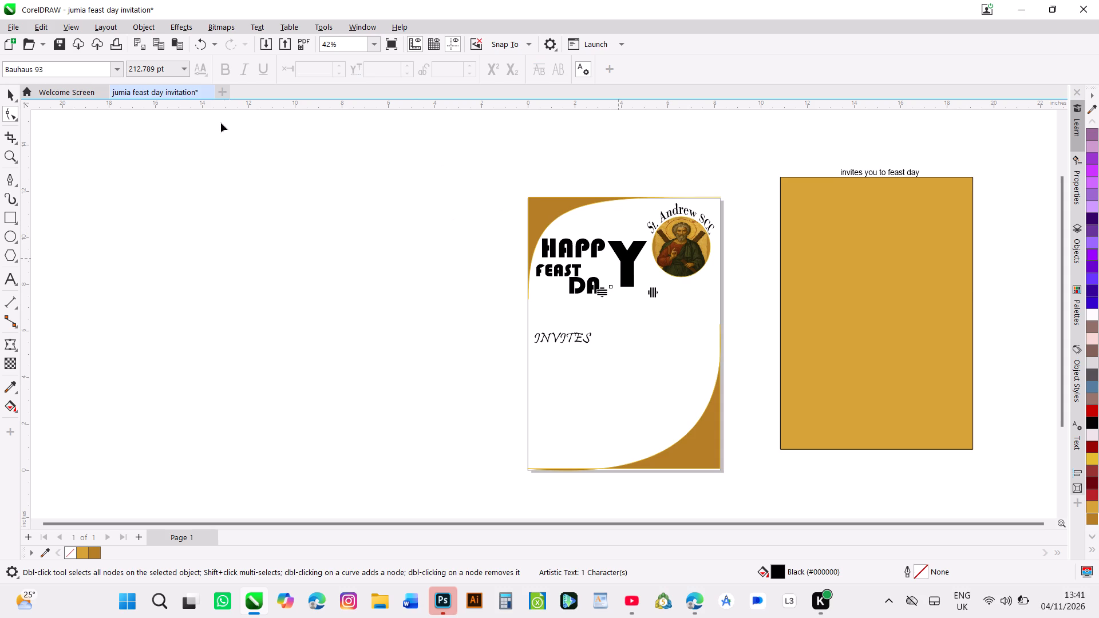
click(7, 90)
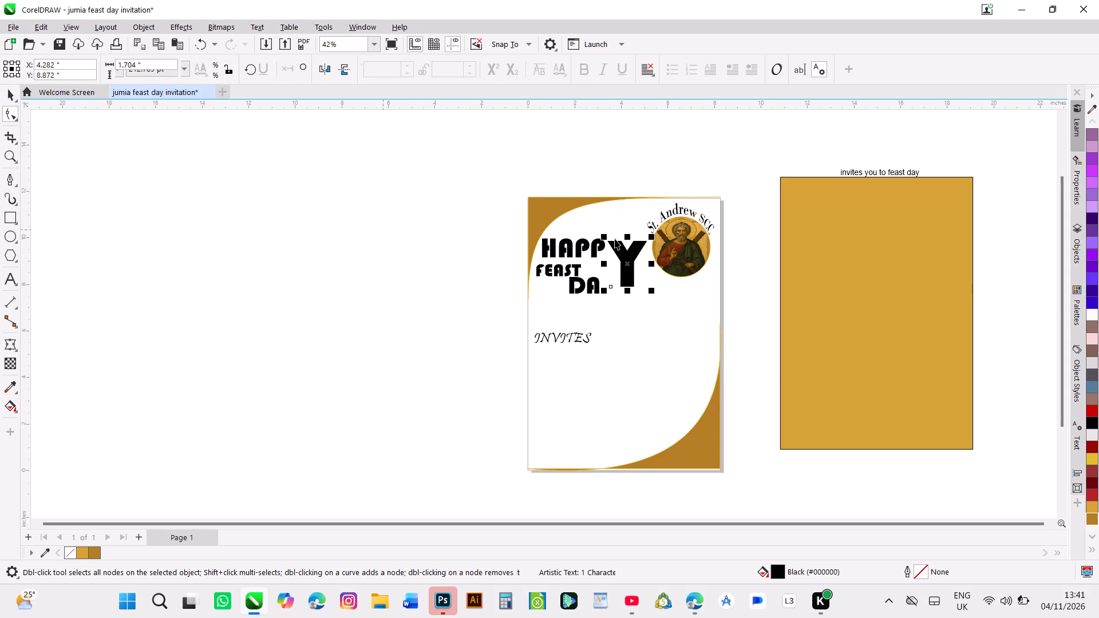
drag(629, 291, 629, 296)
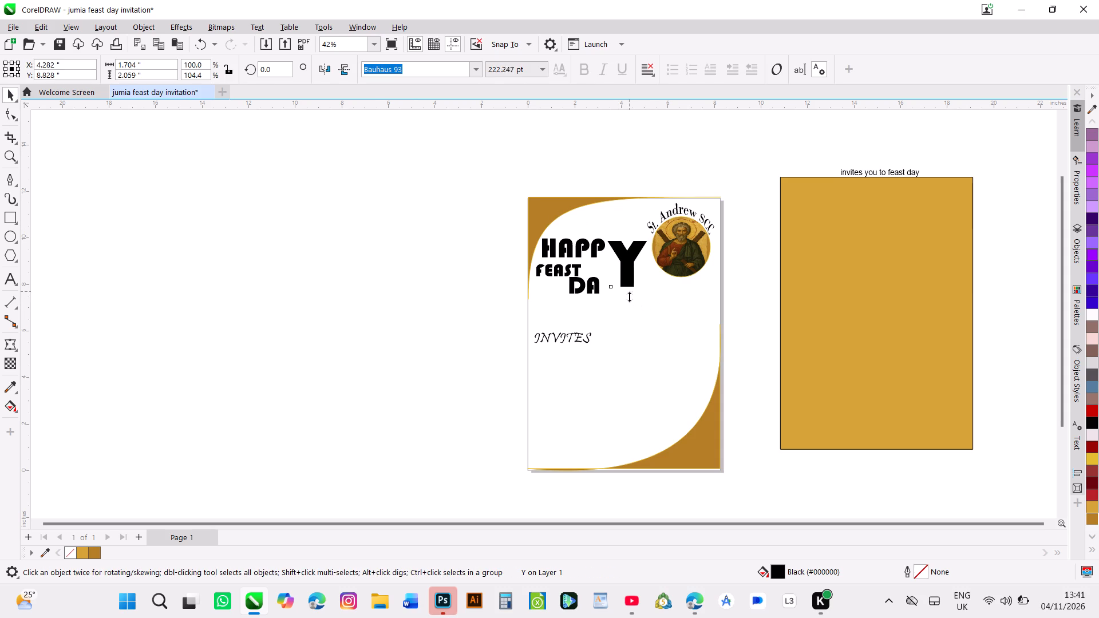
drag(629, 296, 629, 301)
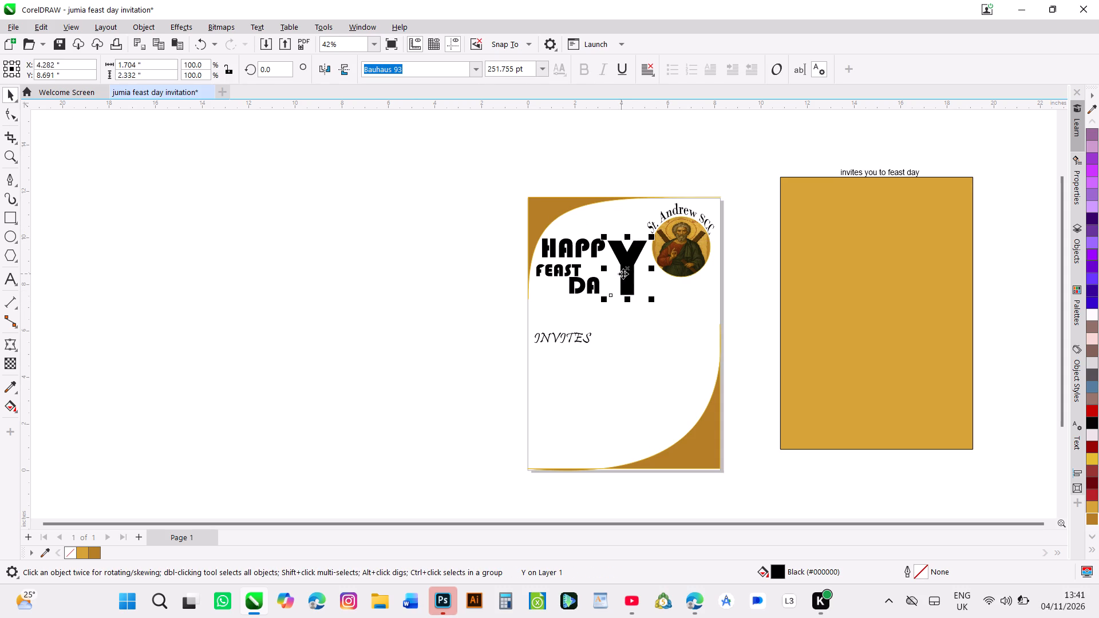
drag(624, 274, 624, 266)
drag(624, 266, 624, 271)
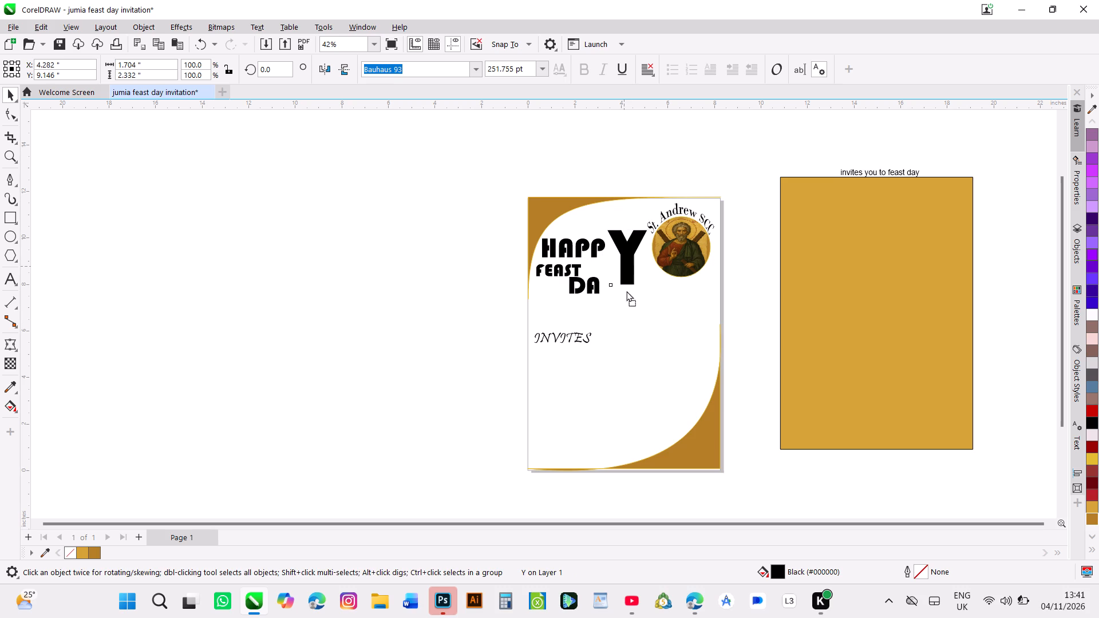
click(464, 299)
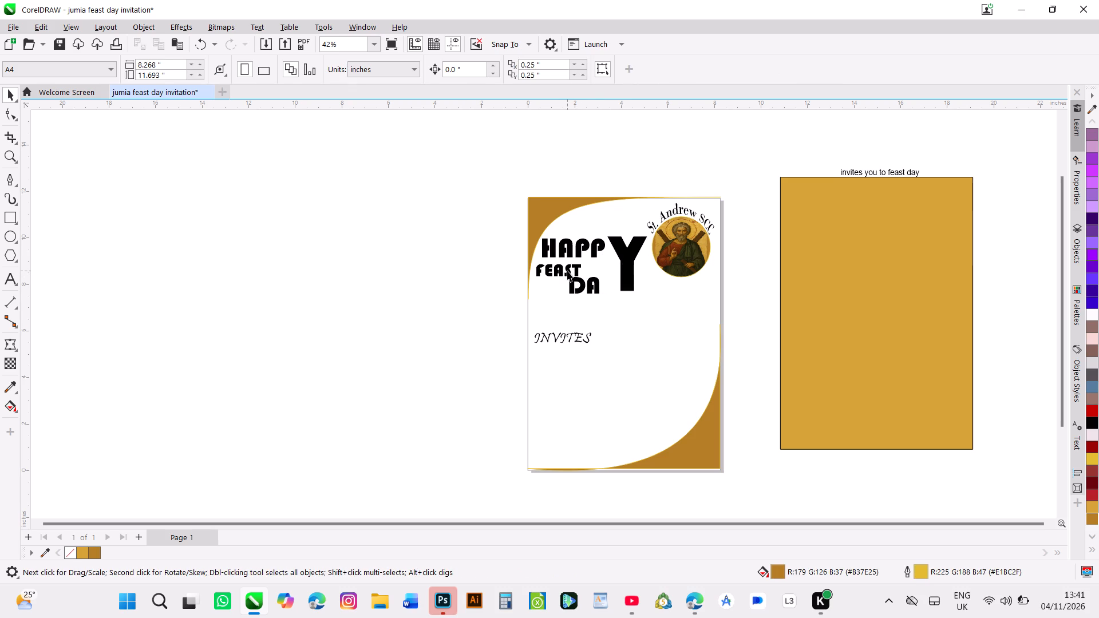
Shift FEAST and DA toward the large Y, stacking them beneath HAPP with DA close against the Y's stem.
drag(567, 271, 583, 267)
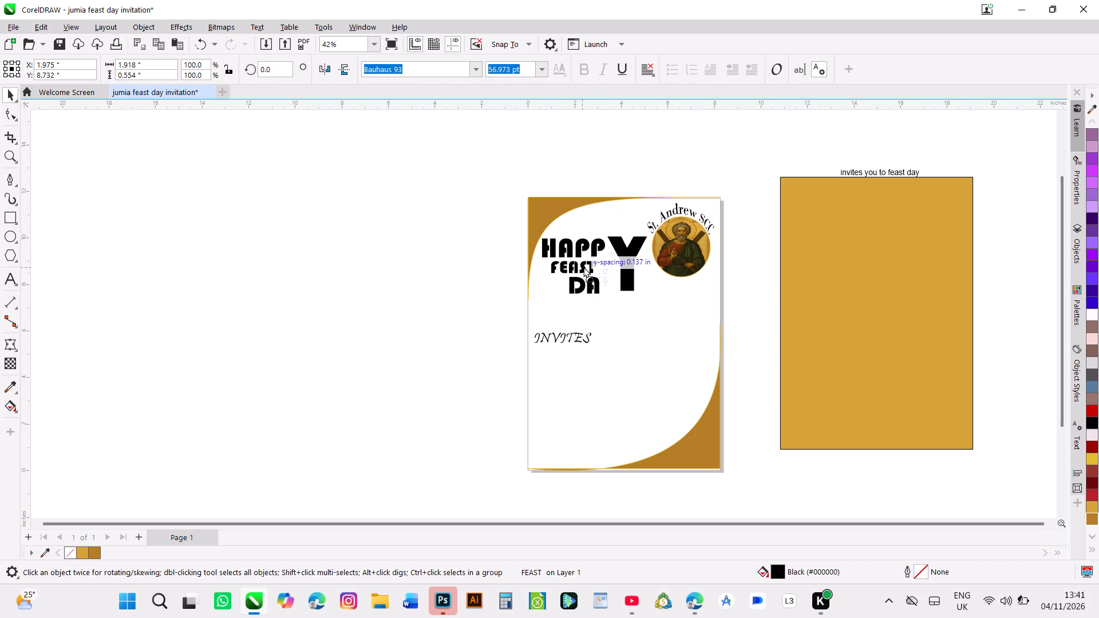
drag(583, 267, 584, 266)
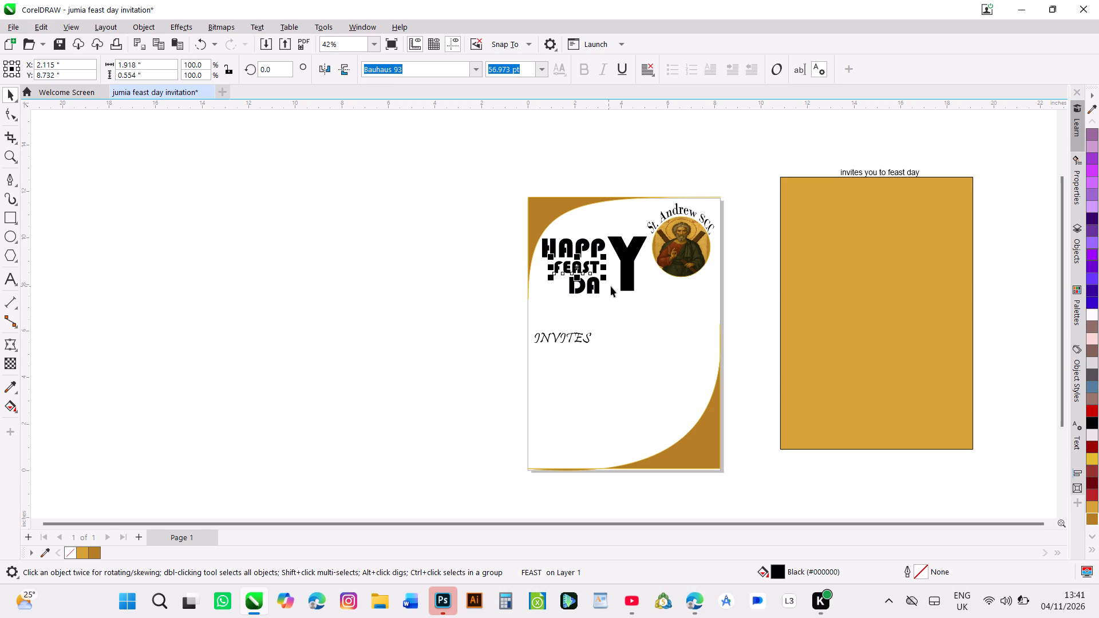
drag(594, 286, 602, 286)
drag(602, 286, 606, 286)
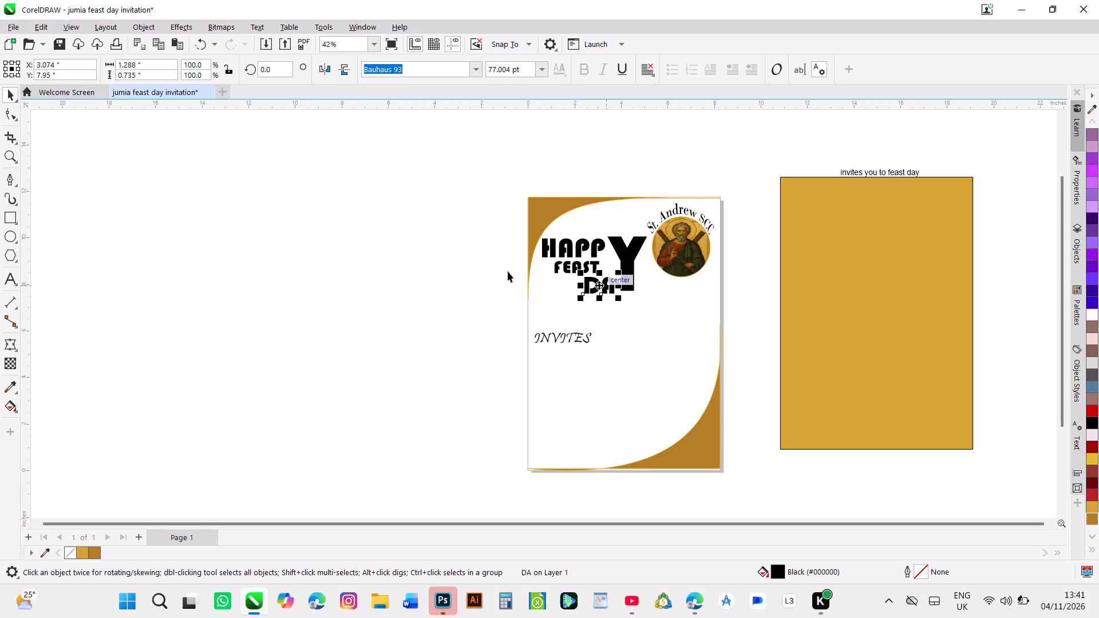
click(376, 231)
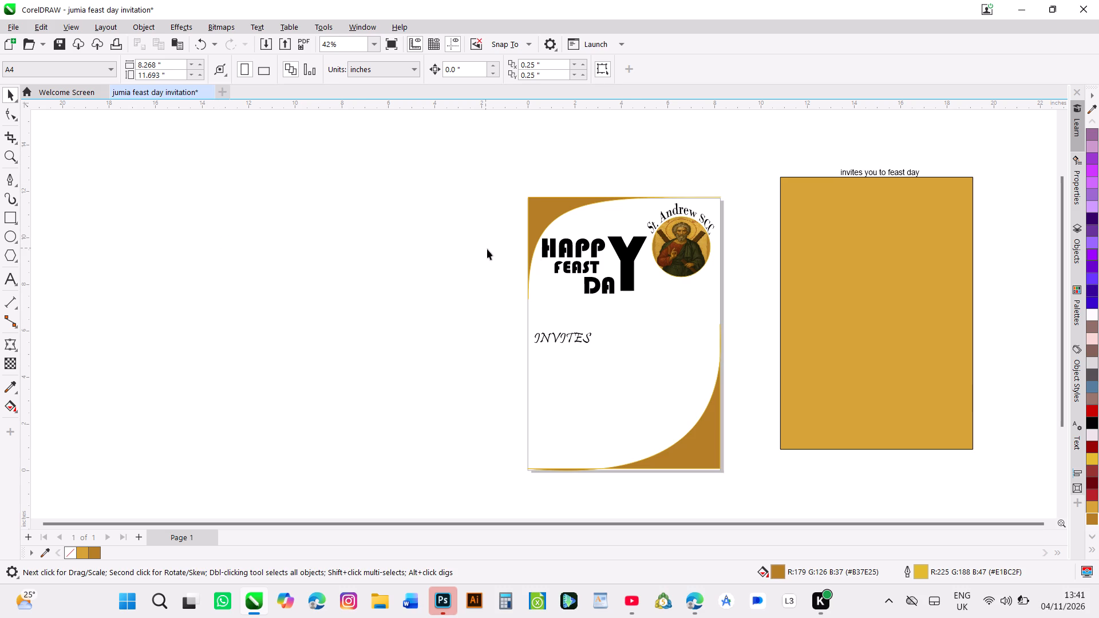
drag(587, 267, 598, 267)
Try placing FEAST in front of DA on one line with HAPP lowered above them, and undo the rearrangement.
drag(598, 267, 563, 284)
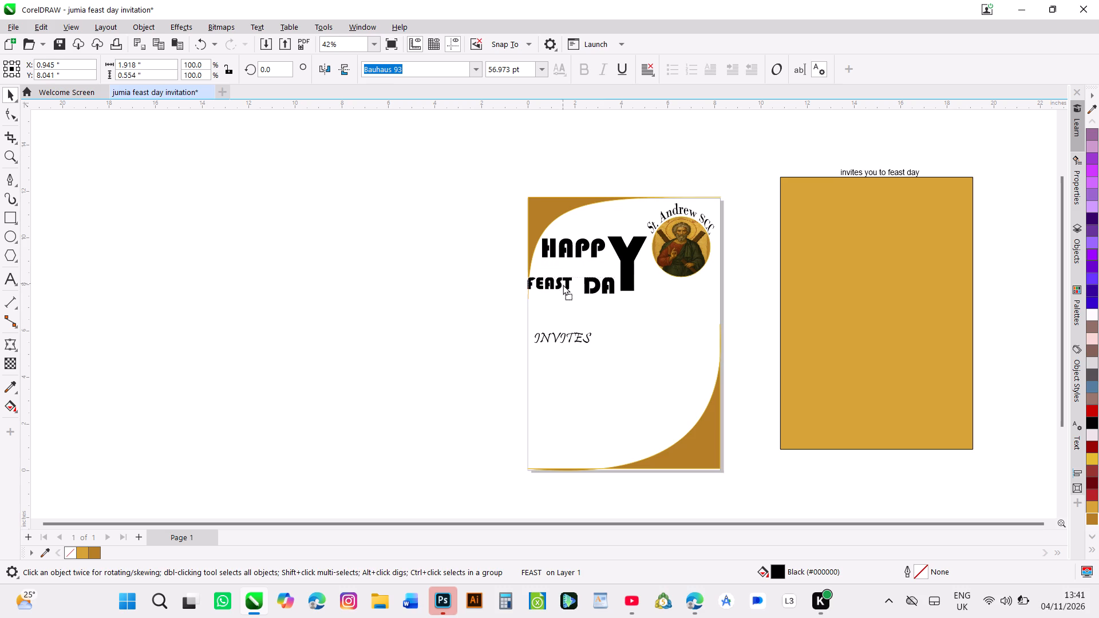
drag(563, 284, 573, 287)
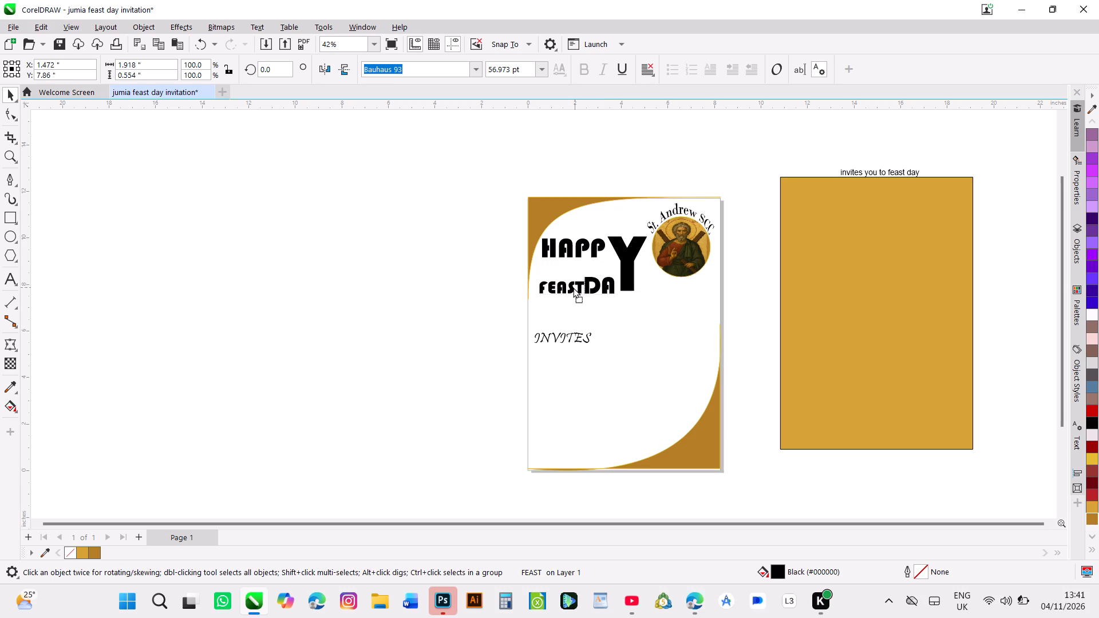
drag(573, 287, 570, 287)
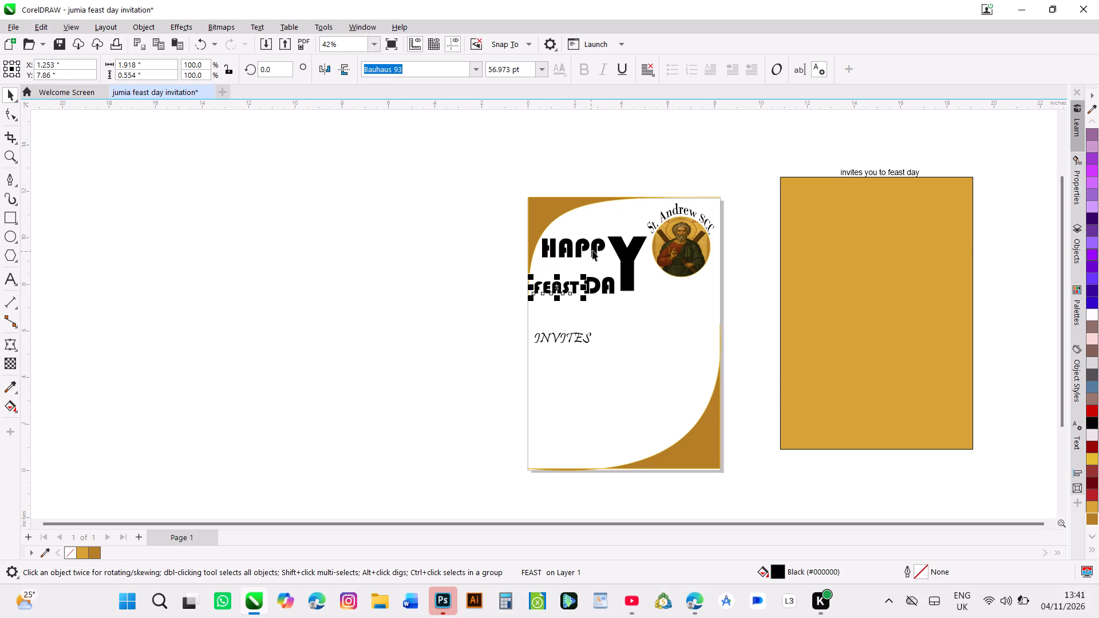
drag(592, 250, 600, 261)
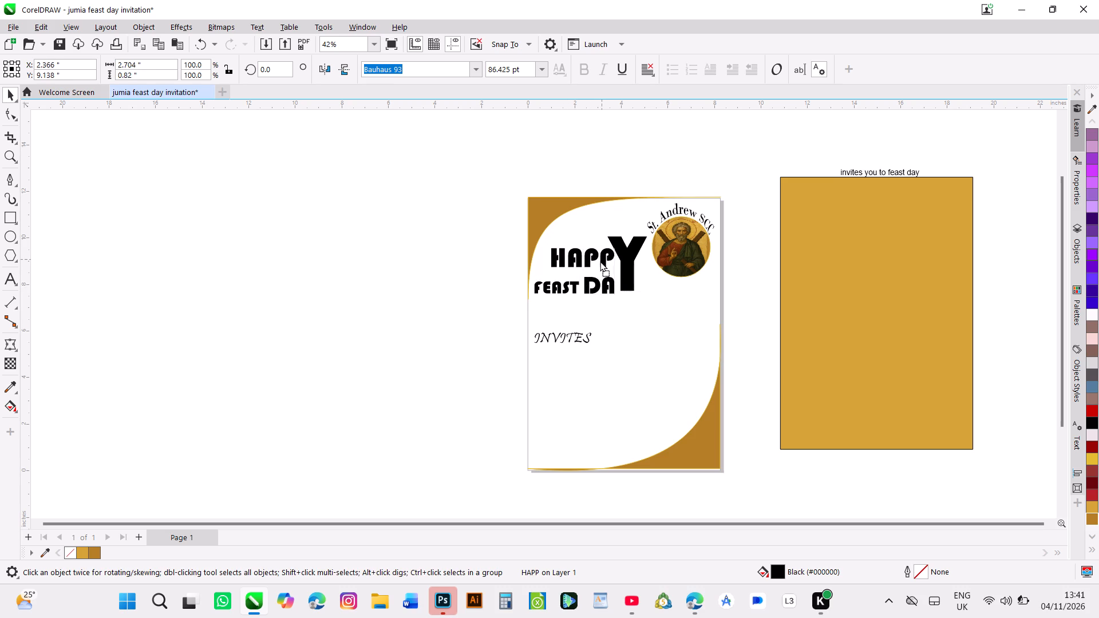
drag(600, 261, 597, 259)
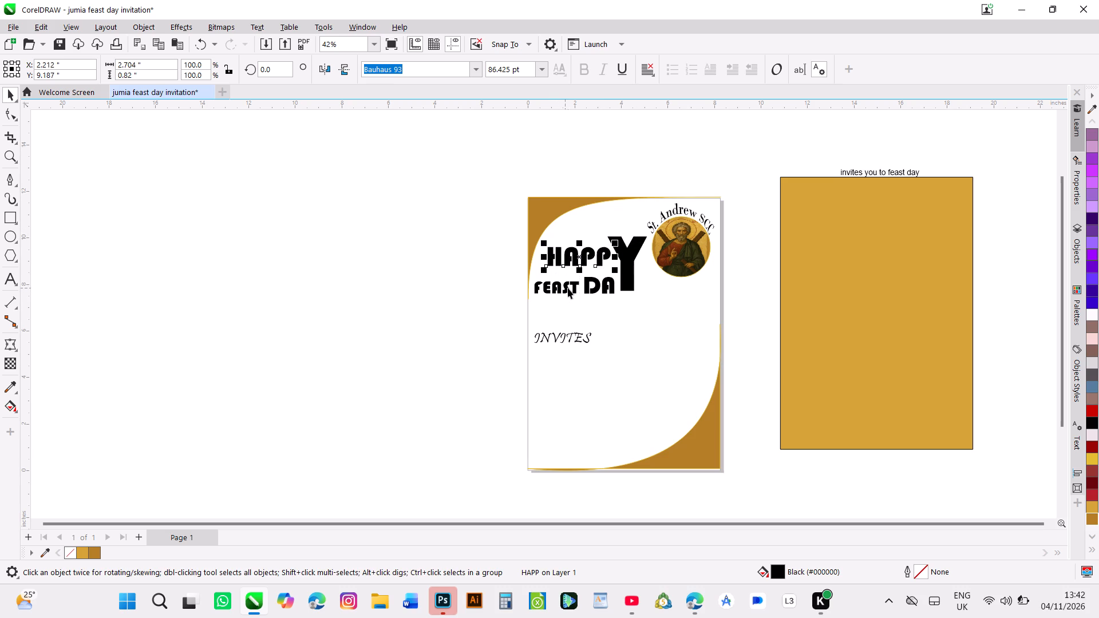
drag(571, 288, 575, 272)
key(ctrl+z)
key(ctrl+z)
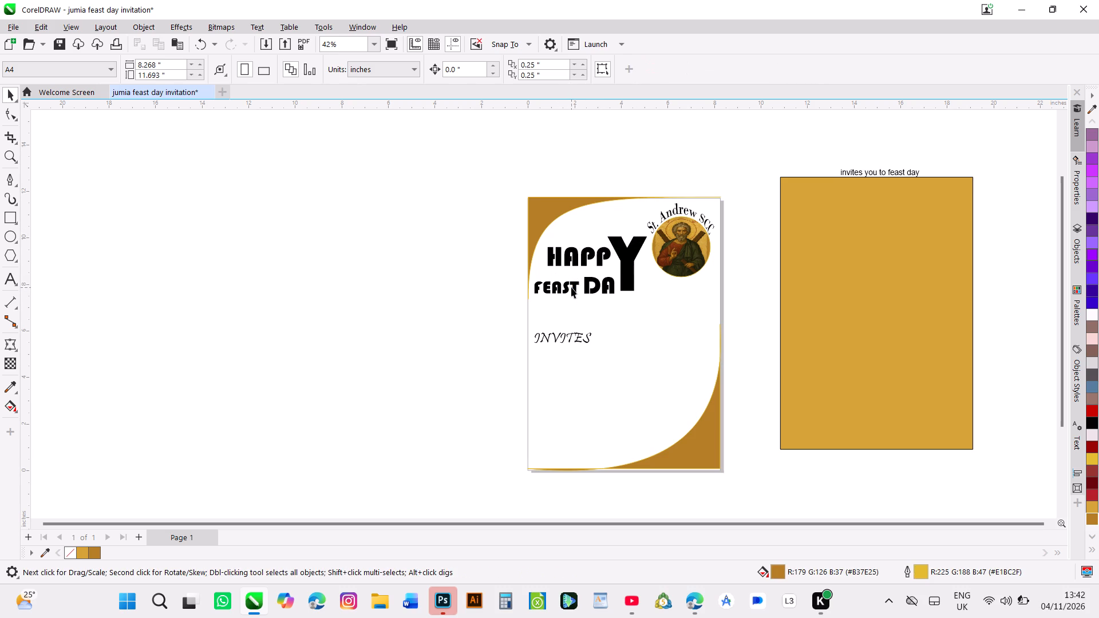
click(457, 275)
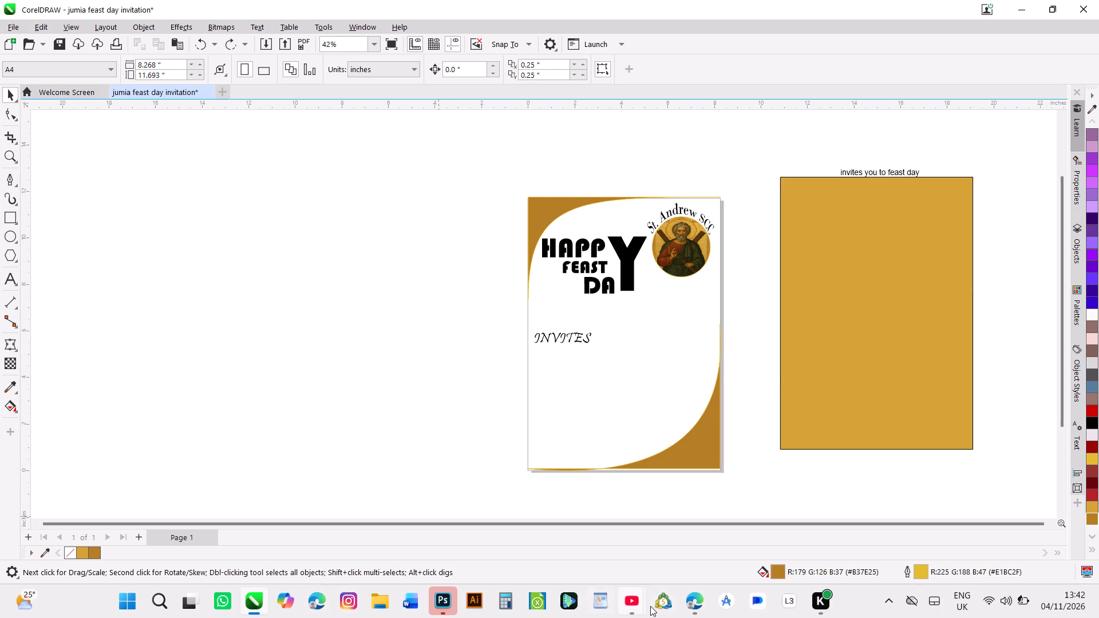
Switch to Microsoft Edge and open the web address for editing on the St. Andrew image search page.
click(691, 597)
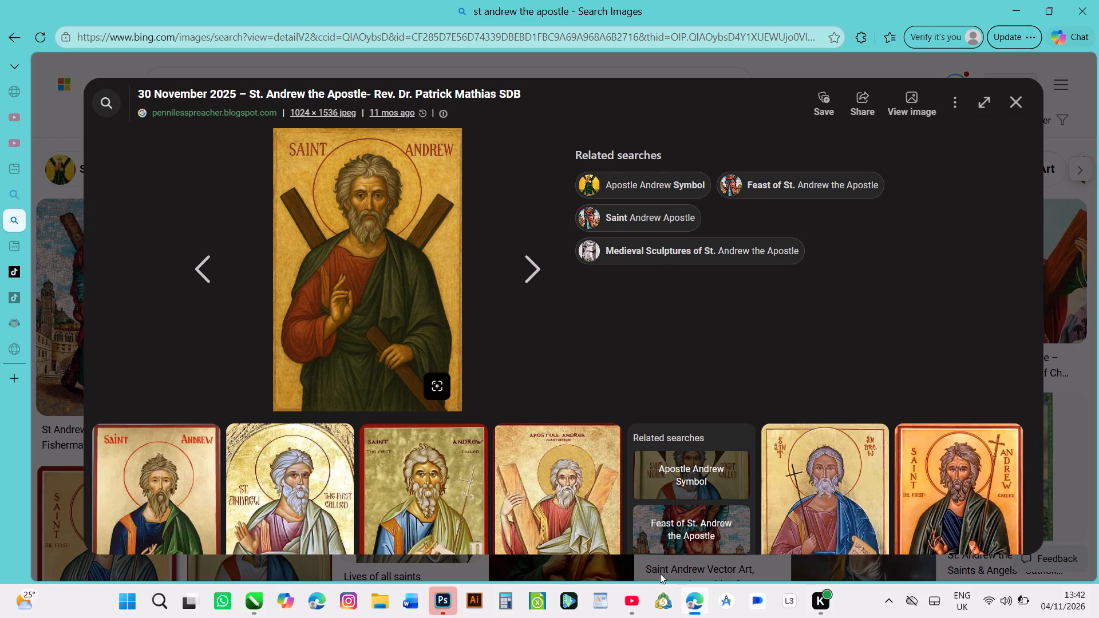
click(482, 43)
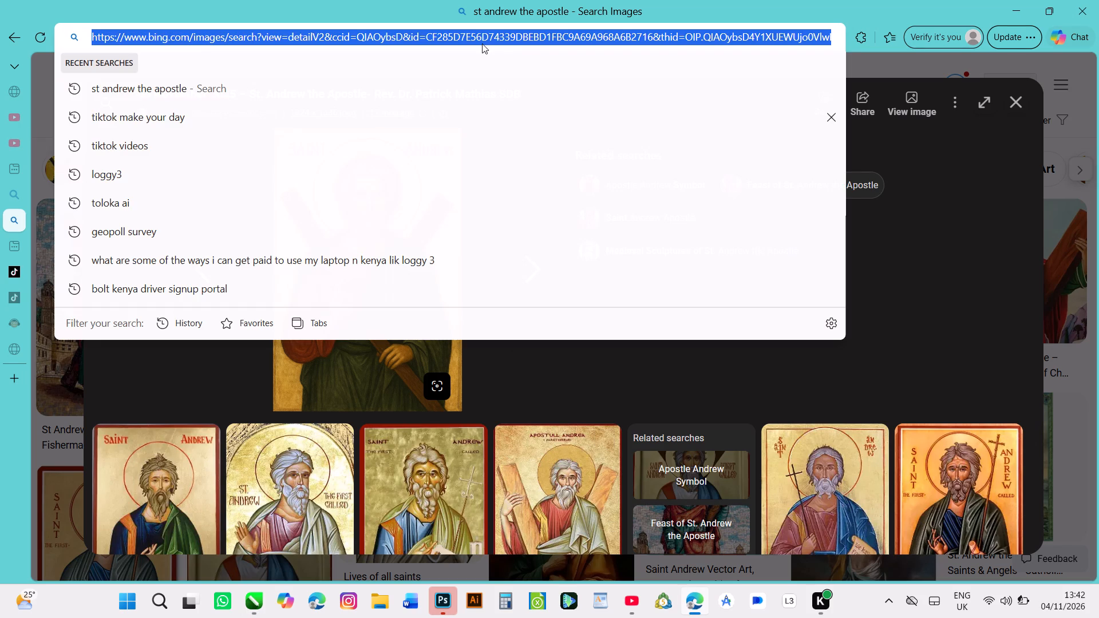
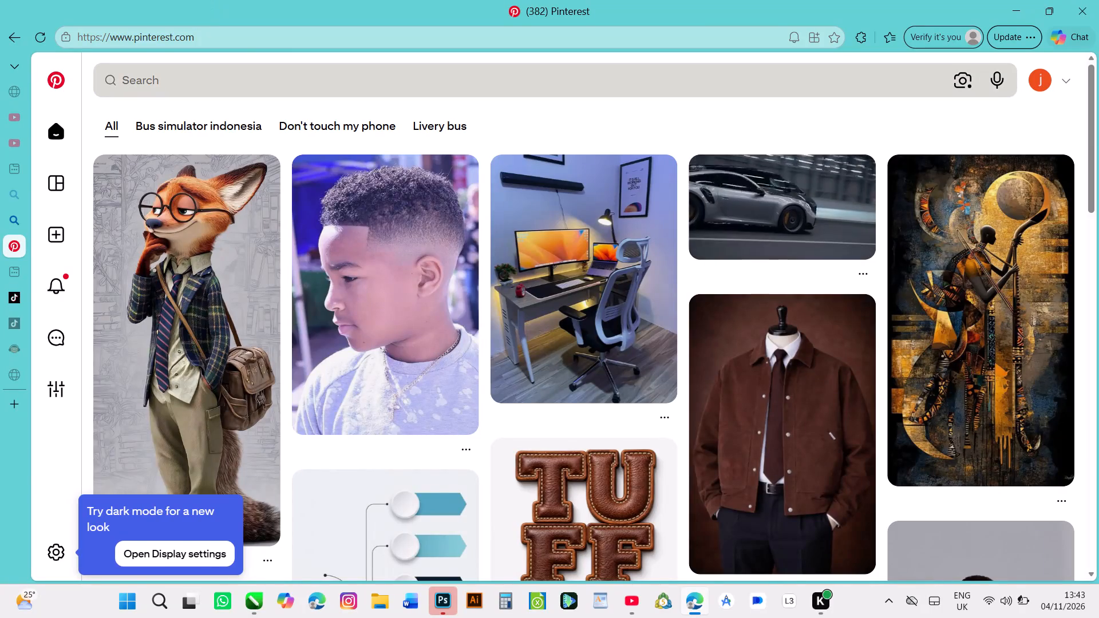
Search Pinterest for "CELEBRATION BANNERS".
click(201, 94)
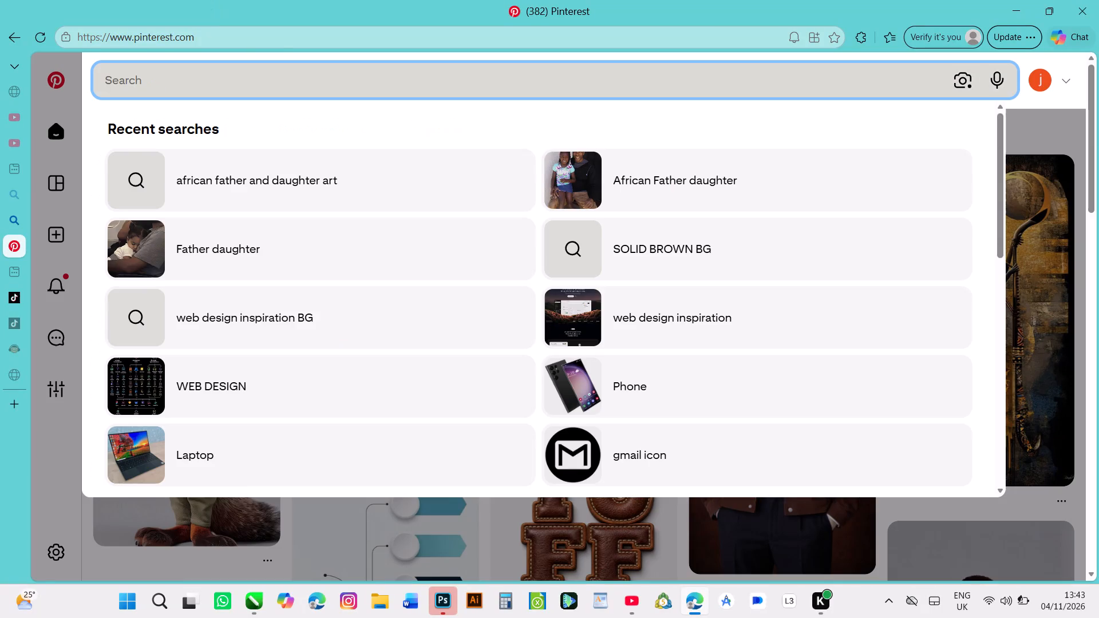
text(CELE)
text(BRATION BANNERS)
key(space)
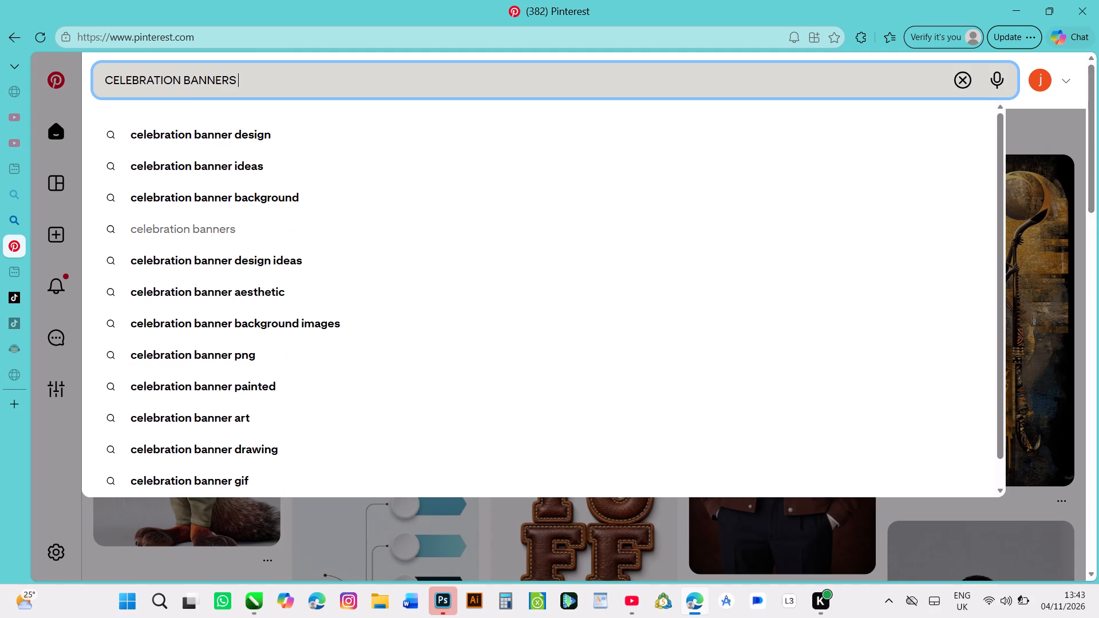
key(Return)
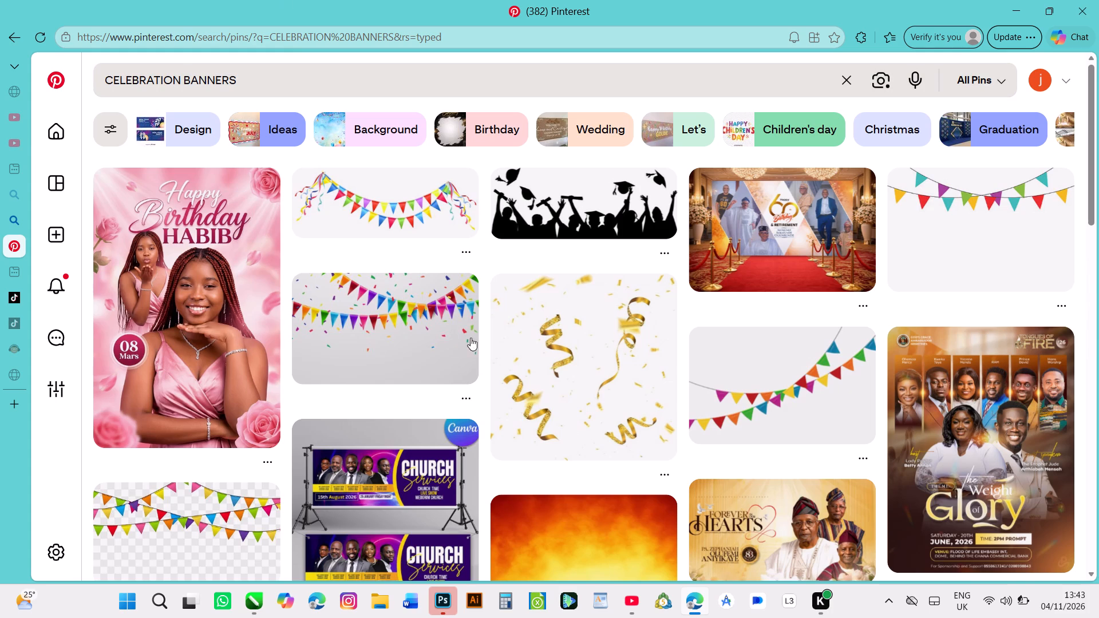
View the colourful bunting pin with two crossing flag strings and return to the search results.
click(695, 365)
click(616, 354)
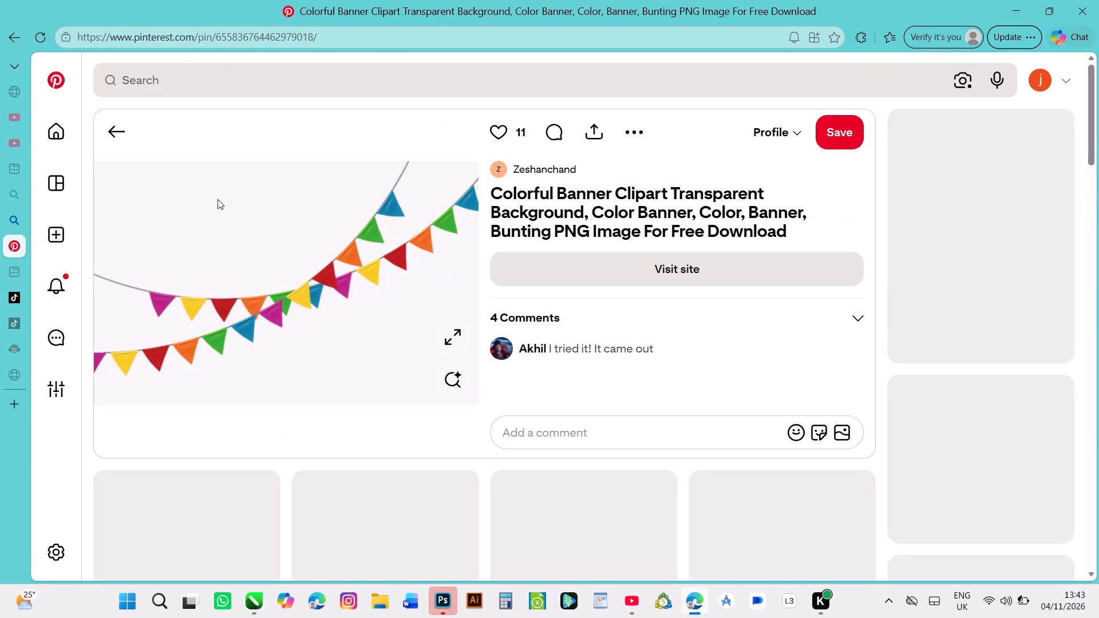
click(117, 132)
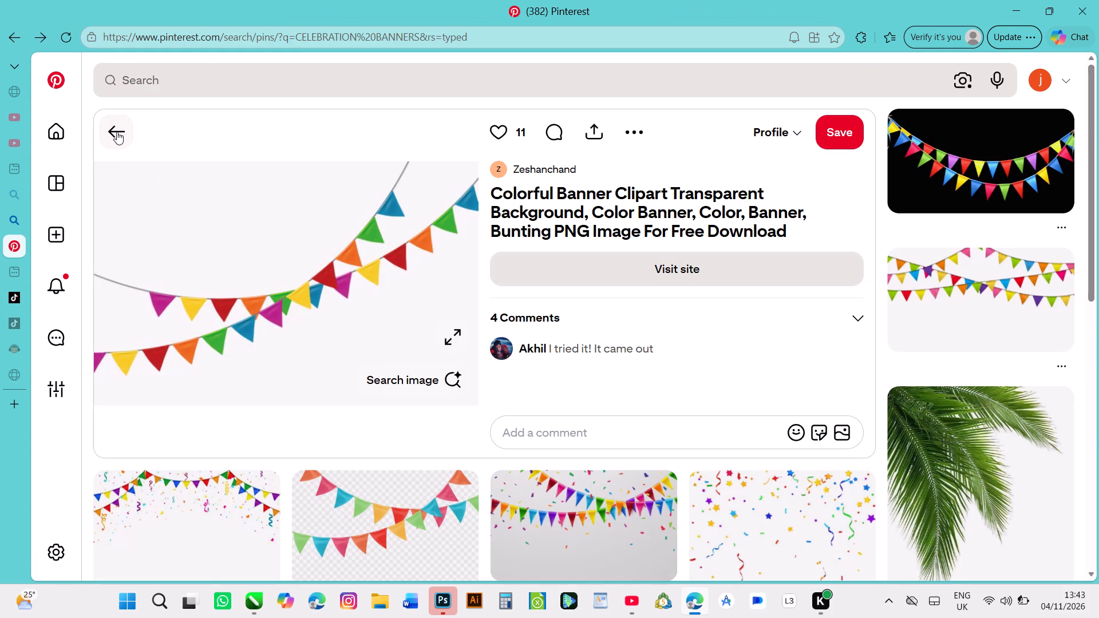
click(117, 132)
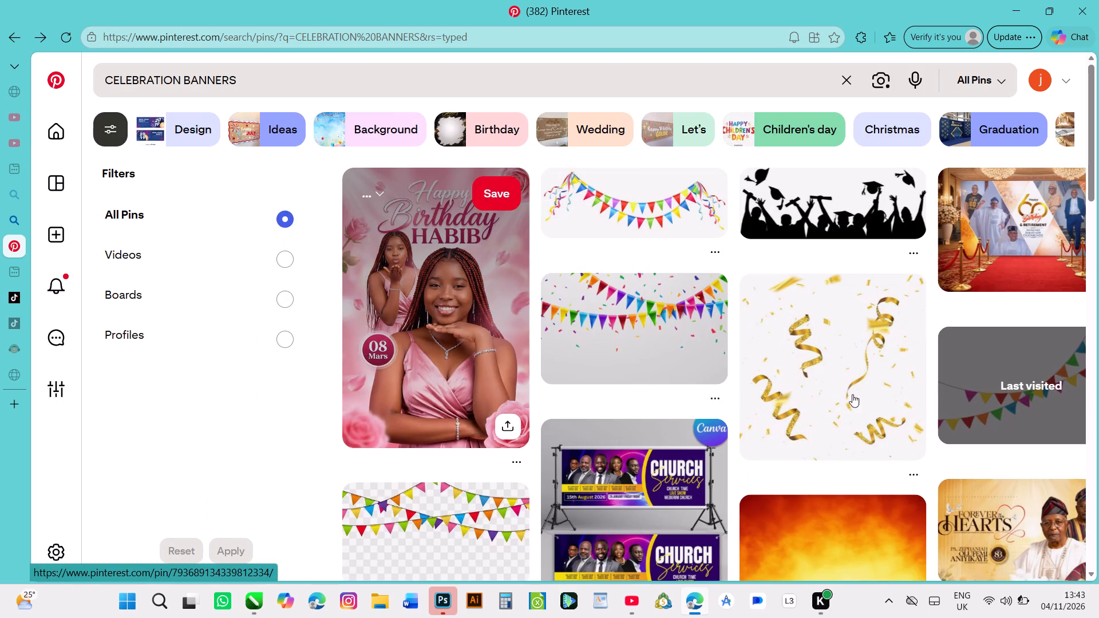
Open the gold confetti celebration ribbons pin and browse its related images for a suitable festive decoration.
click(860, 412)
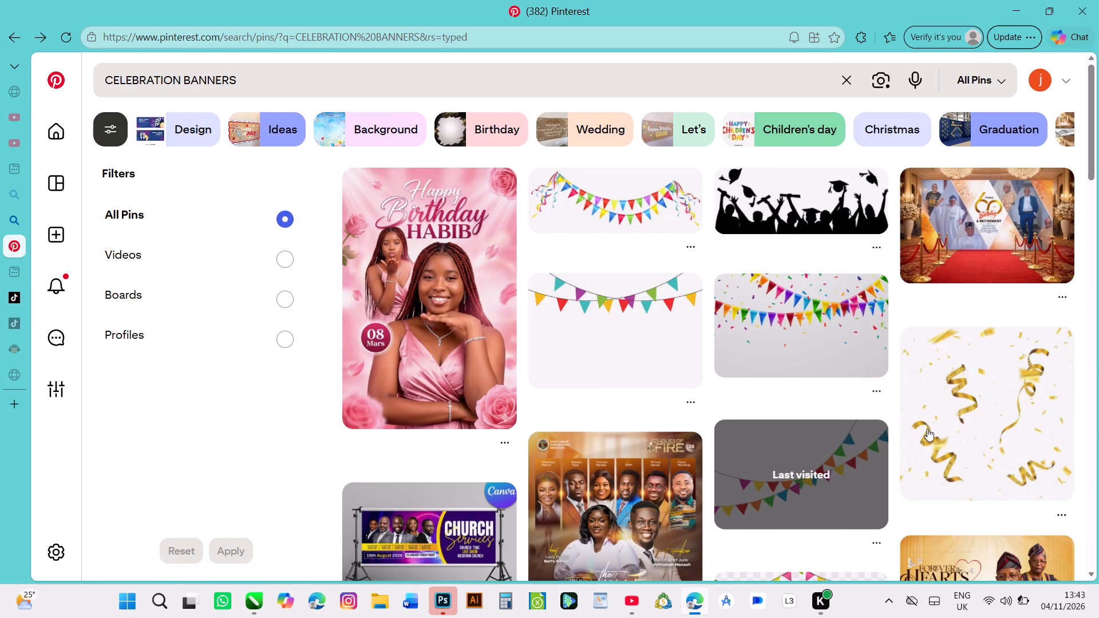
click(928, 429)
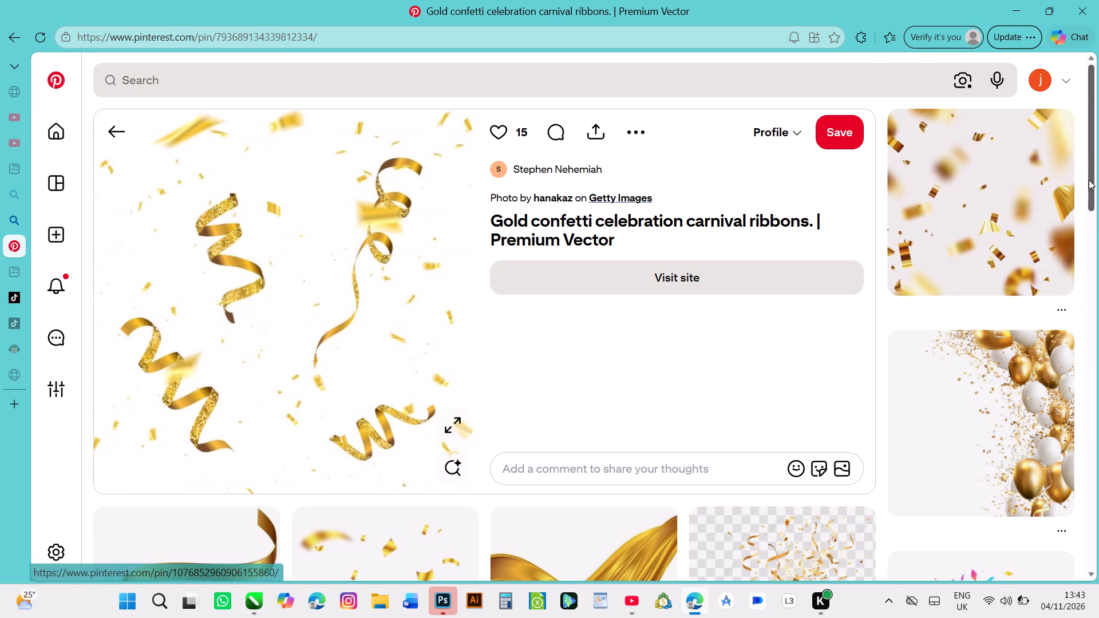
drag(1092, 182, 1098, 266)
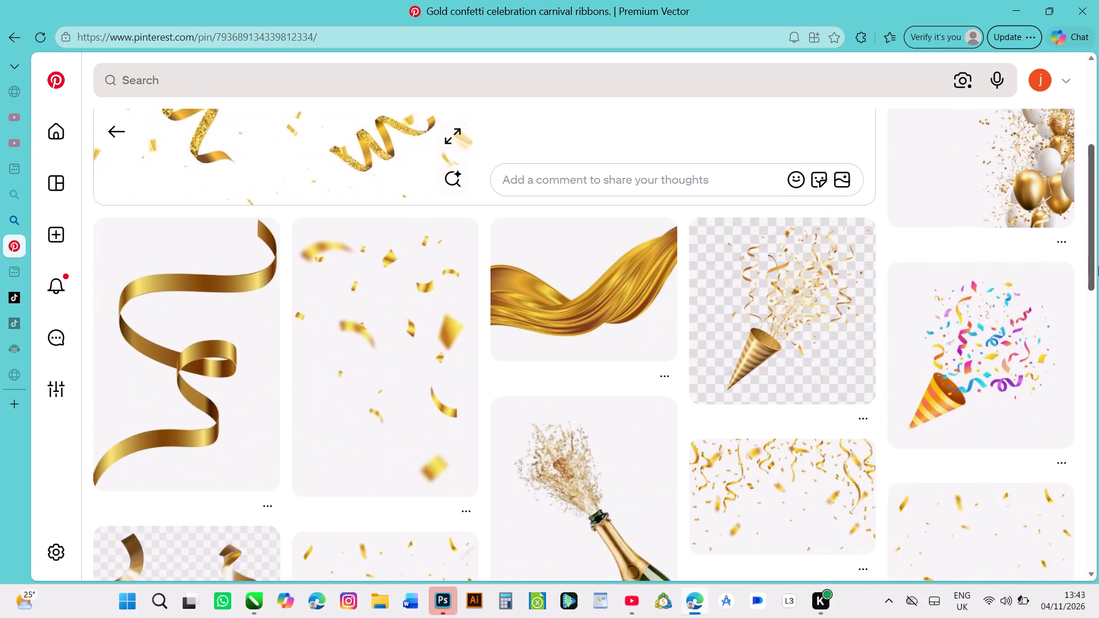
drag(1098, 266, 1098, 344)
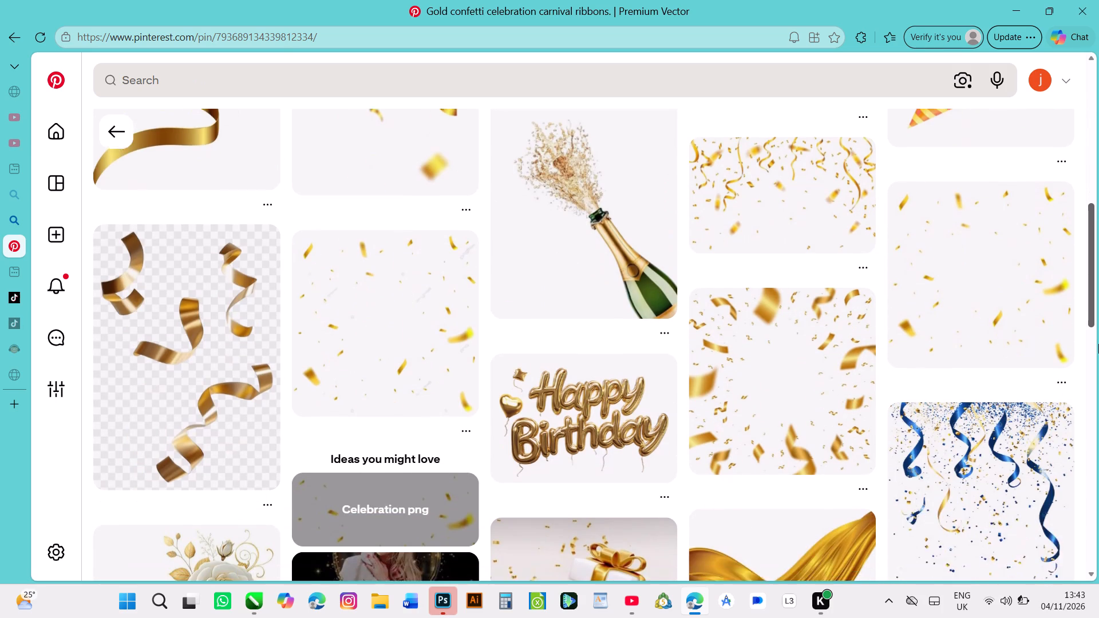
drag(1098, 344, 1098, 402)
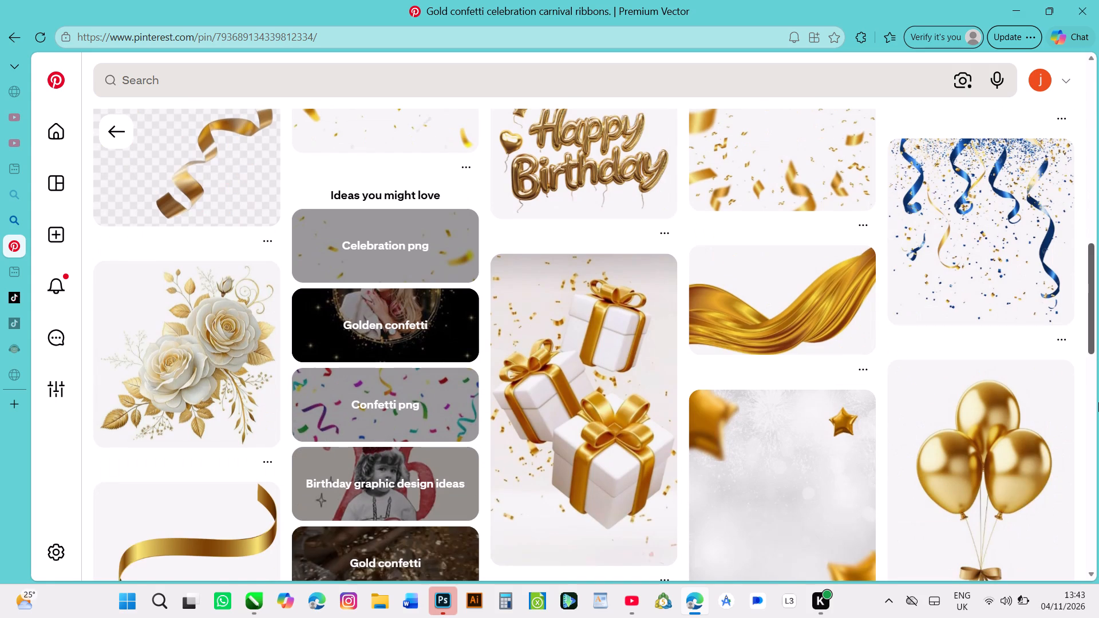
drag(1098, 402, 1098, 450)
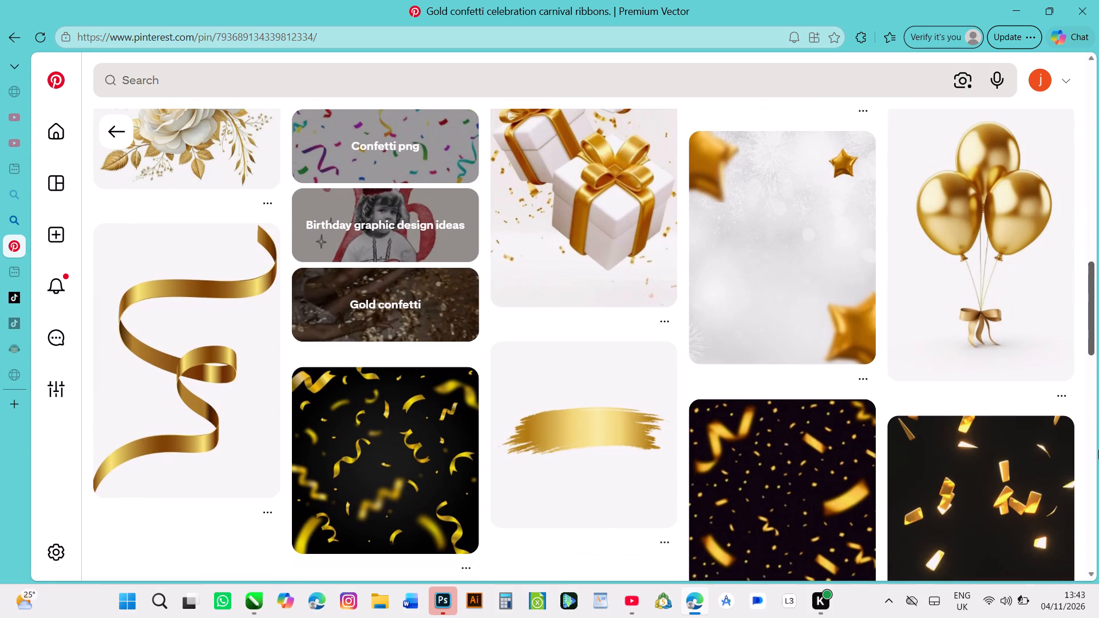
drag(1098, 450, 1064, 543)
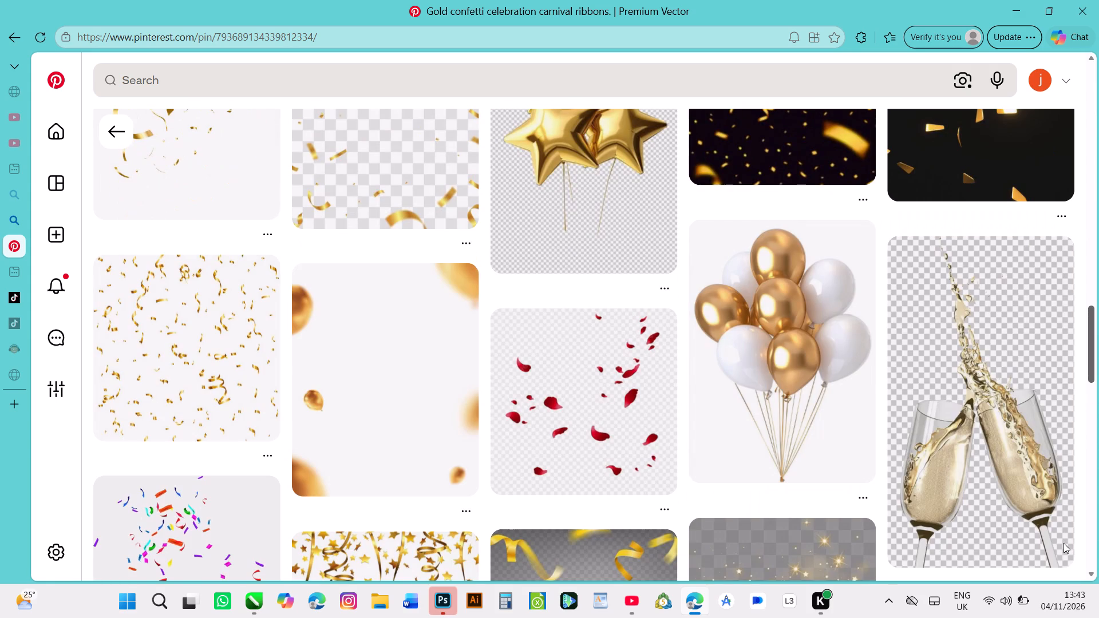
drag(1064, 543, 1070, 603)
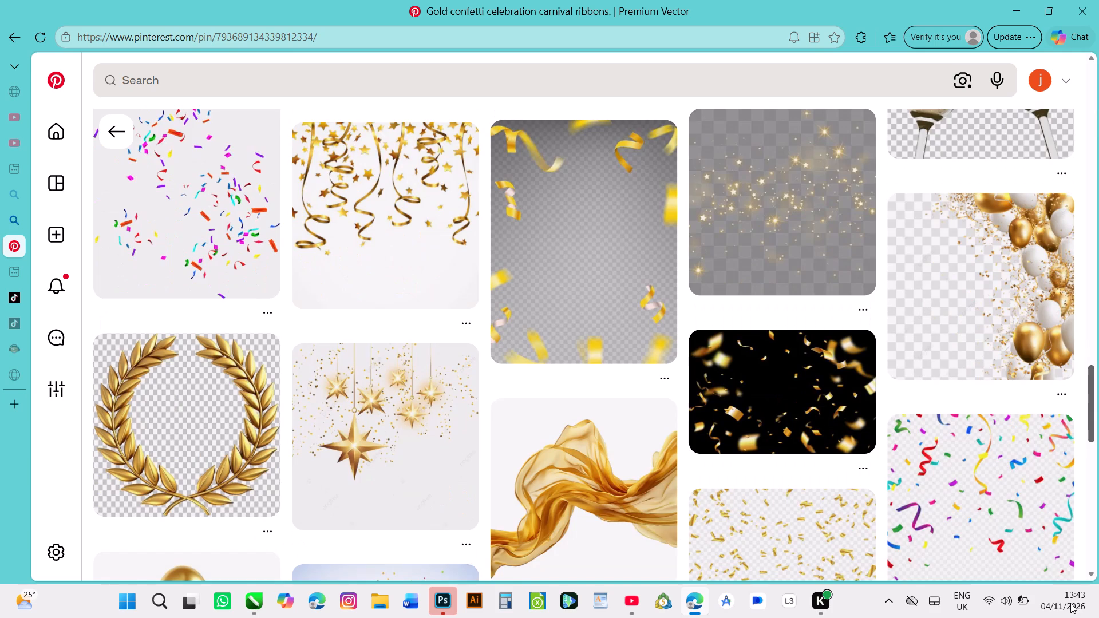
drag(1070, 603, 1070, 617)
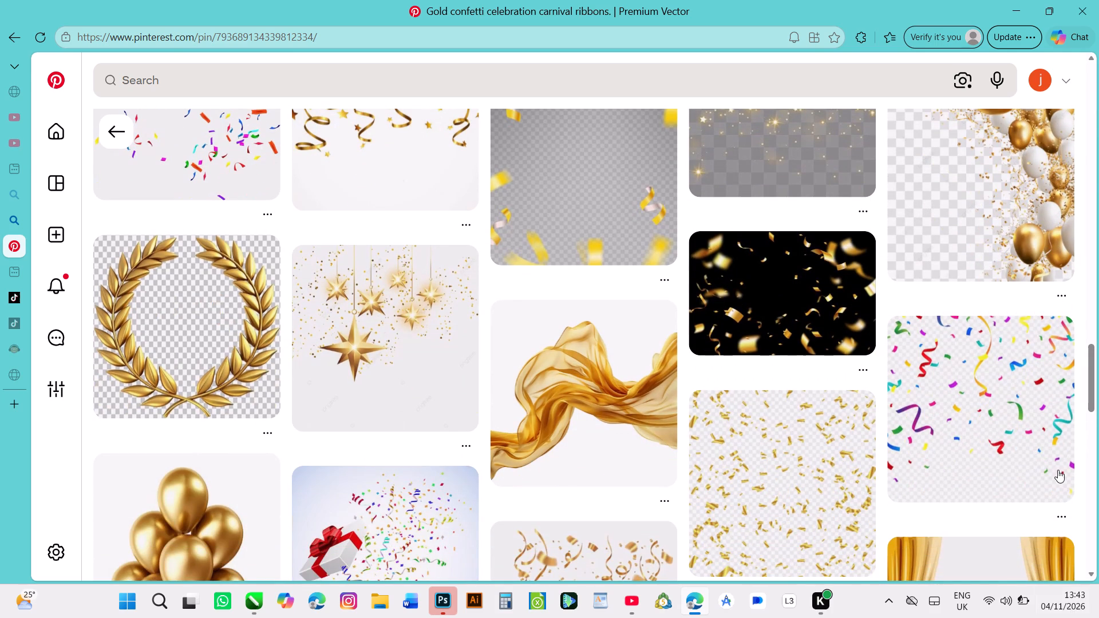
drag(1089, 369, 1090, 370)
drag(1090, 370, 1096, 438)
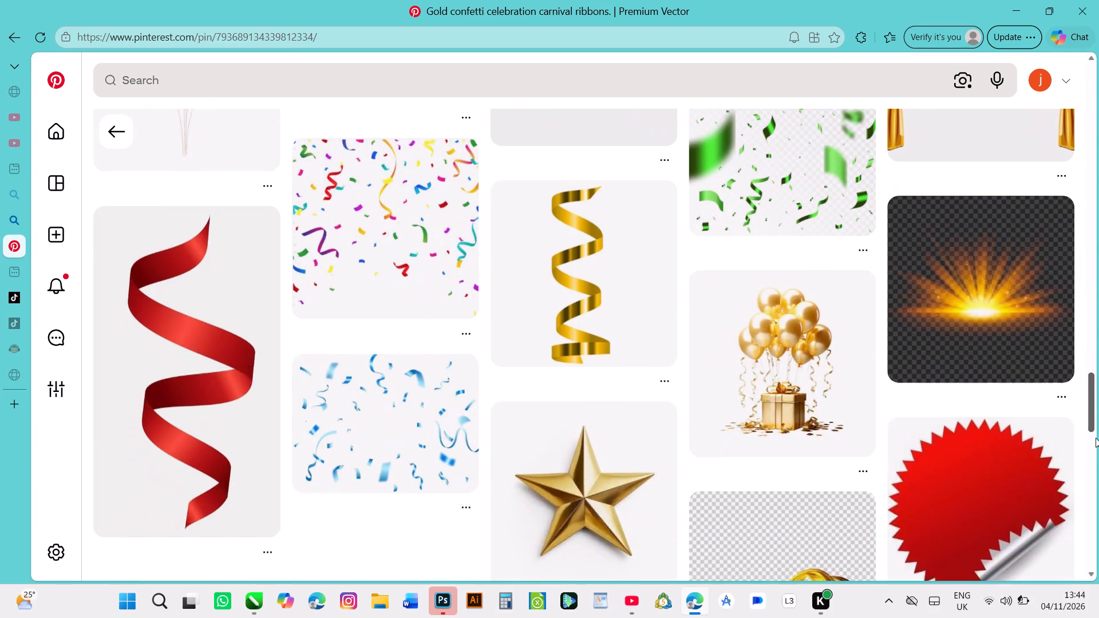
drag(1096, 438, 1094, 453)
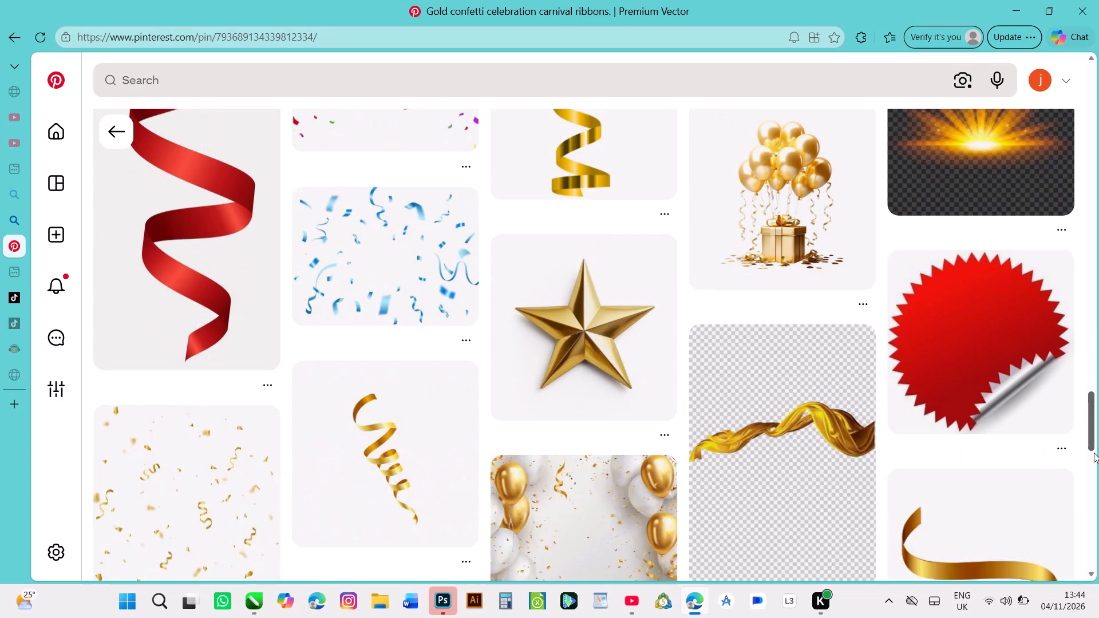
drag(1094, 453, 1092, 496)
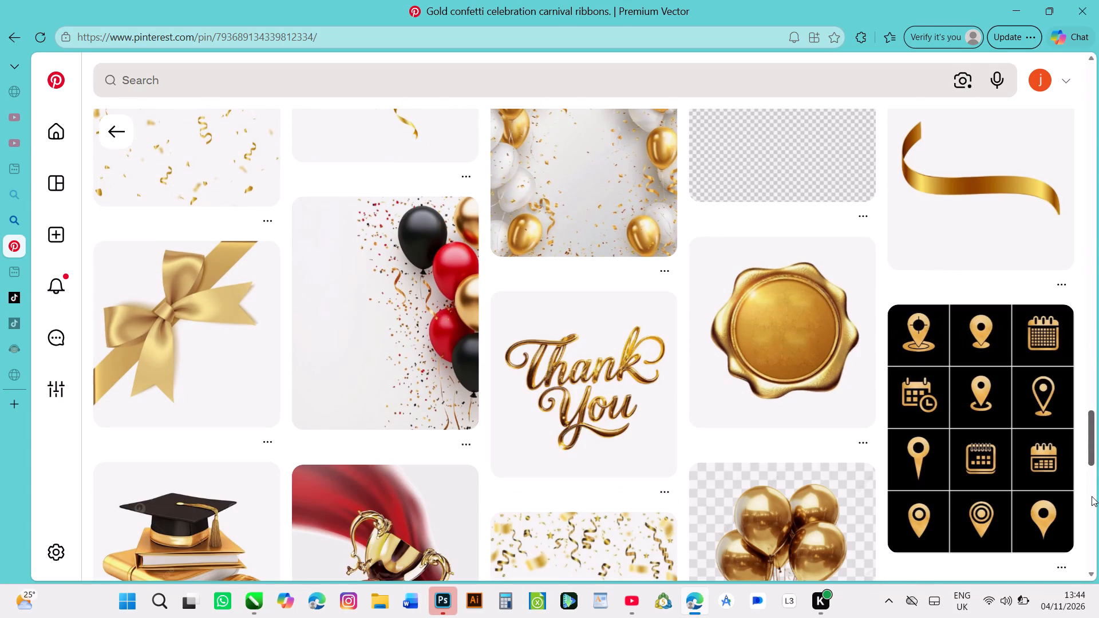
drag(1092, 496, 1092, 497)
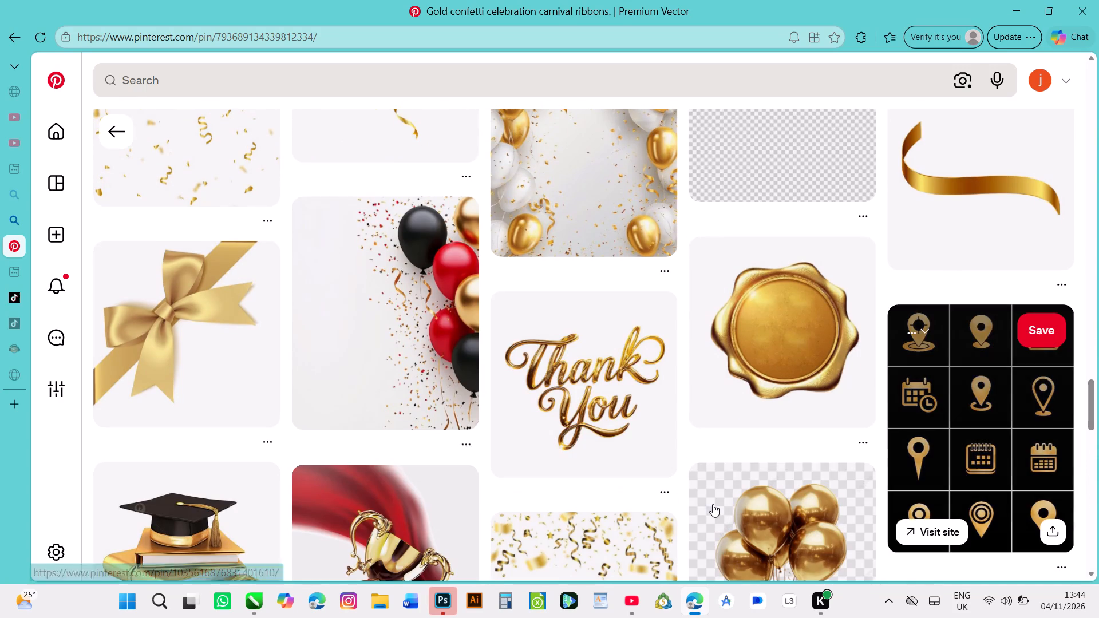
Open the pin of the gold ribbon bow tied diagonally across a white background.
click(237, 325)
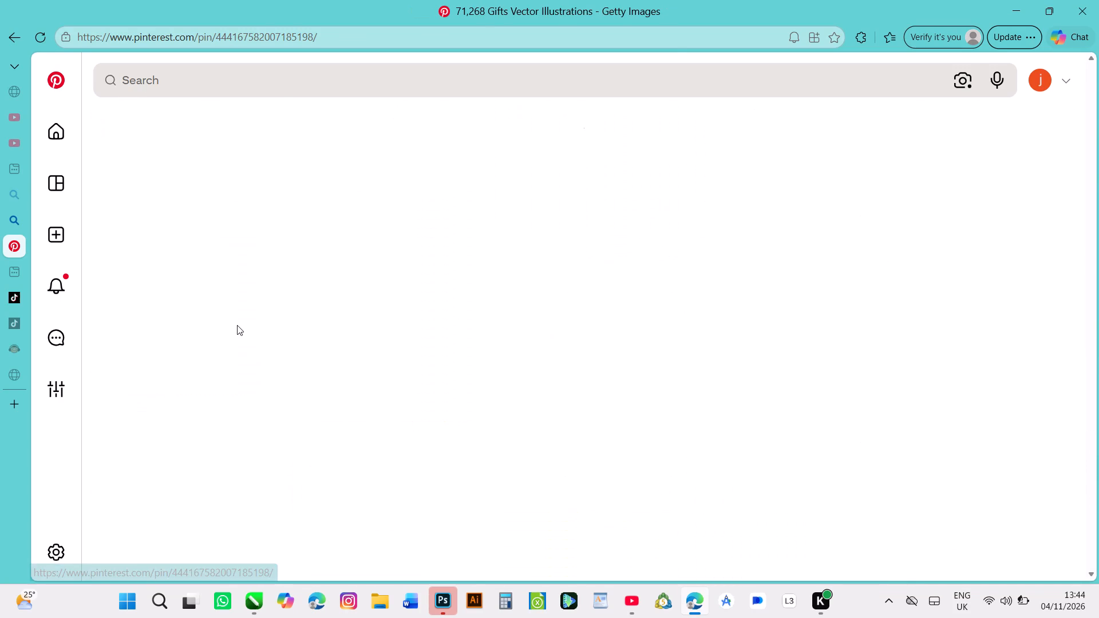
right_click(247, 292)
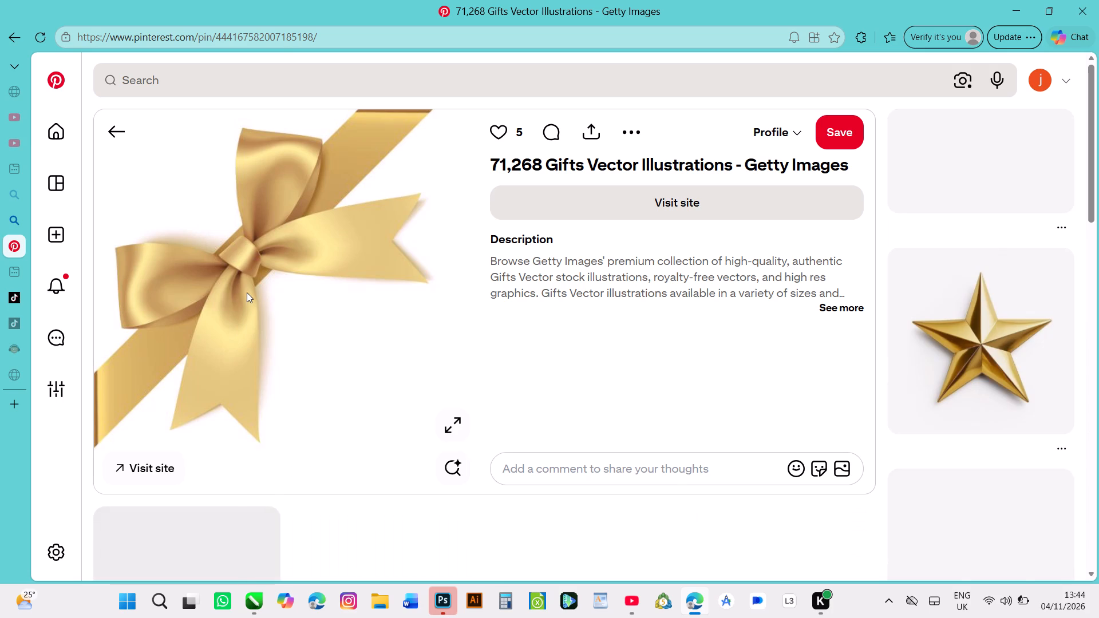
click(305, 351)
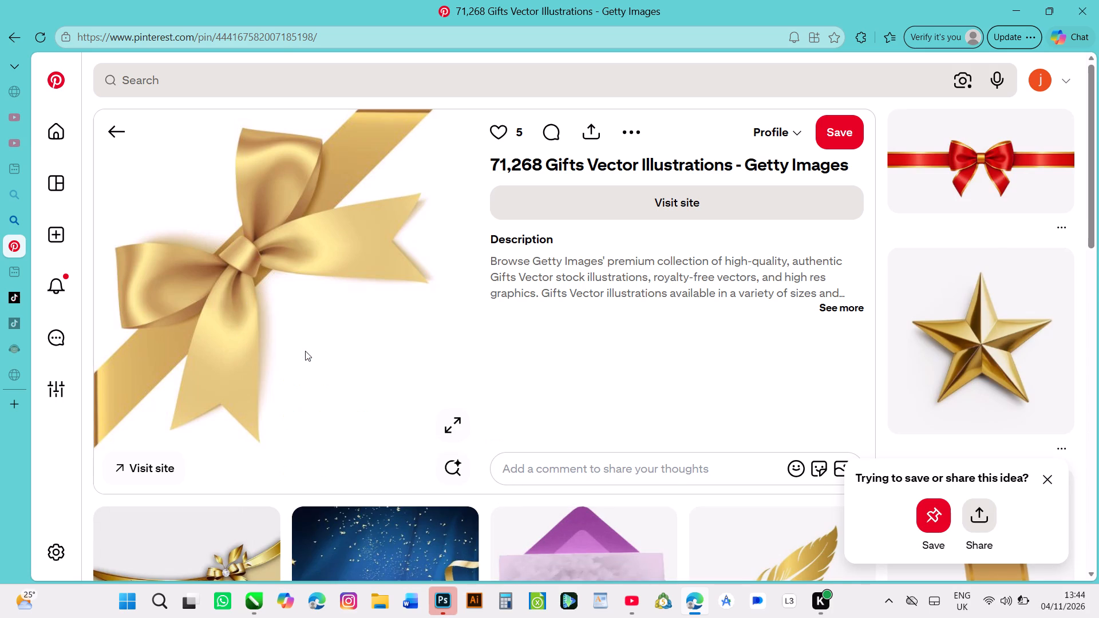
Search the web for "background remover", open the remove.bg site, and close the search results page.
click(22, 278)
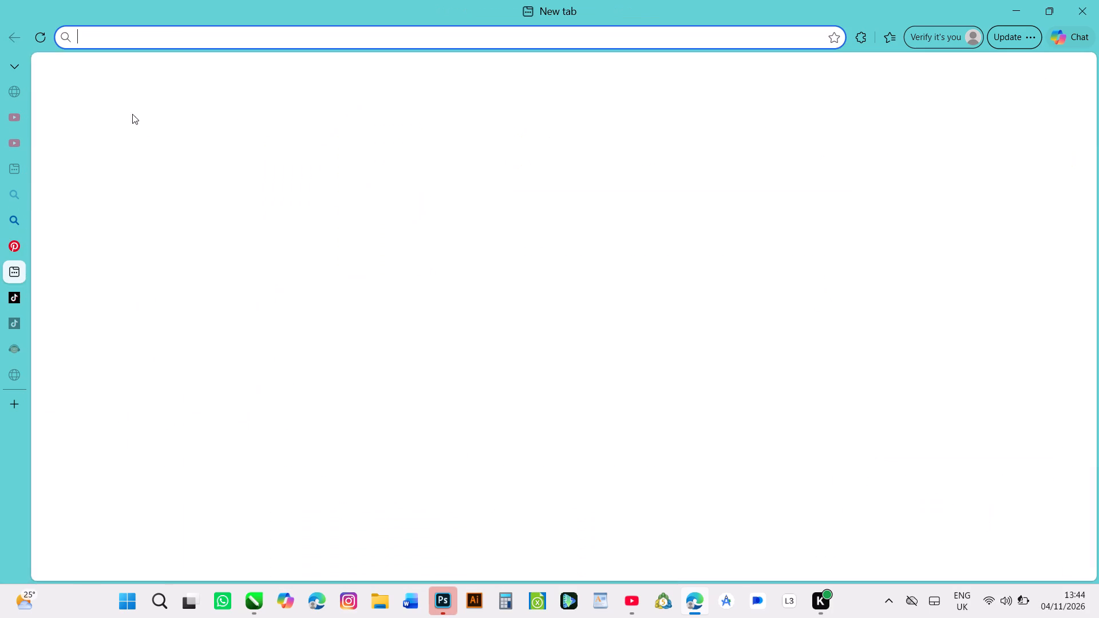
text(BA)
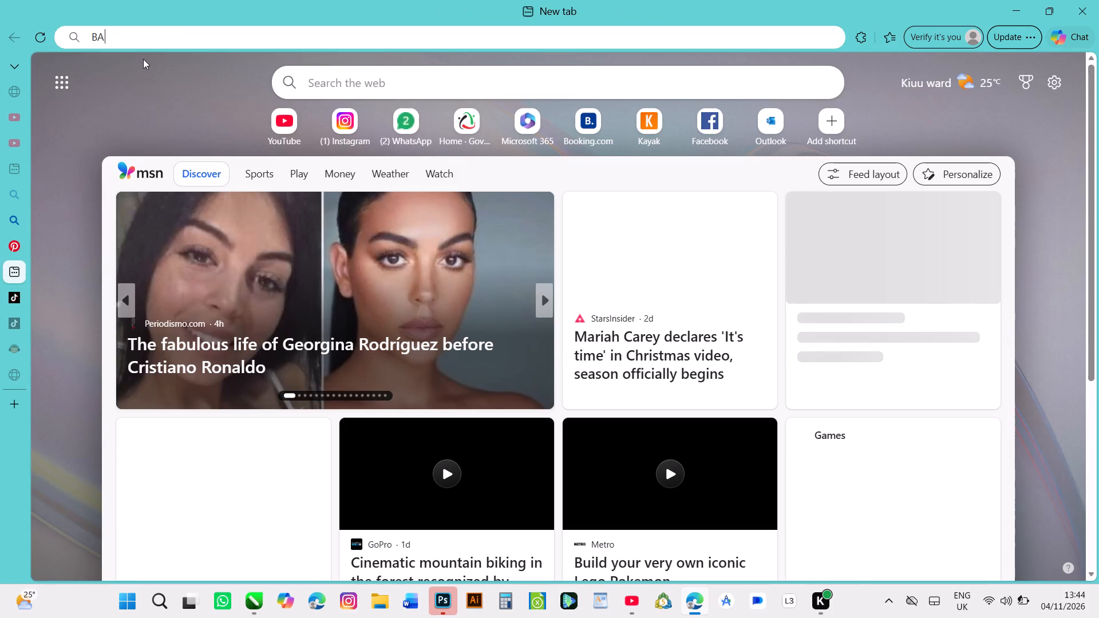
text(CKGROUN)
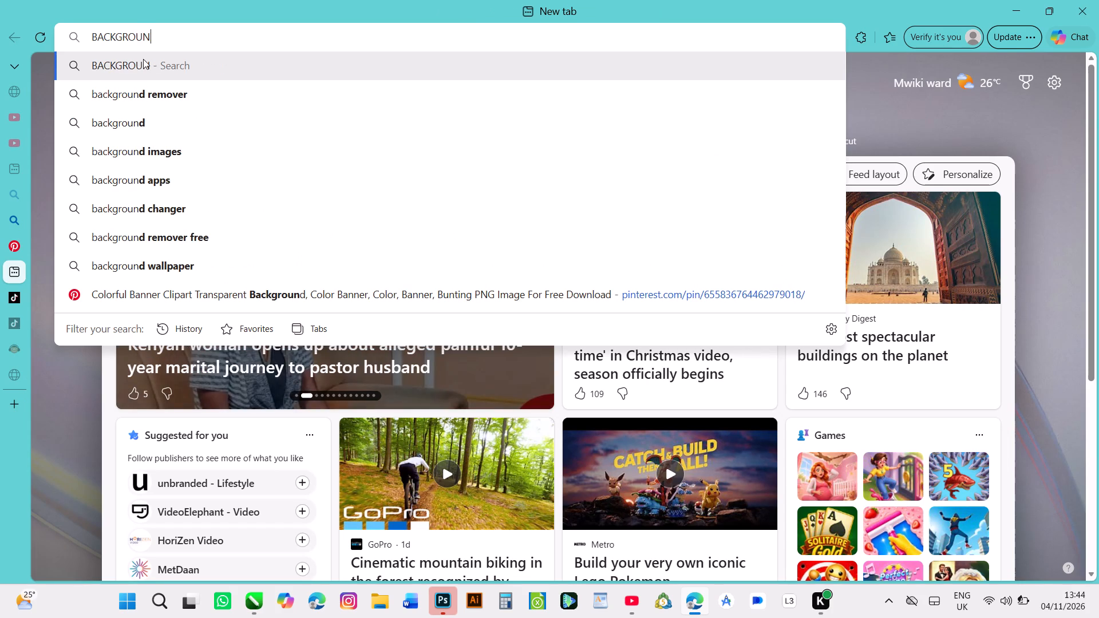
text(D R)
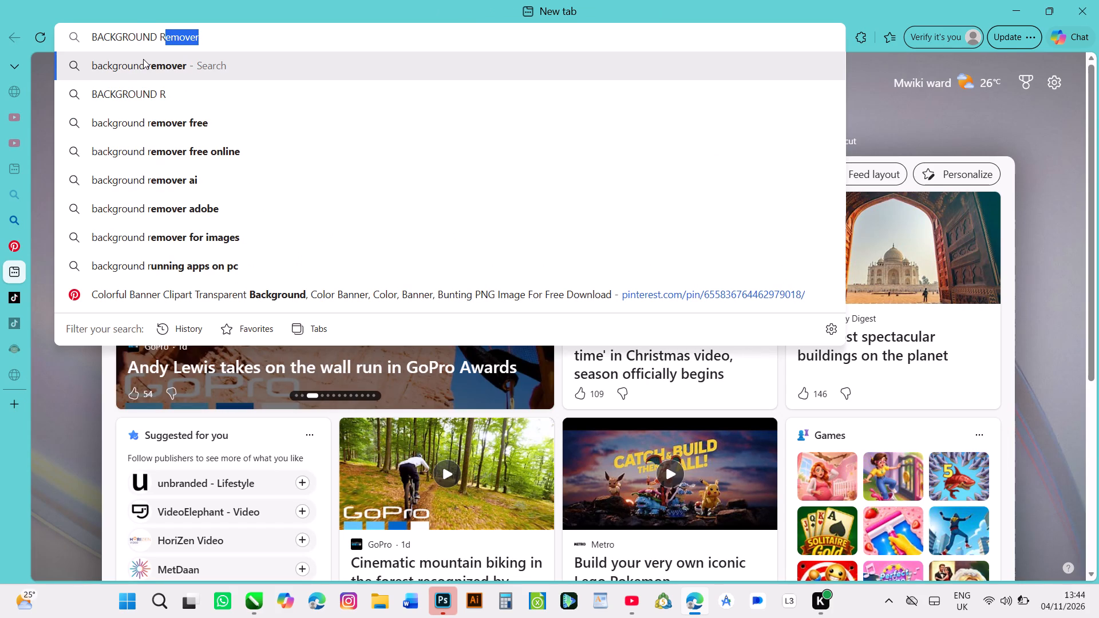
click(143, 59)
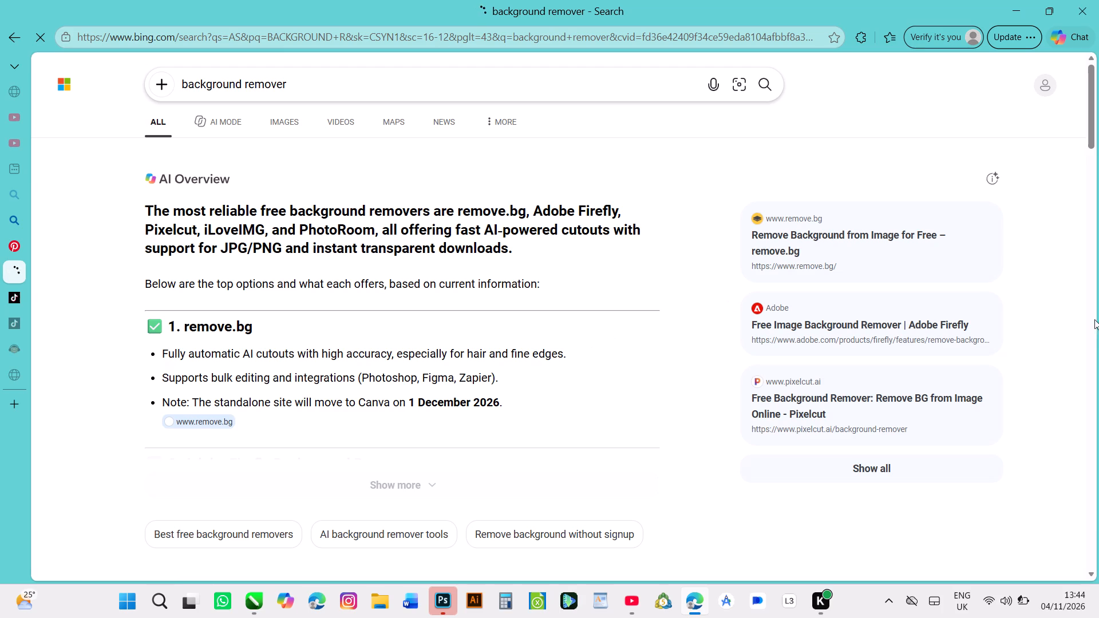
drag(1089, 76, 1093, 138)
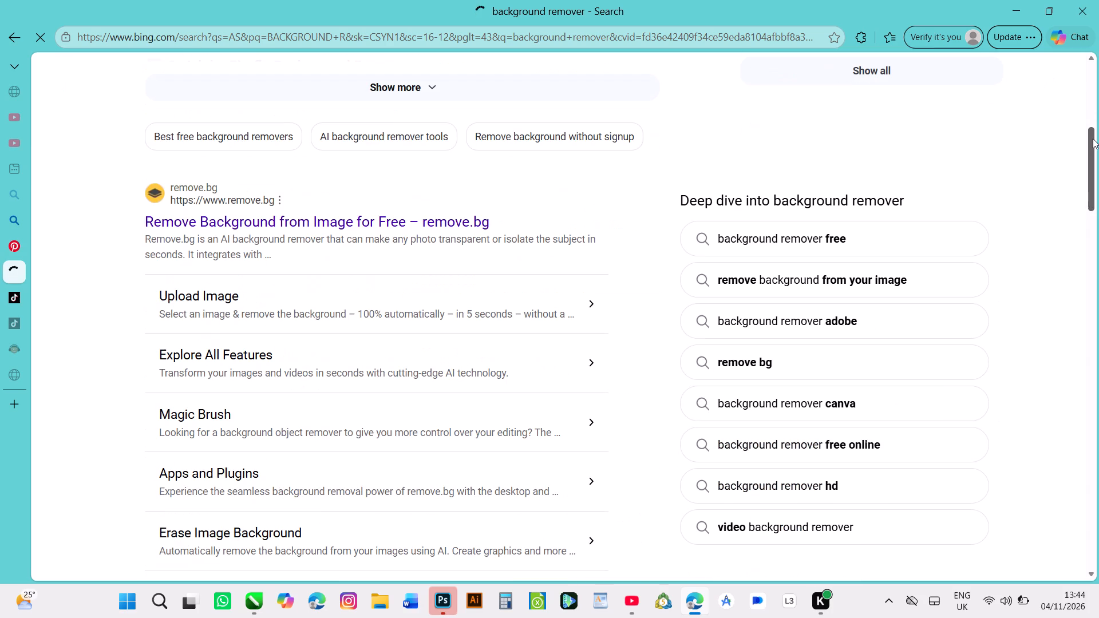
click(313, 217)
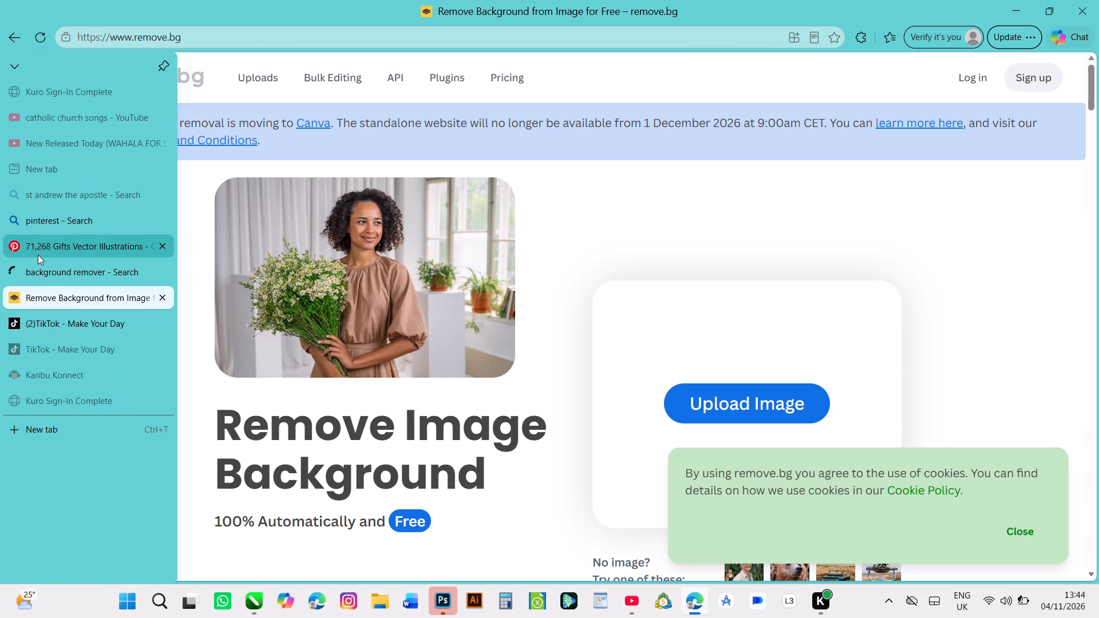
click(163, 269)
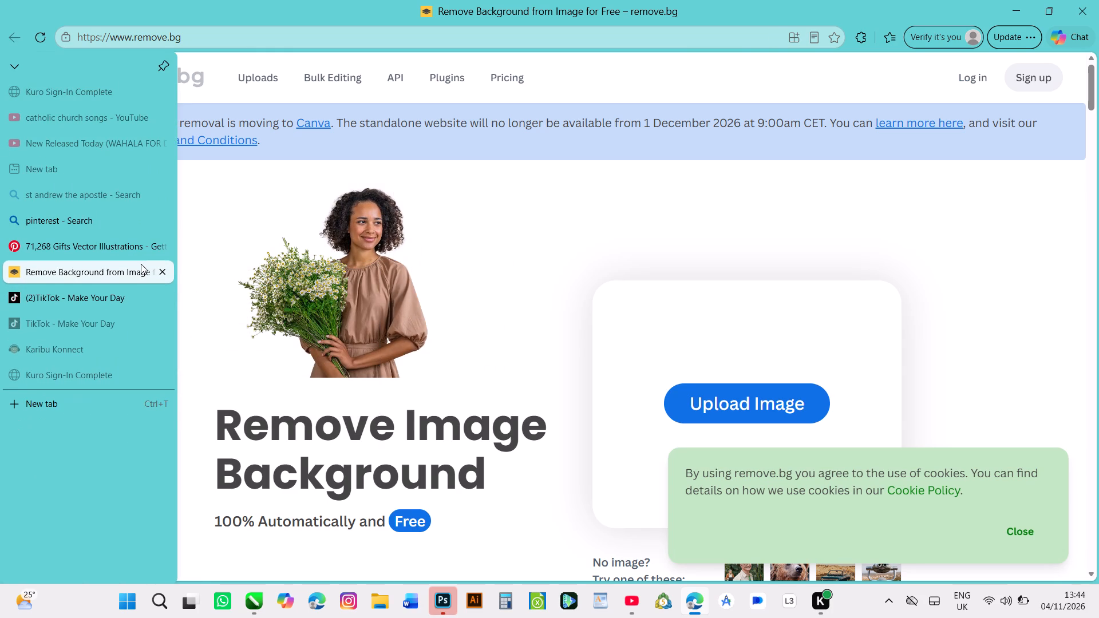
Transfer the gold bow image from its Pinterest pin into remove.bg to remove its background.
click(141, 254)
drag(305, 279, 304, 279)
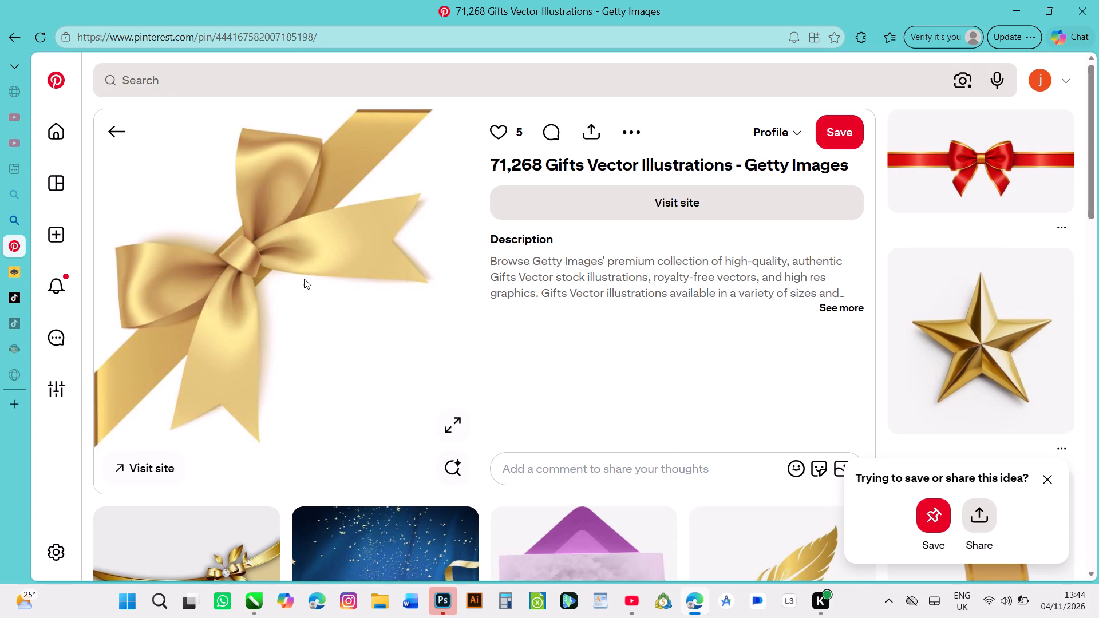
drag(304, 279, 2, 285)
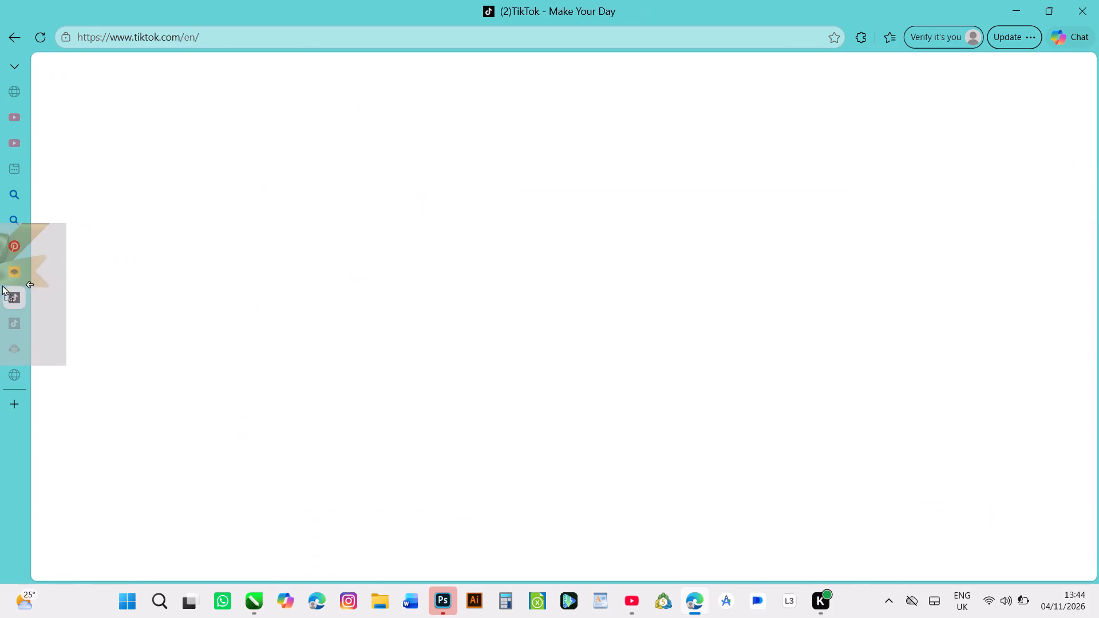
drag(2, 285, 558, 403)
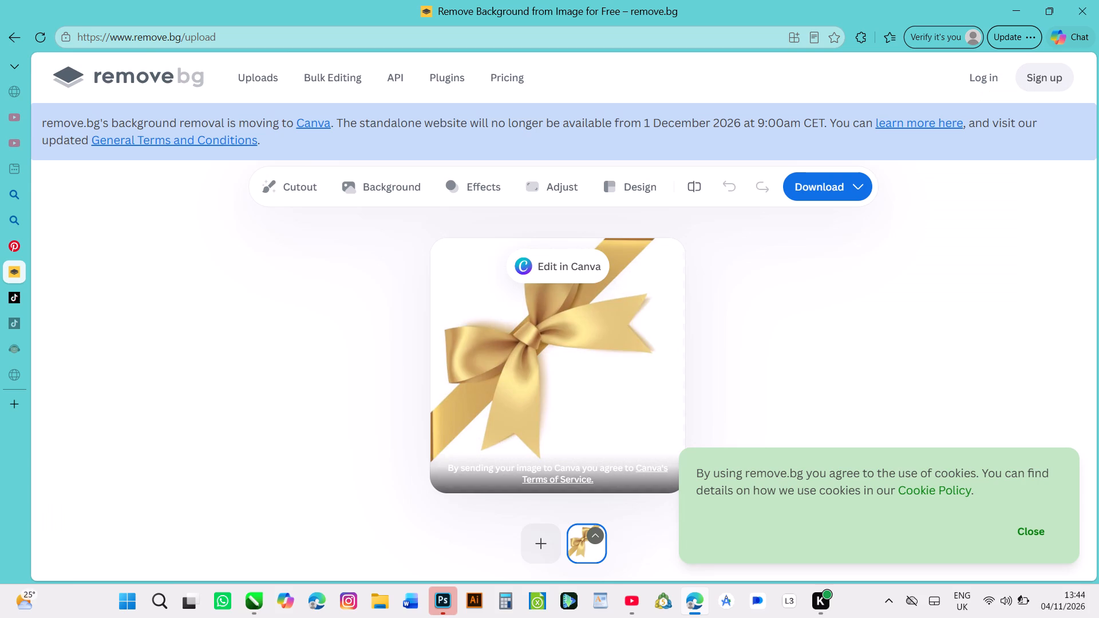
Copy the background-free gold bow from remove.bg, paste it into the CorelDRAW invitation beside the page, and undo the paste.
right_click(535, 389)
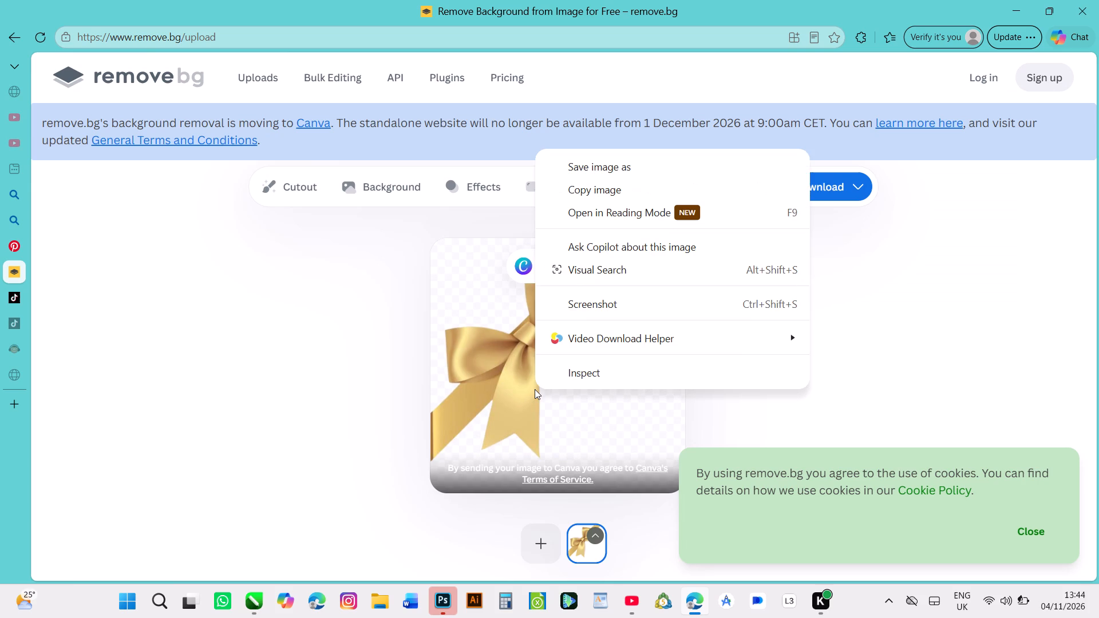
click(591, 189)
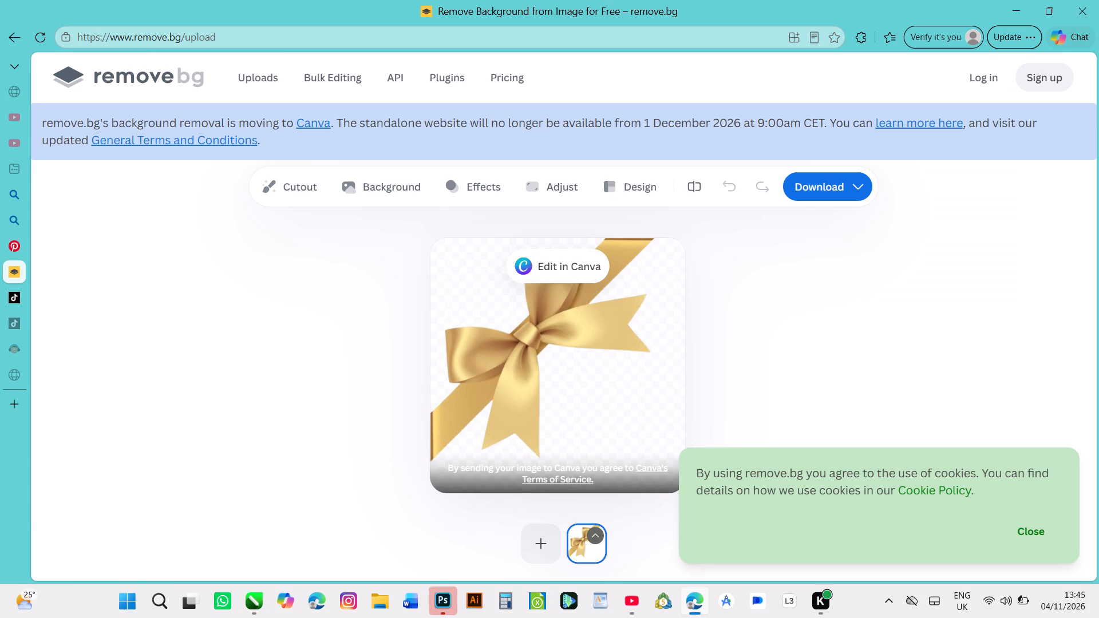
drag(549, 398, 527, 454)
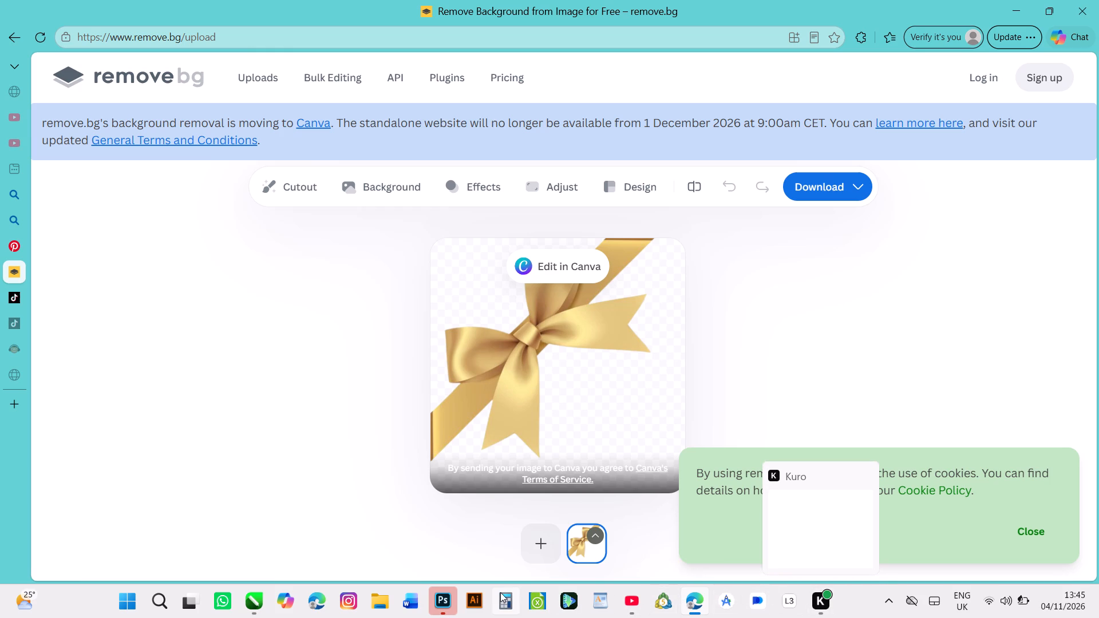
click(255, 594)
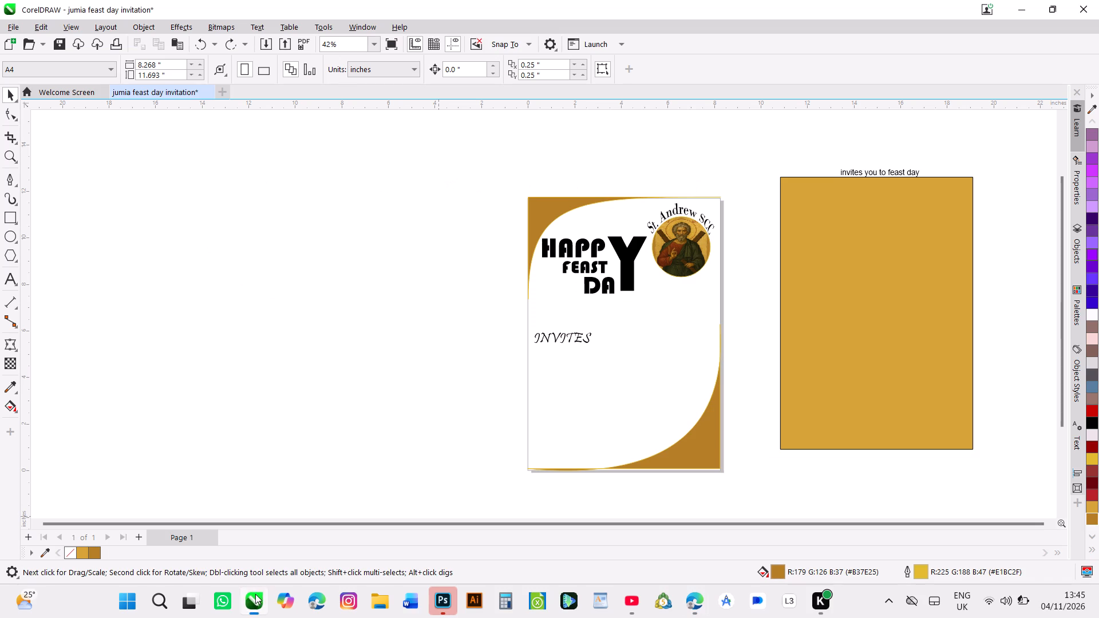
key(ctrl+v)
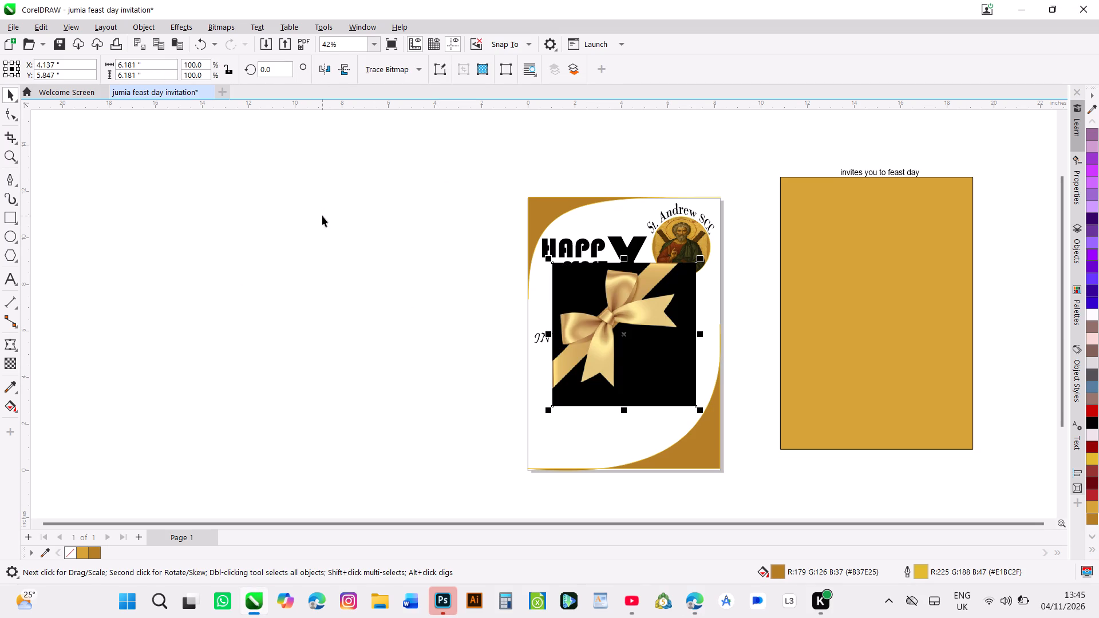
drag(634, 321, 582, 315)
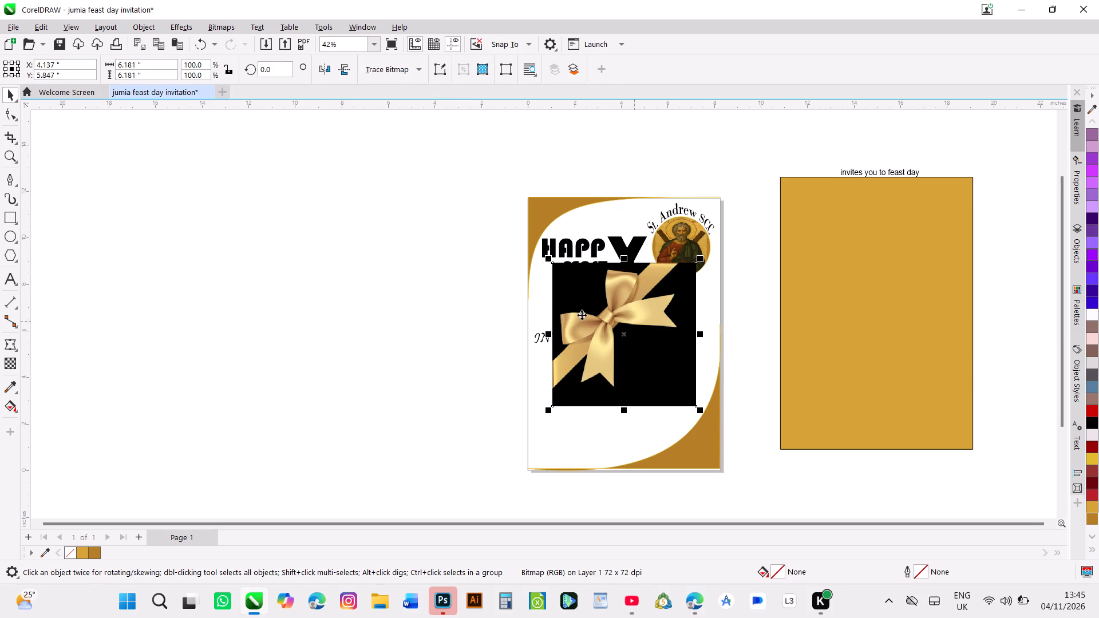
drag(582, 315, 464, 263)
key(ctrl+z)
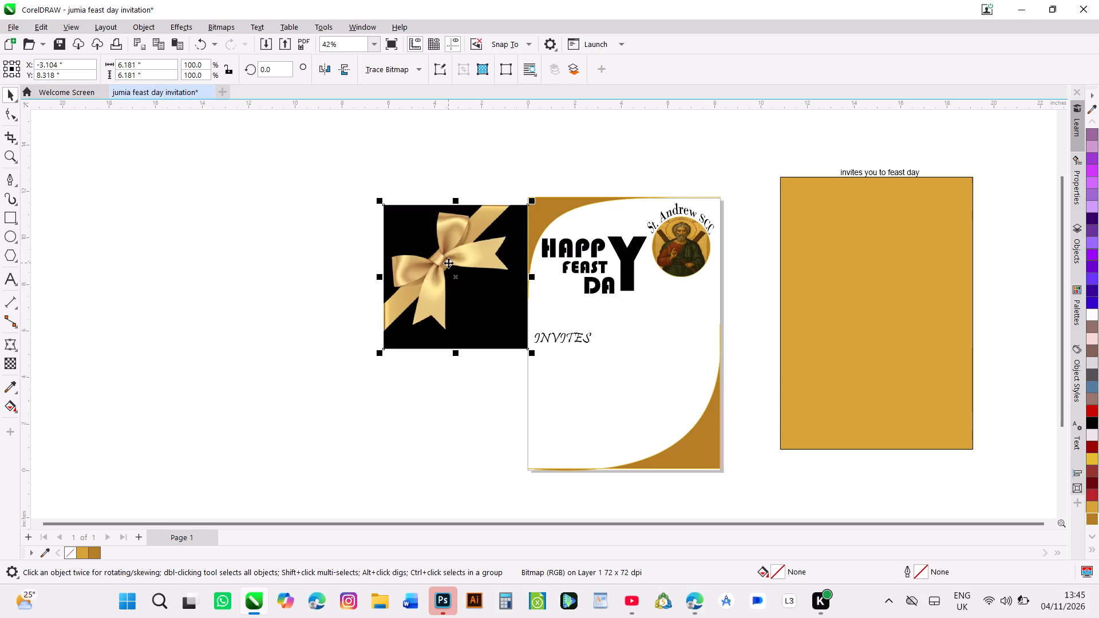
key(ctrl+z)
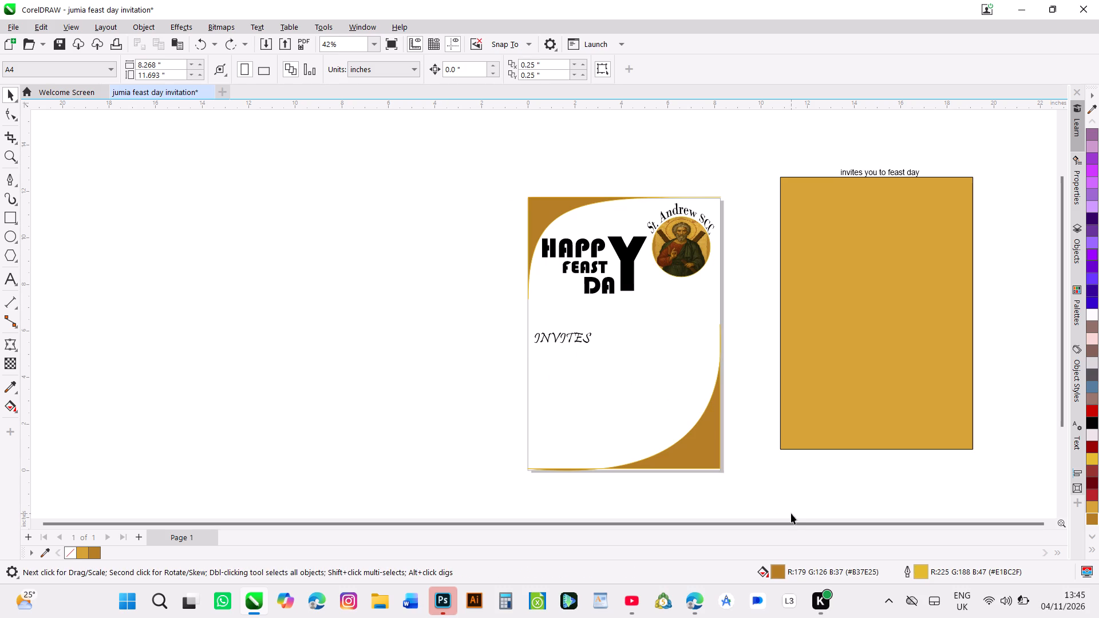
Return to remove.bg and download the background-free gold bow as the free 500 x 500 preview.
click(686, 599)
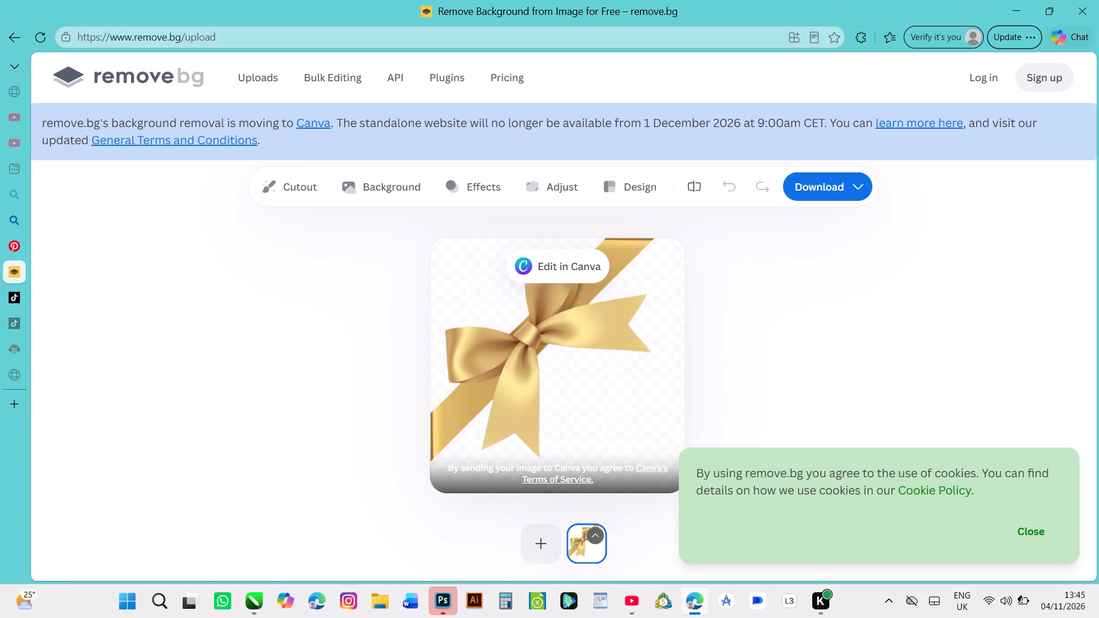
click(592, 342)
double_click(592, 342)
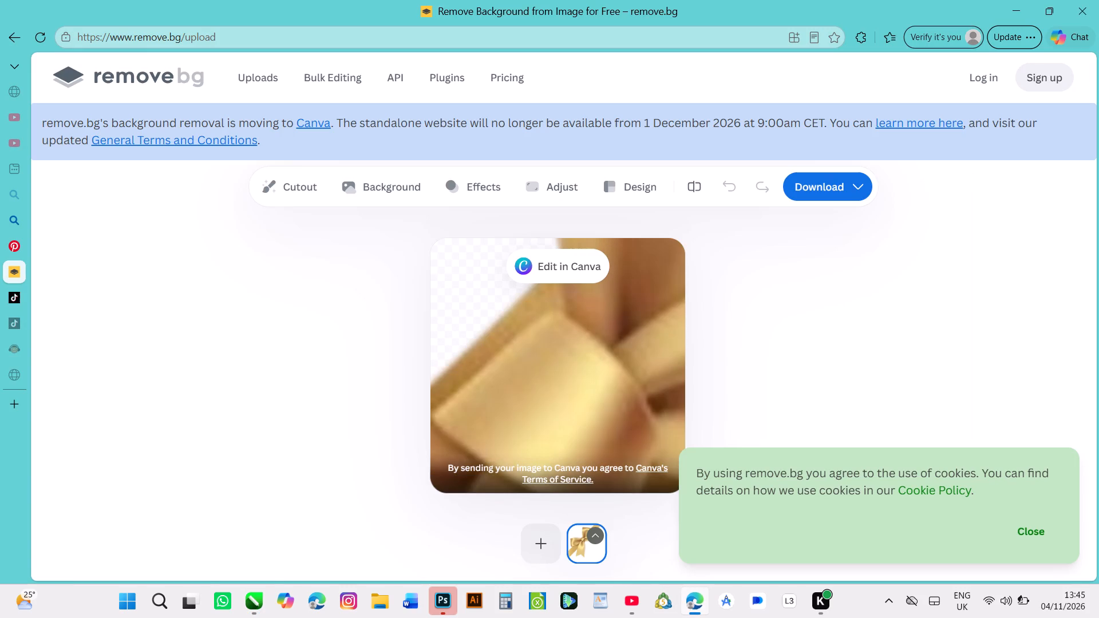
click(592, 342)
click(592, 342)
click(853, 181)
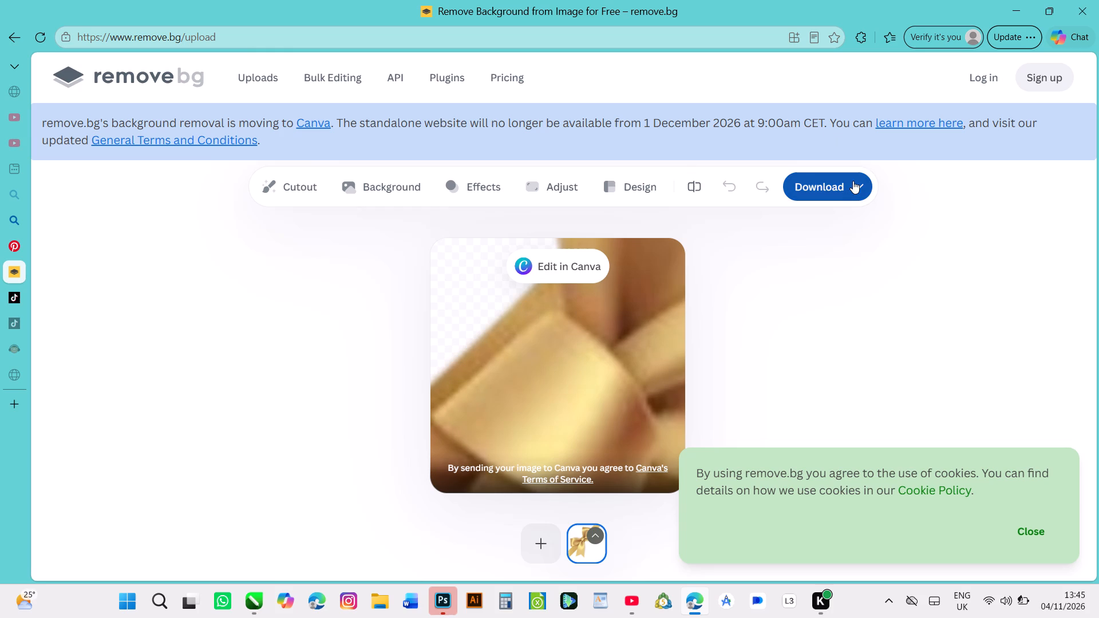
click(836, 224)
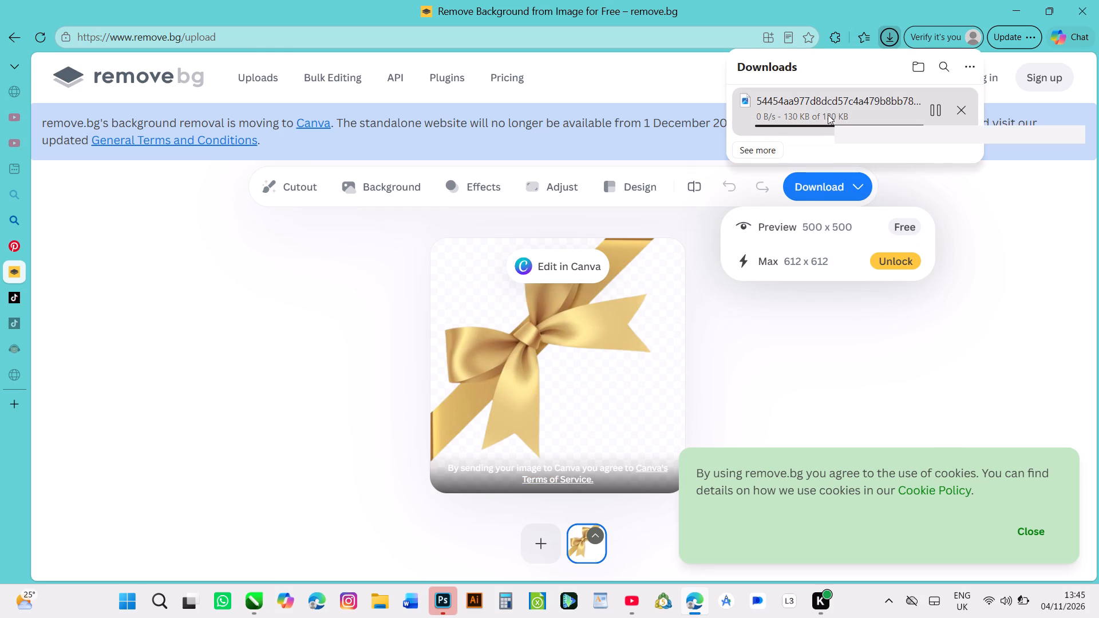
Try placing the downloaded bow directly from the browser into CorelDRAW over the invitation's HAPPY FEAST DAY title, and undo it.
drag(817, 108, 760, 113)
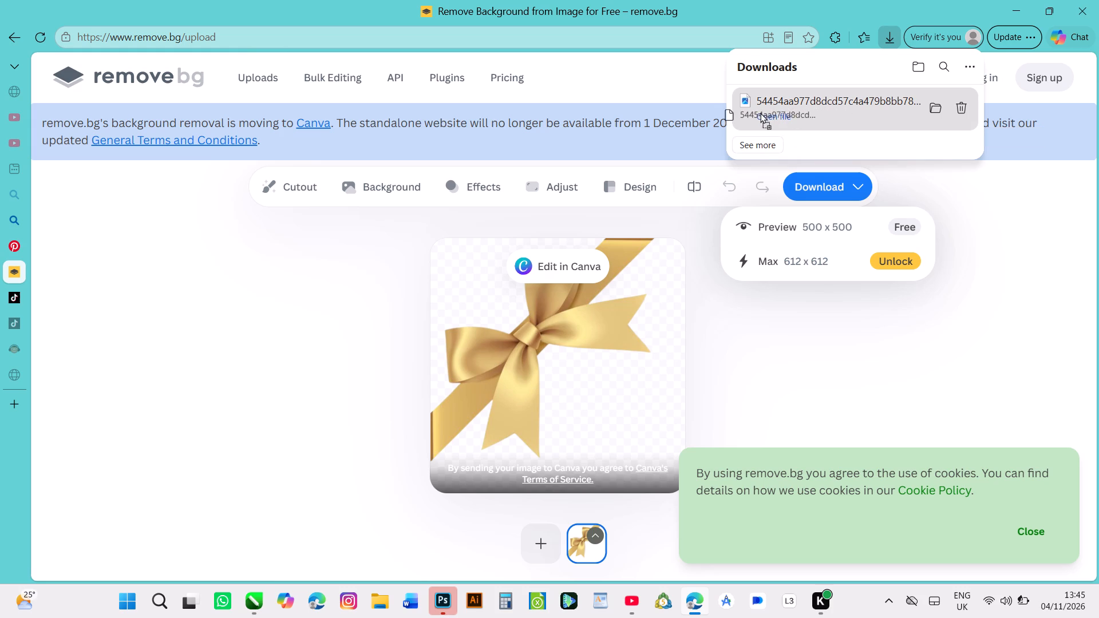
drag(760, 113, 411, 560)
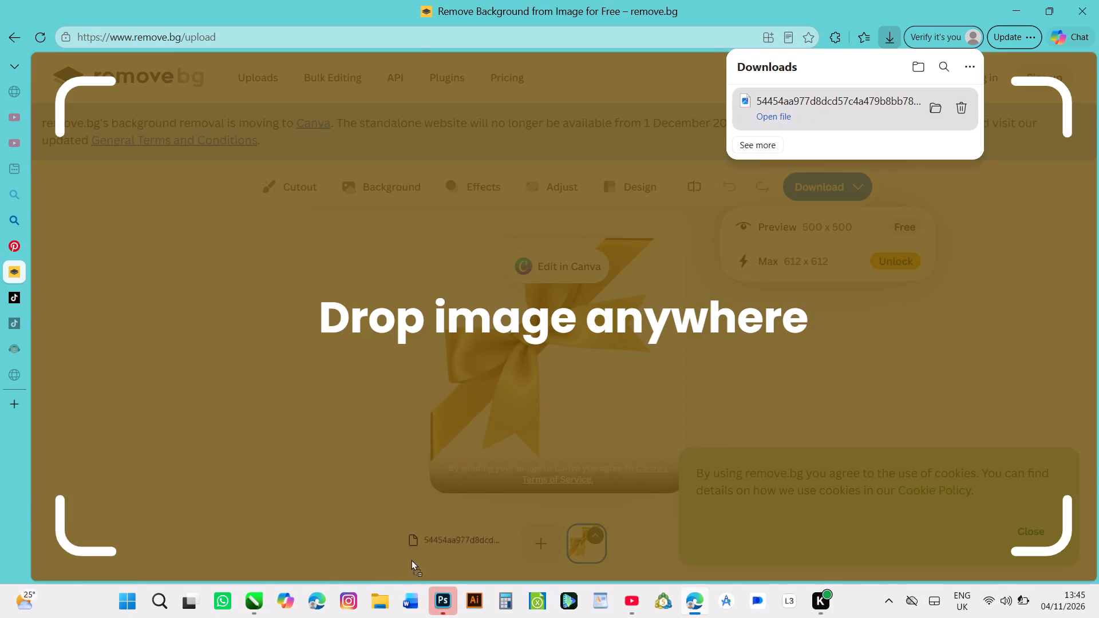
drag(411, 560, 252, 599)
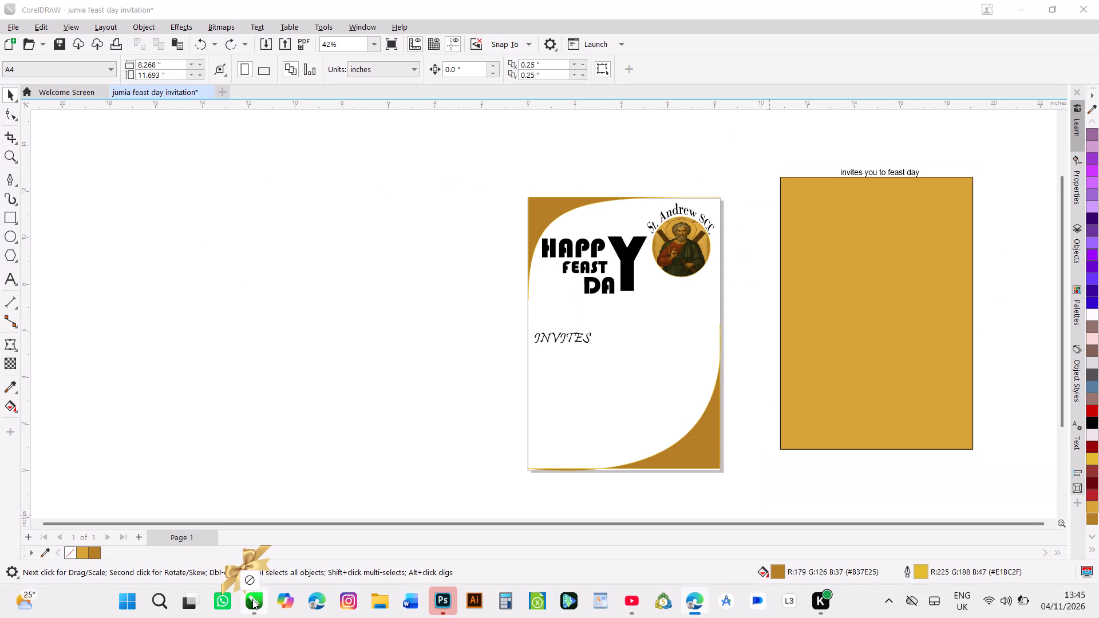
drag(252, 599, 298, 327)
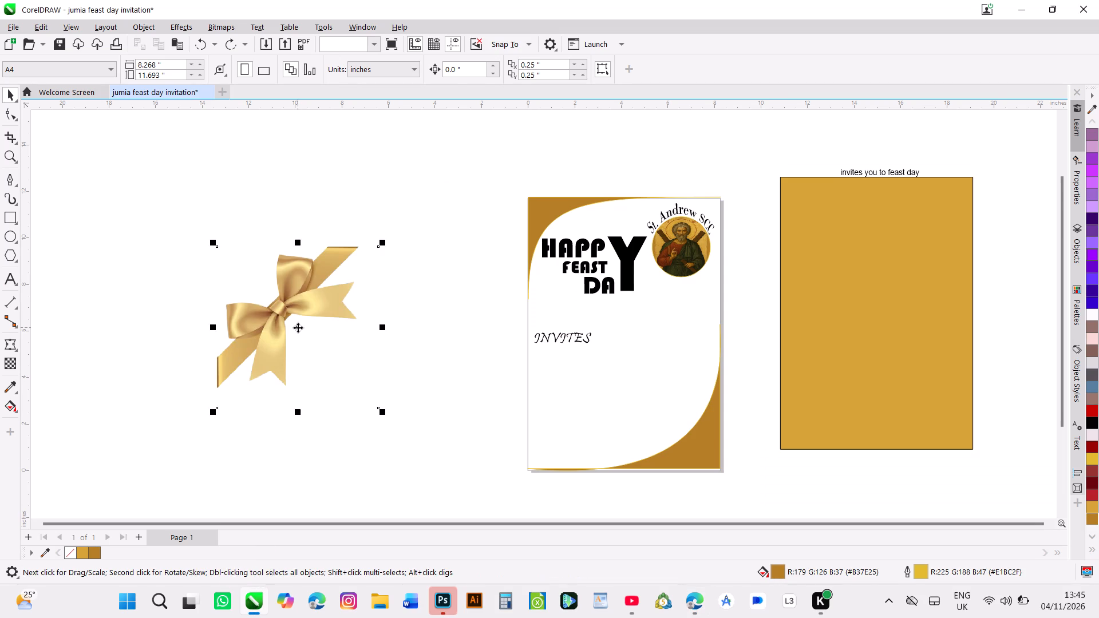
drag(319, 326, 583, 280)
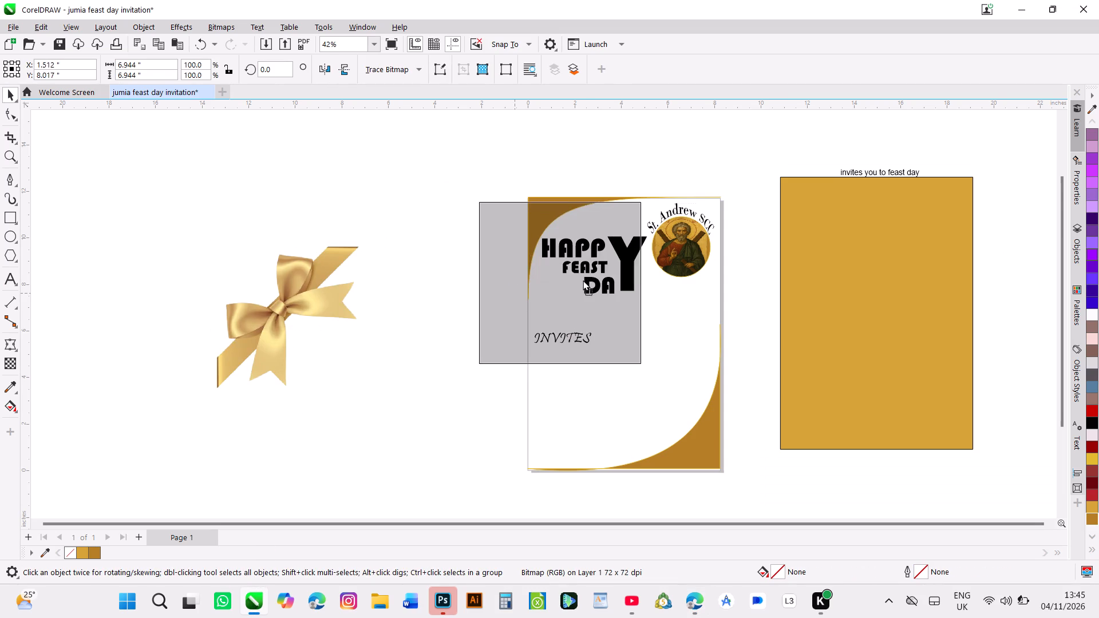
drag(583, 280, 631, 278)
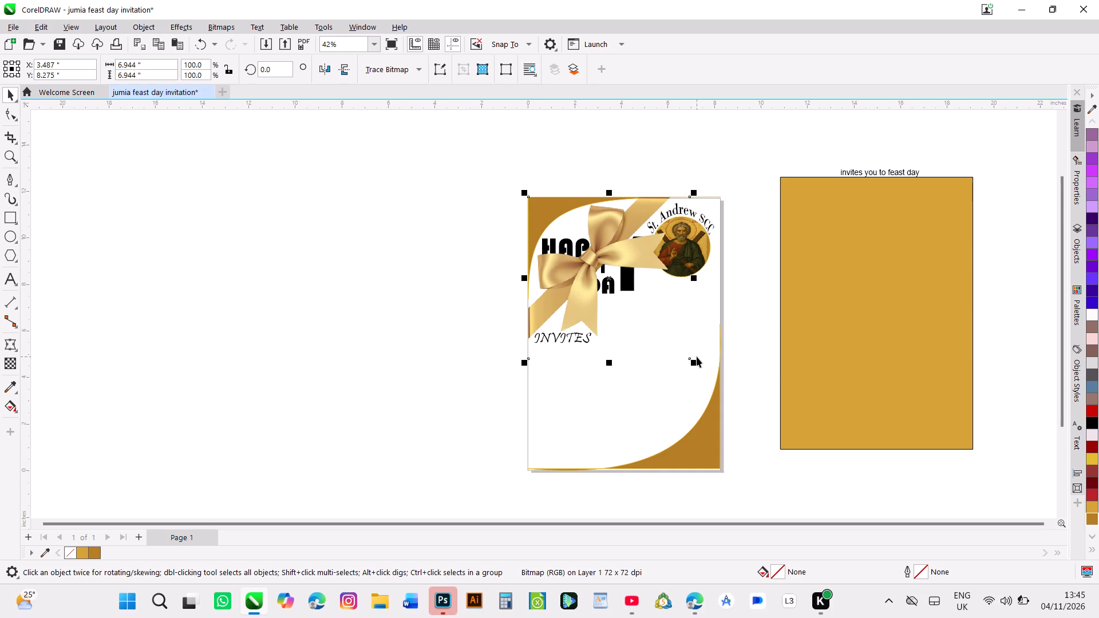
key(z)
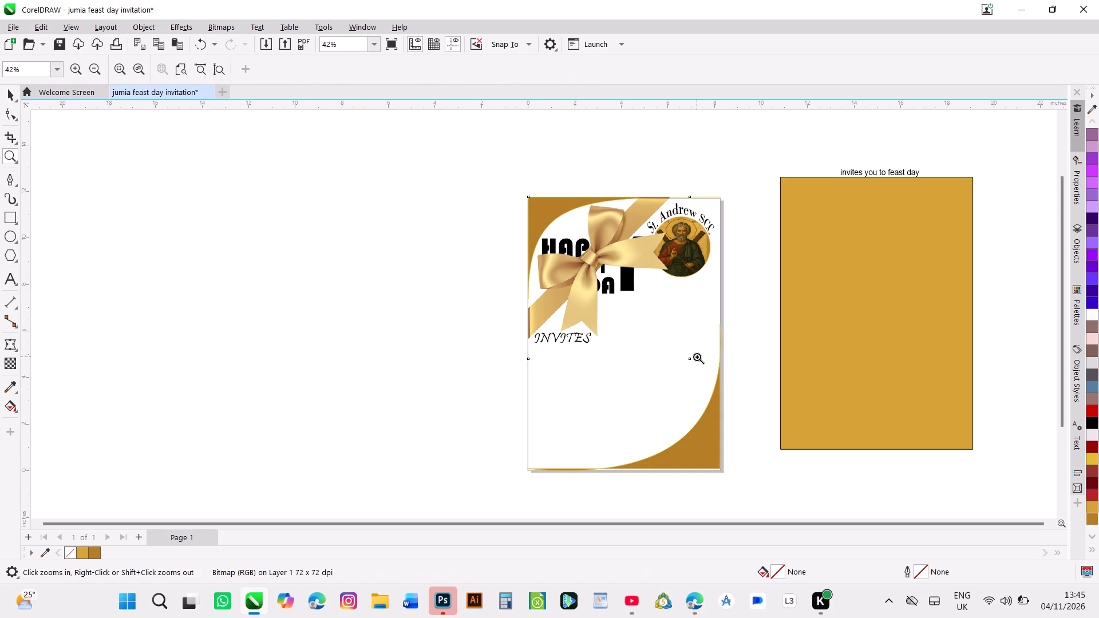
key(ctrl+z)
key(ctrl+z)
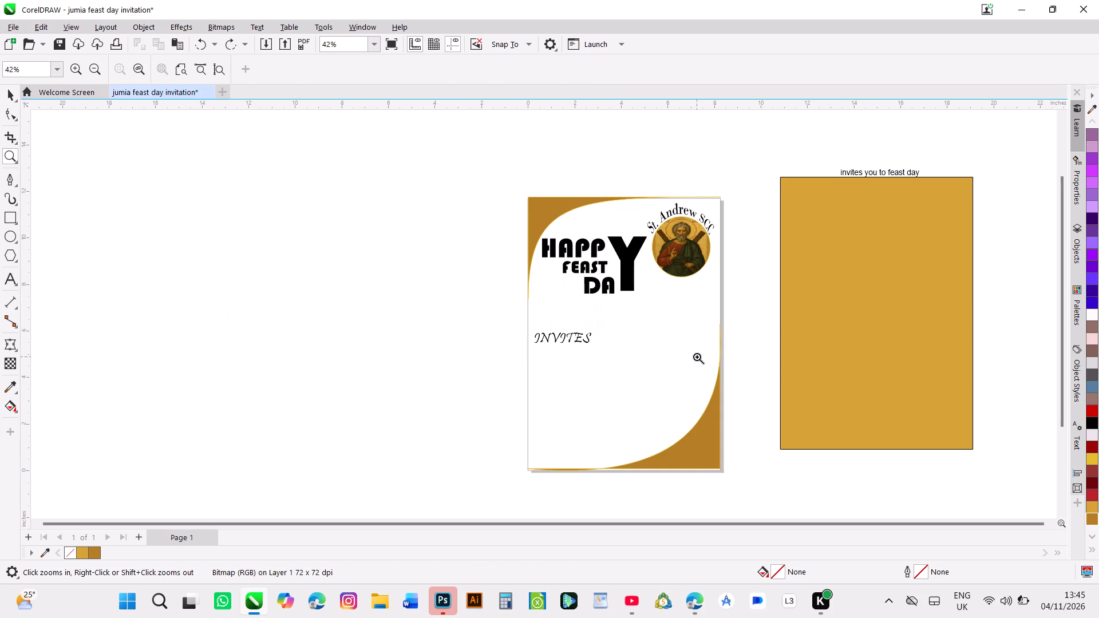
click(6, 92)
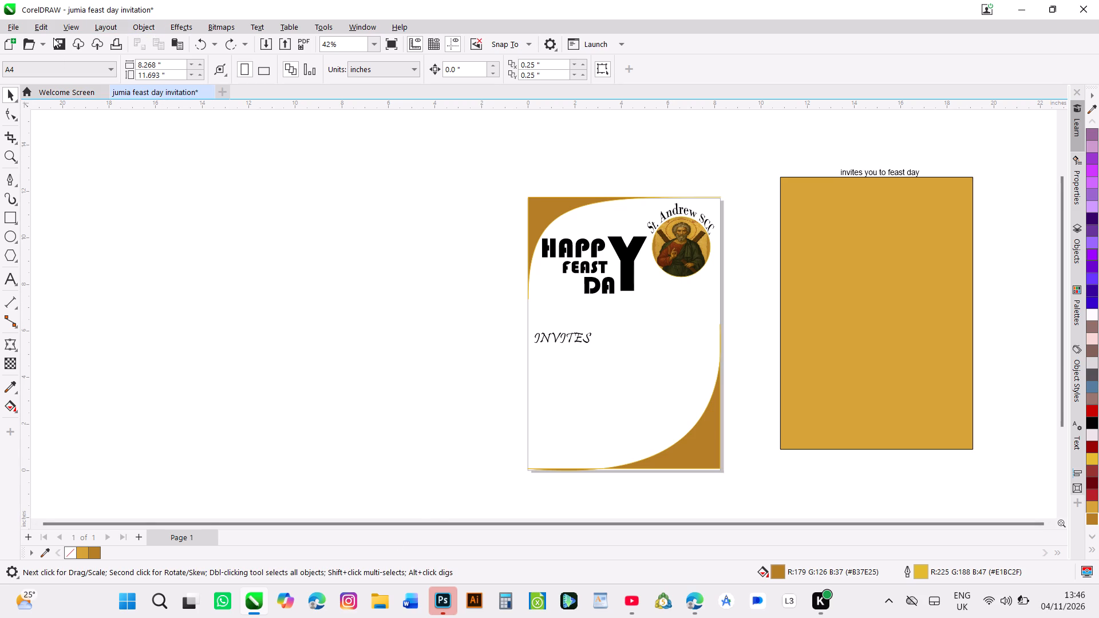
Import the removebg-preview bow image from Downloads and place it on the empty canvas beside the invitation page.
click(6, 27)
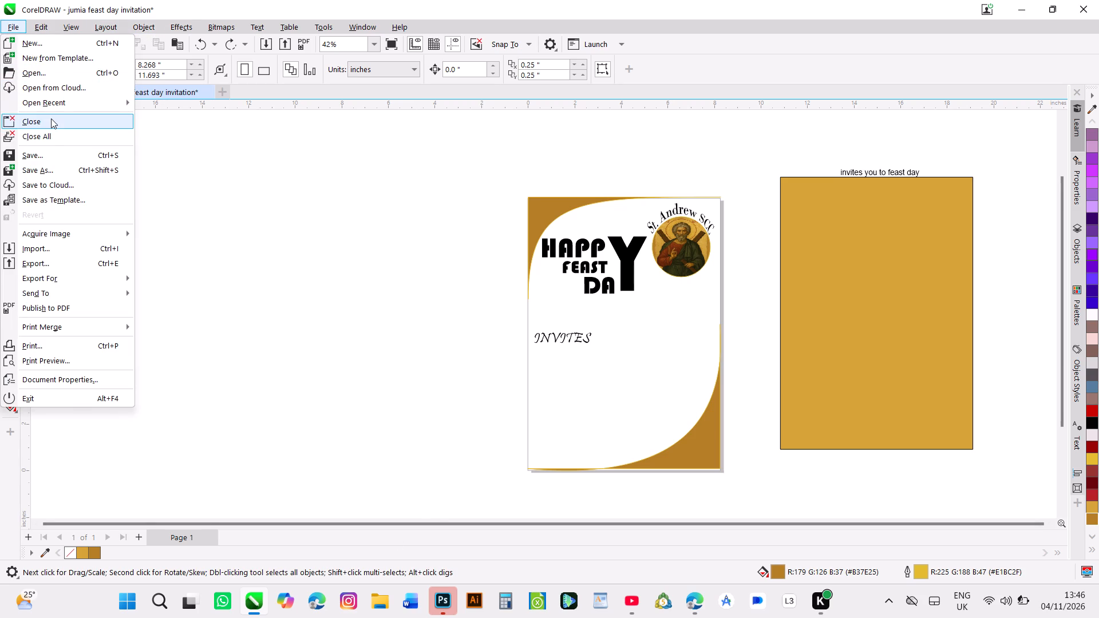
click(58, 253)
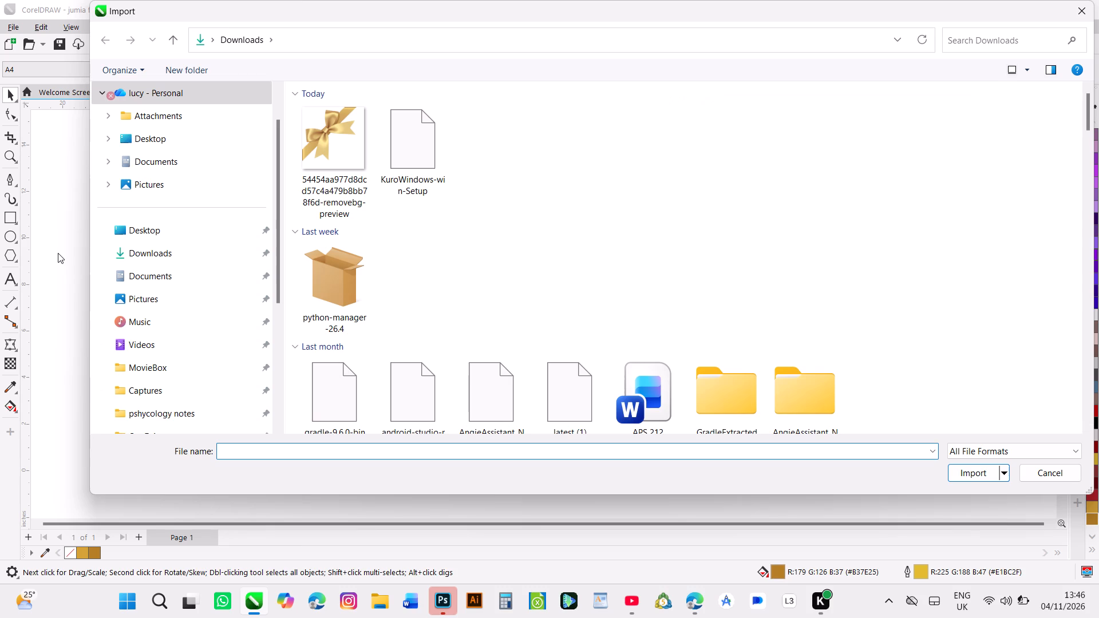
click(374, 184)
click(354, 172)
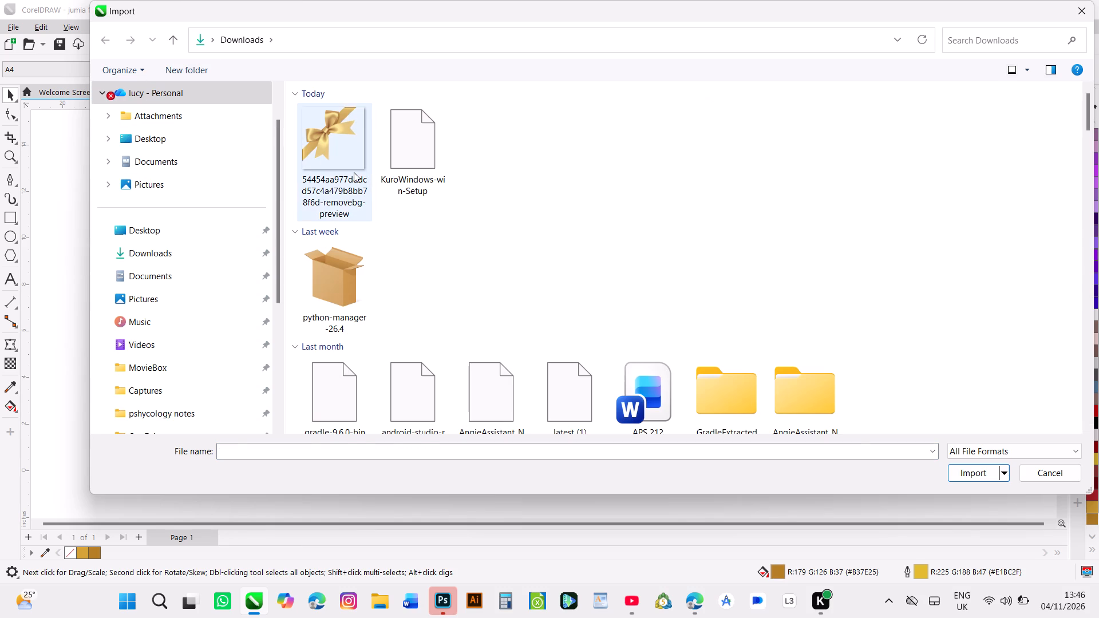
click(978, 473)
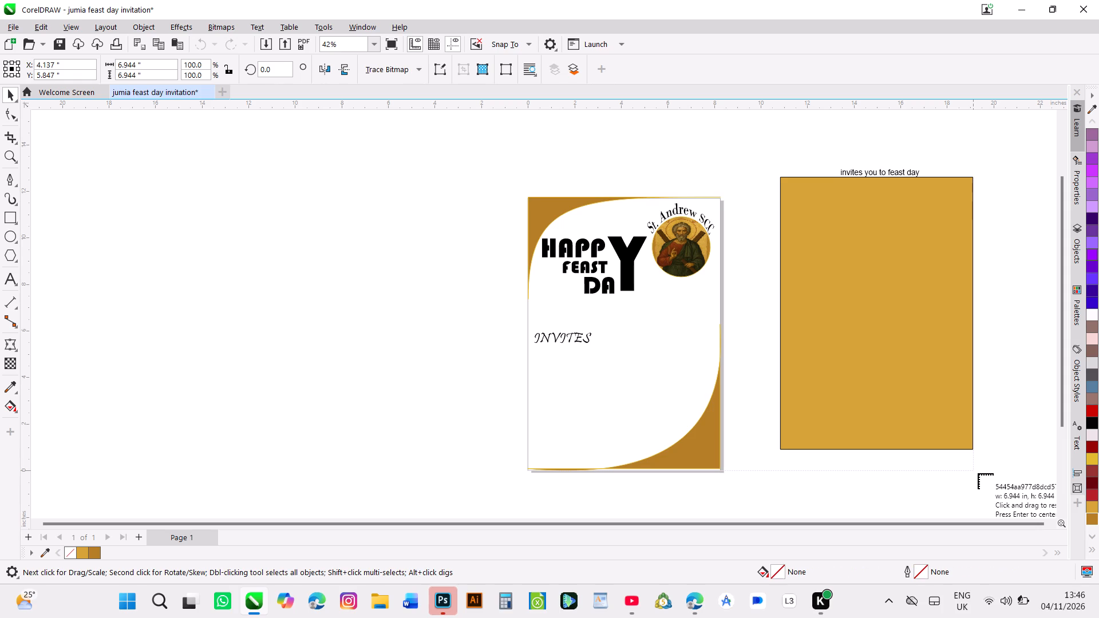
click(326, 211)
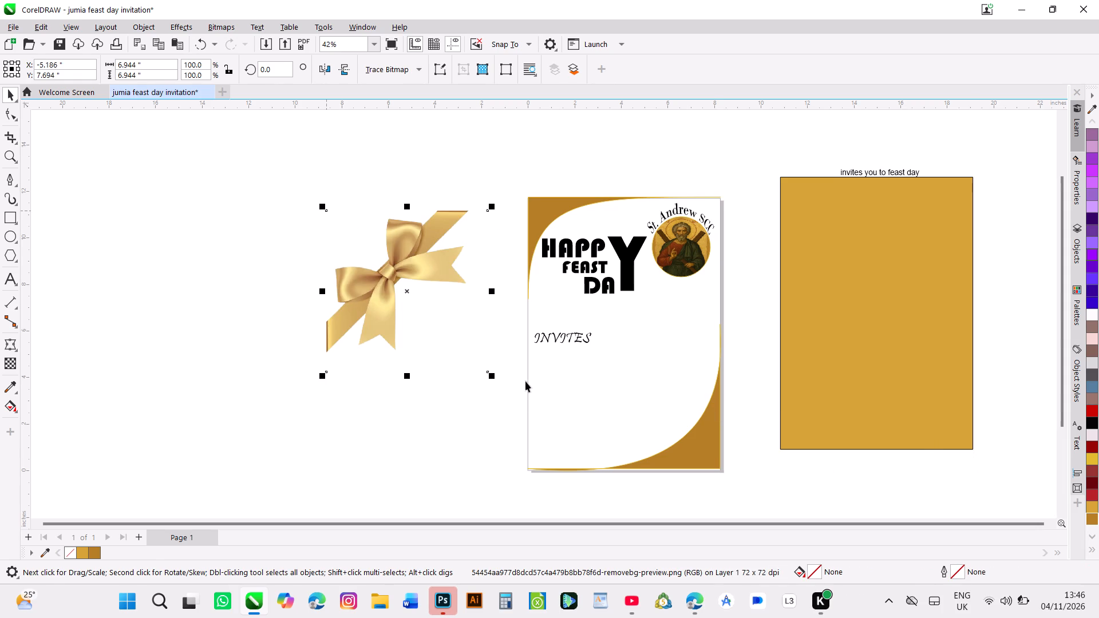
Scale the imported bow proportionally to about 4.88 inches and move it farther away from the invitation page.
drag(491, 377, 473, 335)
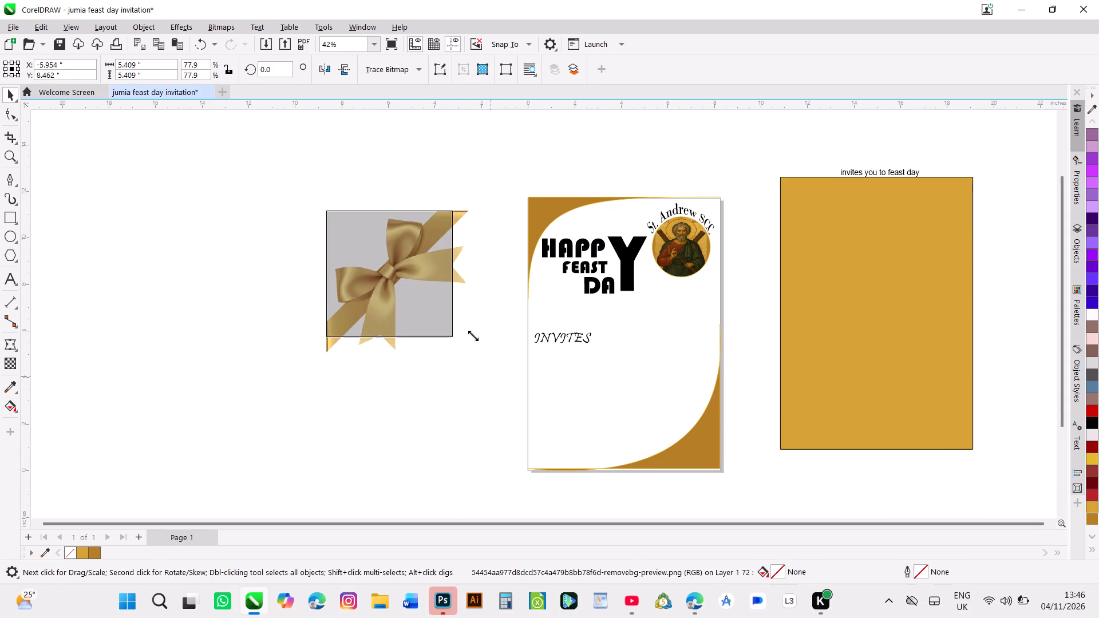
drag(473, 335, 468, 332)
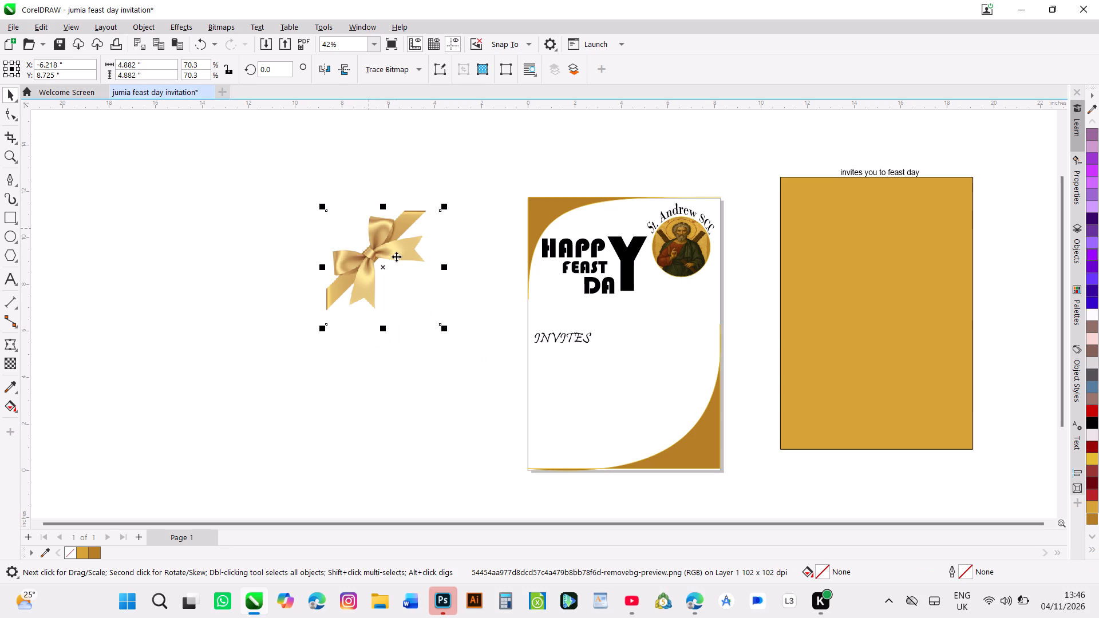
drag(397, 256, 309, 252)
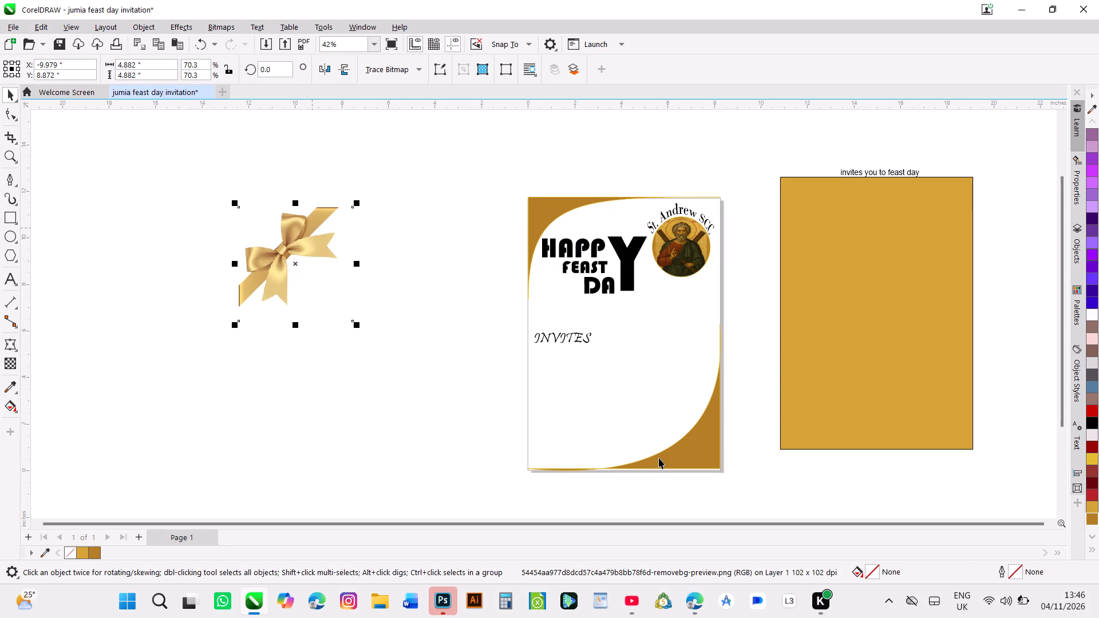
Switch to the gold bow's Pinterest pin in the browser and examine its related images for more festive decorations.
click(678, 604)
click(694, 607)
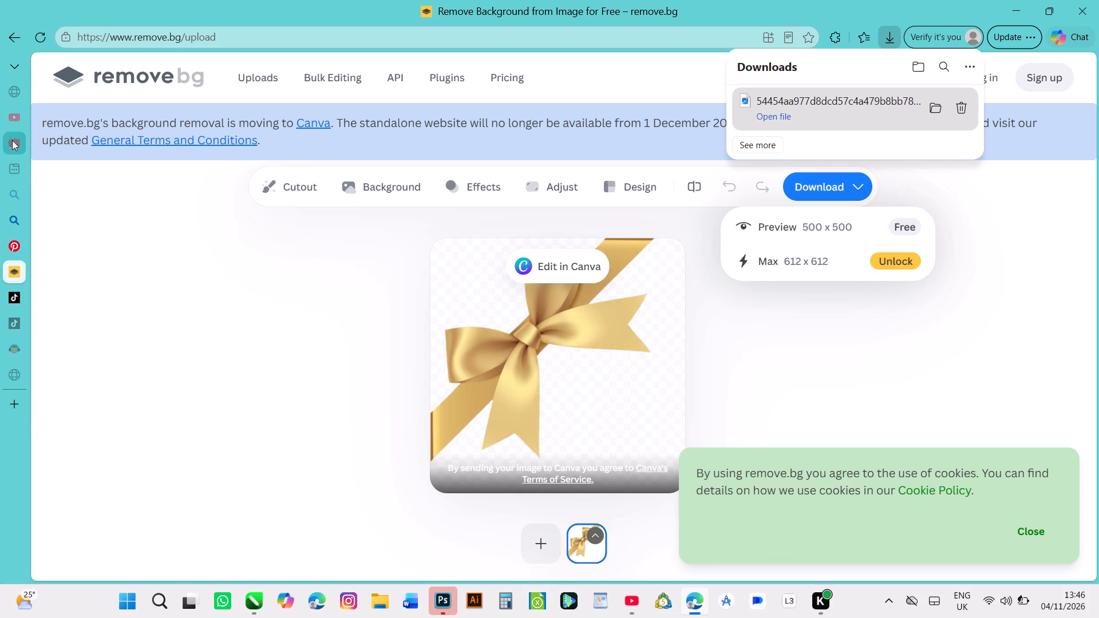
click(27, 256)
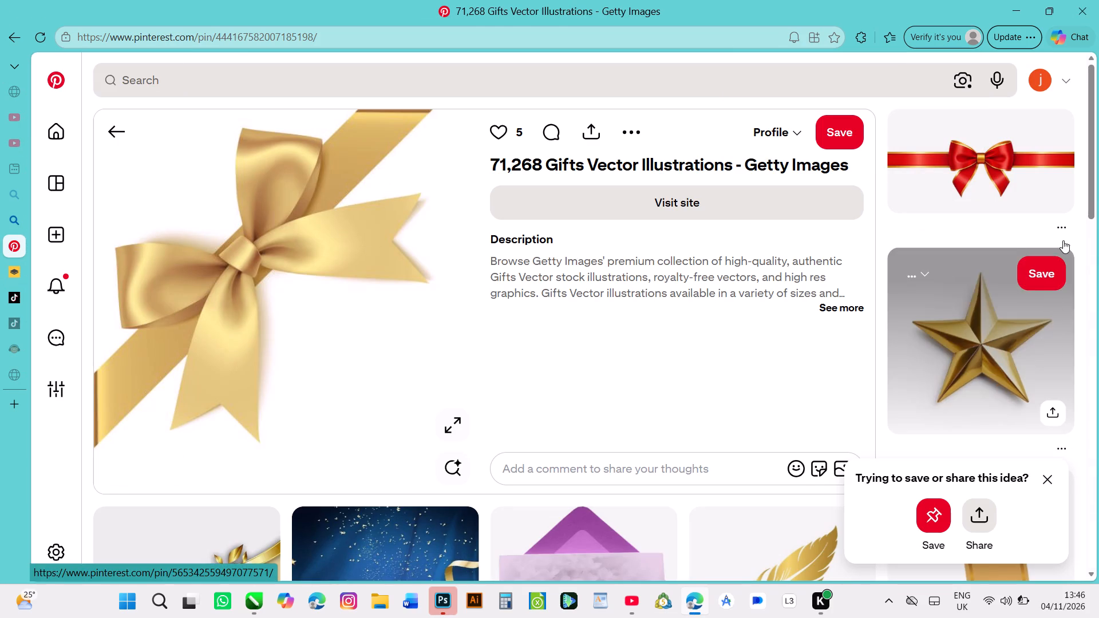
drag(1092, 183, 1098, 283)
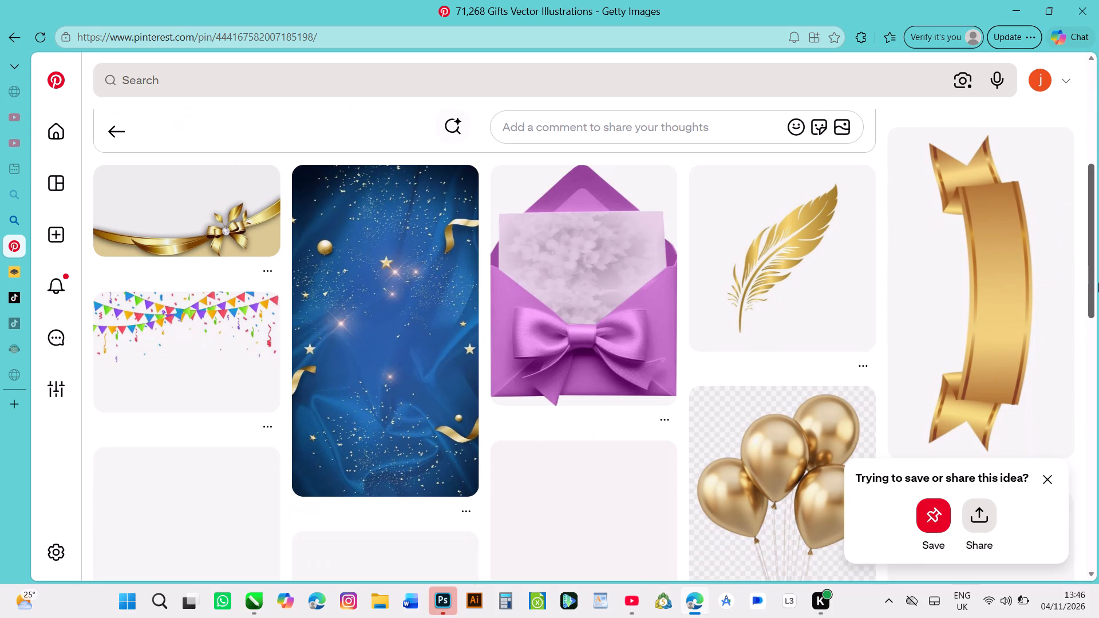
drag(1098, 283, 1098, 346)
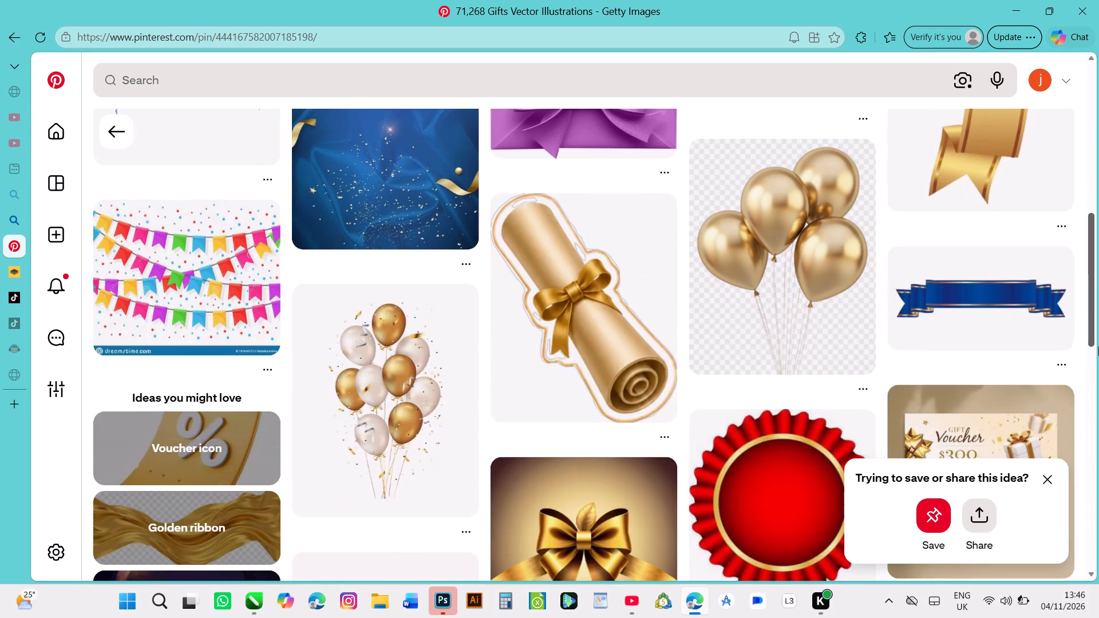
drag(1098, 346, 1077, 64)
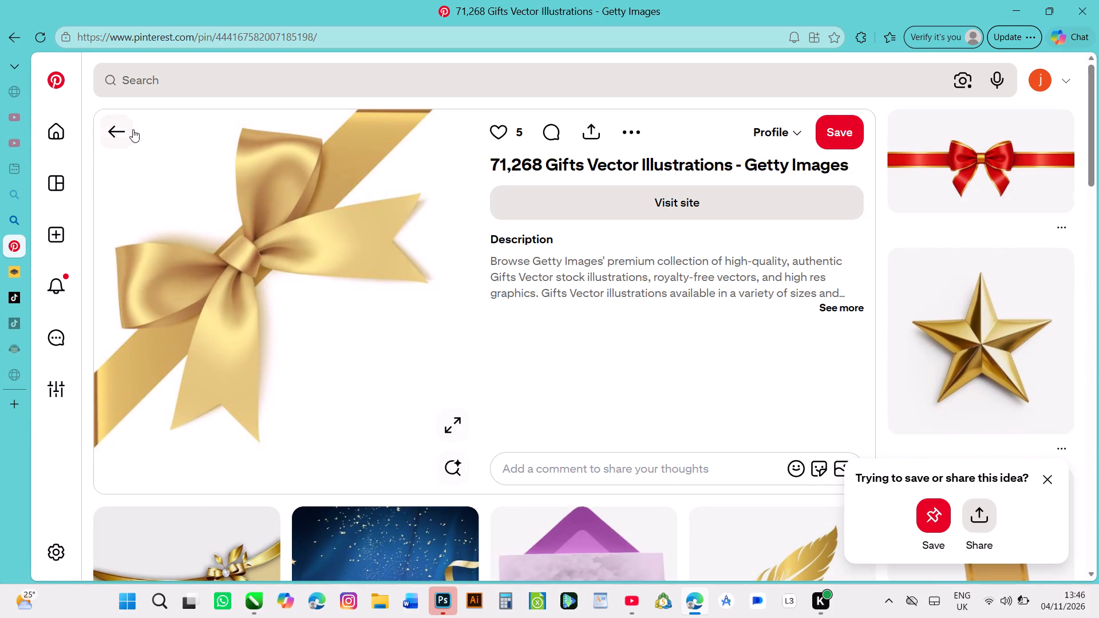
Return to the gold confetti pin's related images, open the pale gold background with white flowers, and copy its image.
click(117, 131)
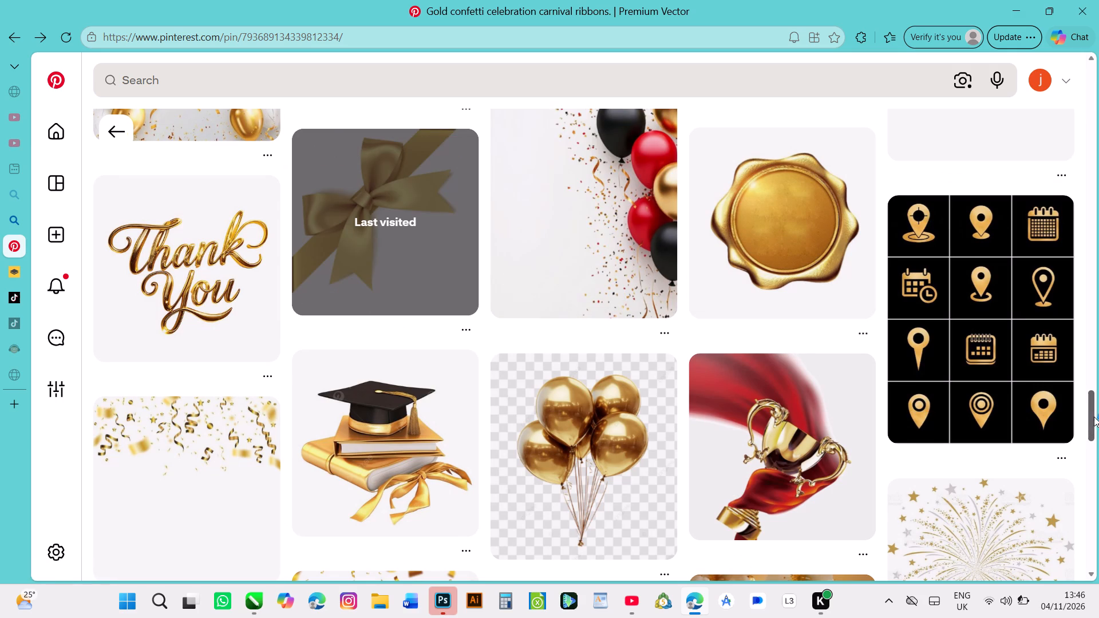
drag(1095, 423, 1094, 476)
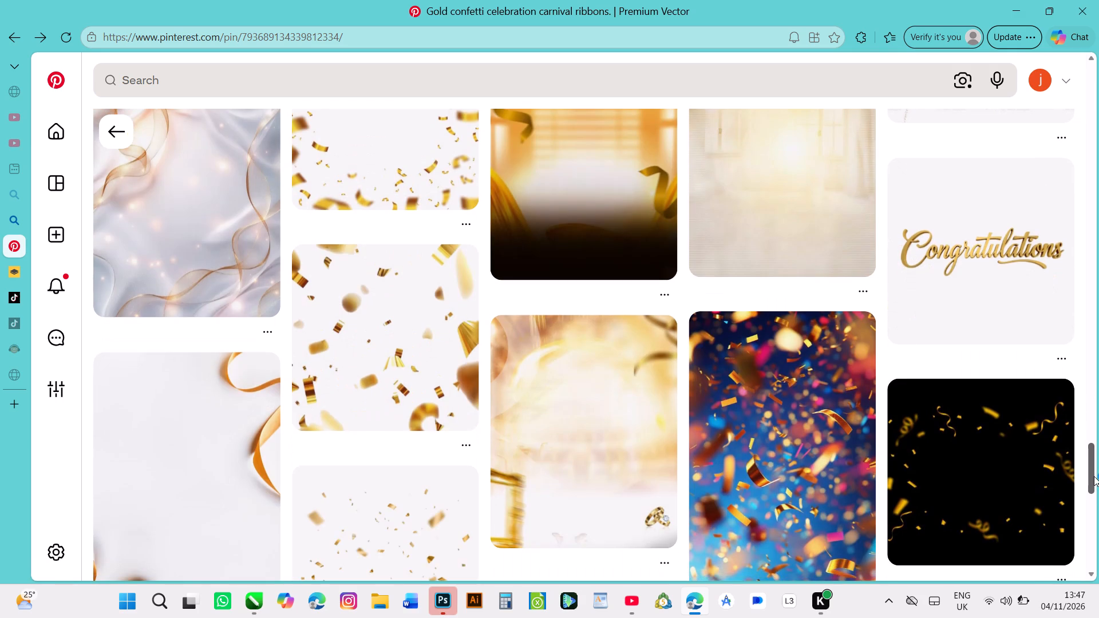
drag(1094, 476, 1098, 457)
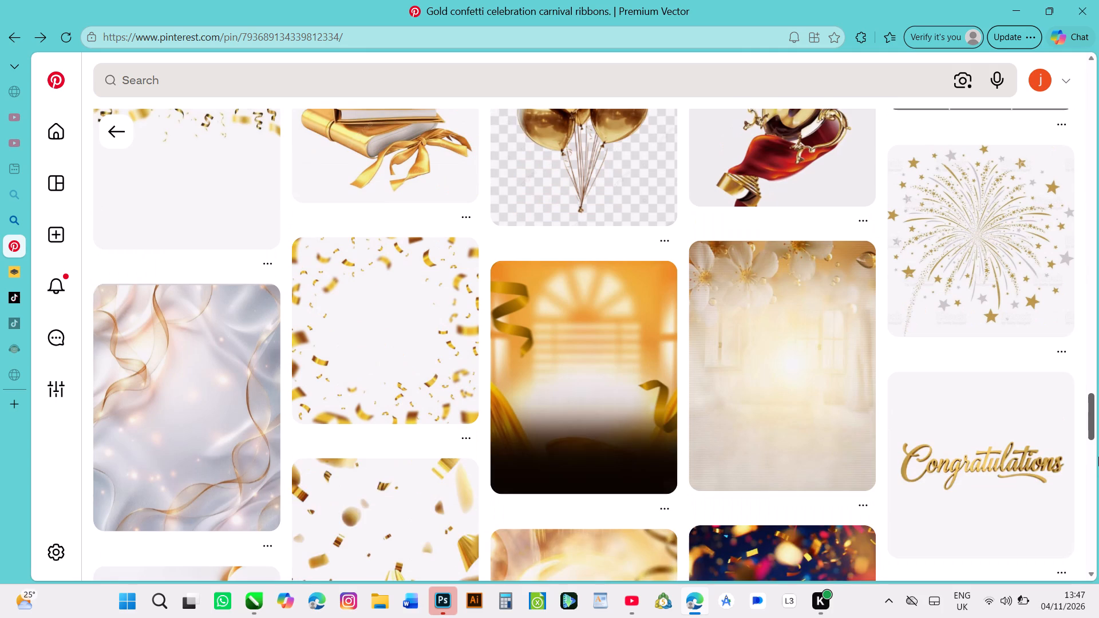
drag(1098, 457, 1098, 456)
click(782, 344)
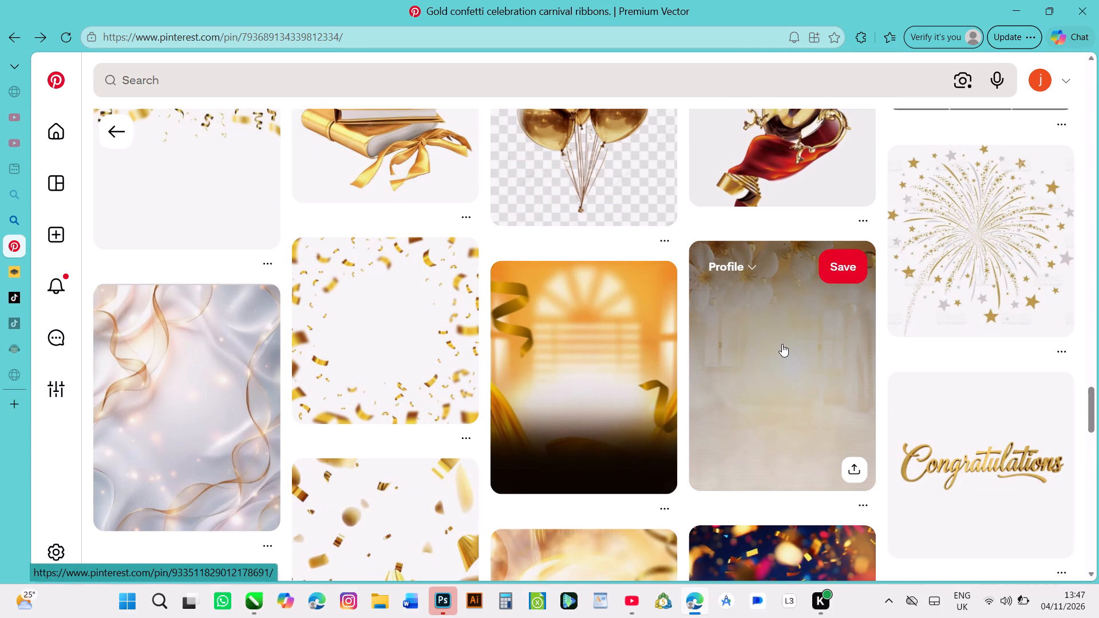
right_click(332, 429)
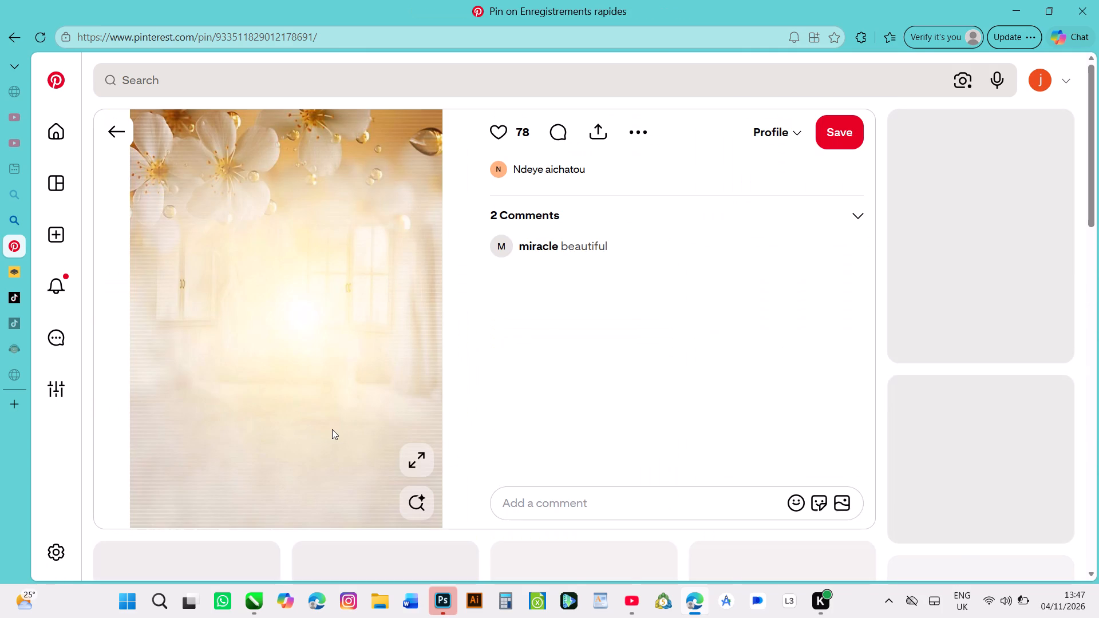
click(419, 201)
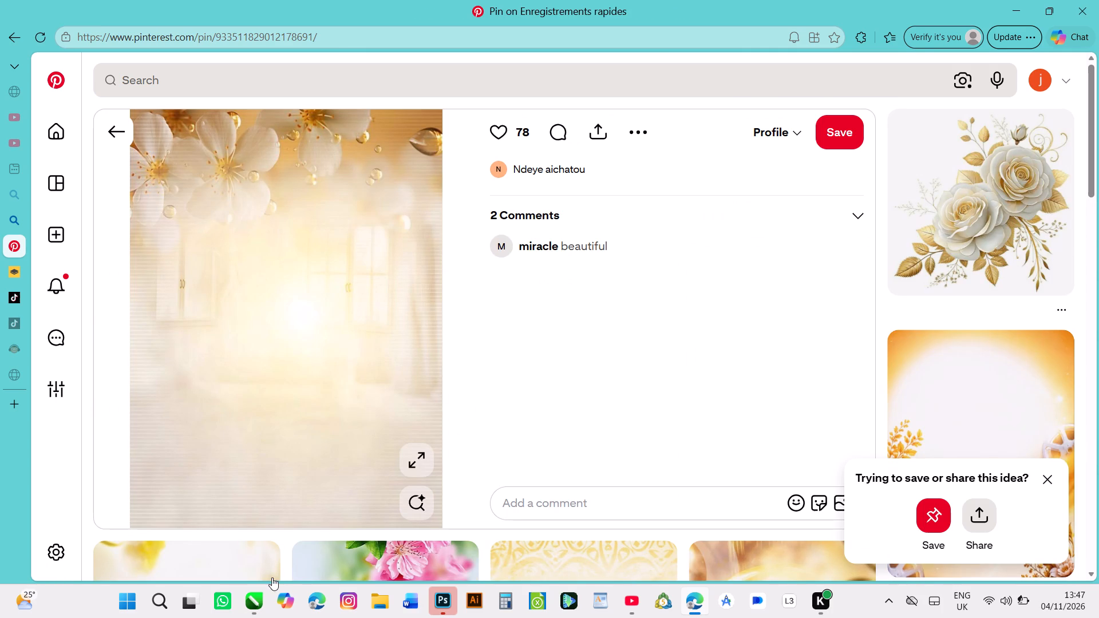
Switch to CorelDRAW and delete the gold bow image beside the invitation page.
click(256, 603)
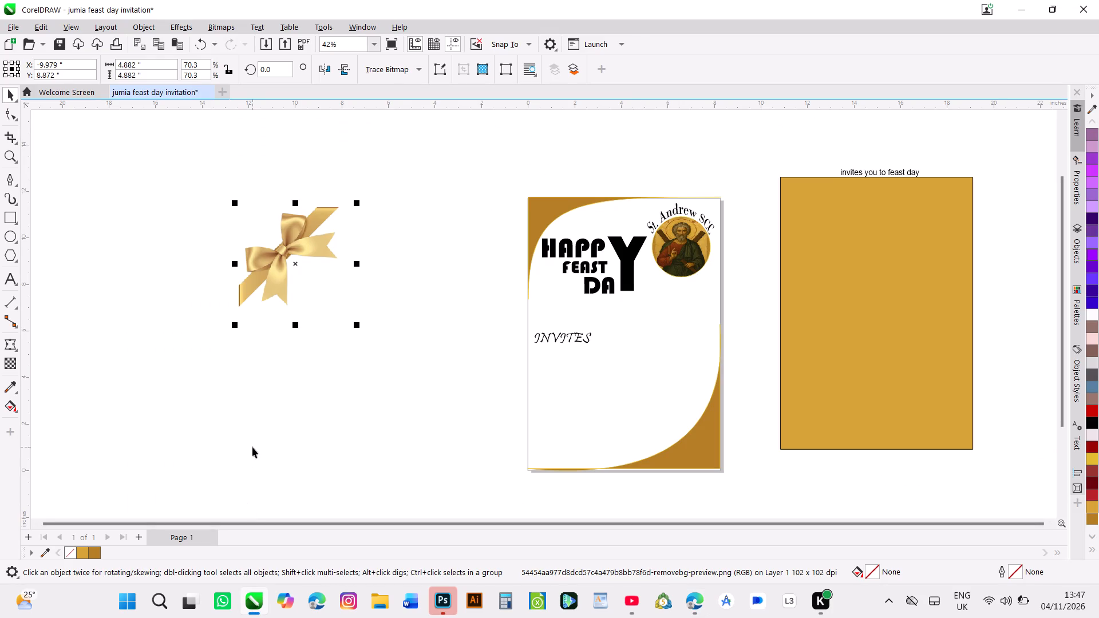
key(Delete)
Paste the copied floral background and move it off the invitation onto the empty canvas on the side away from the gold rectangle.
key(ctrl+v)
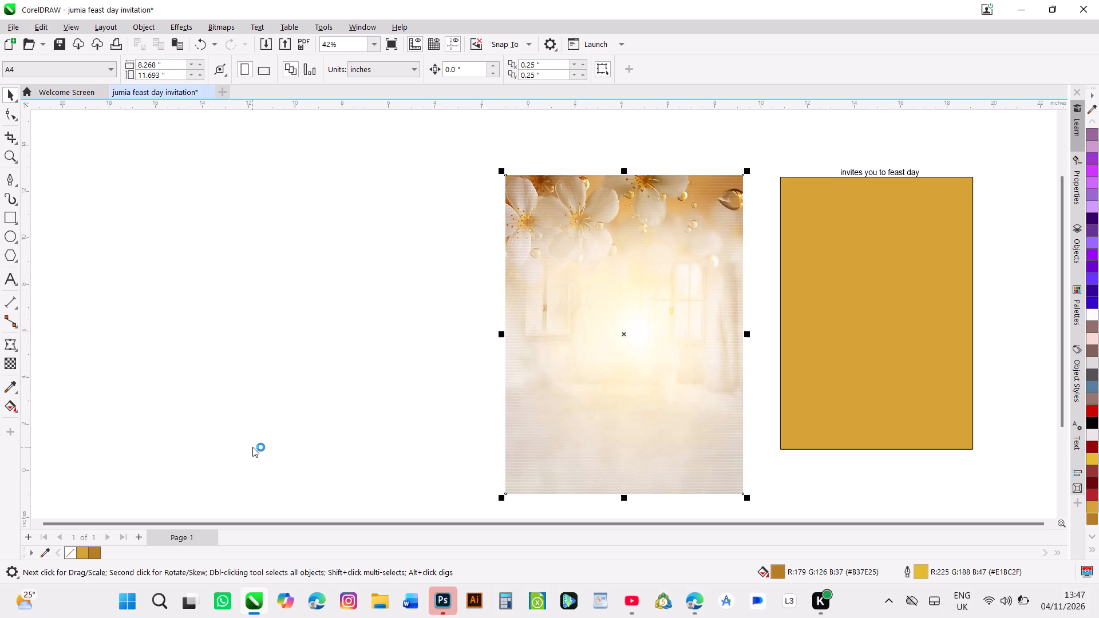
drag(642, 330, 325, 316)
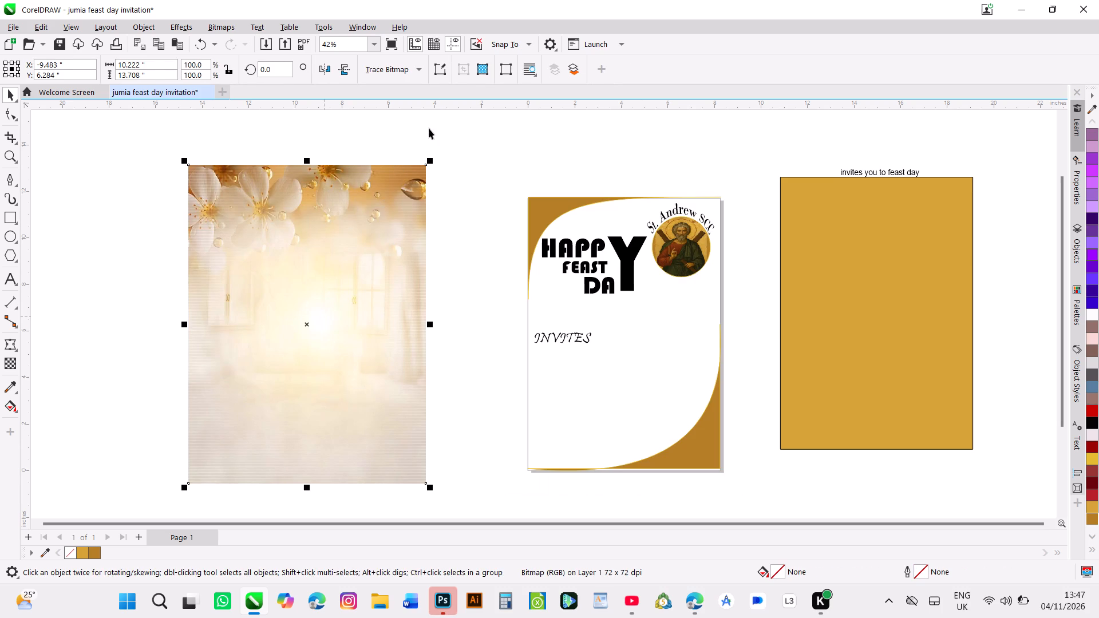
Copy the gold rectangle's width and apply it to the floral background, setting its width to 8.268 inches.
click(653, 352)
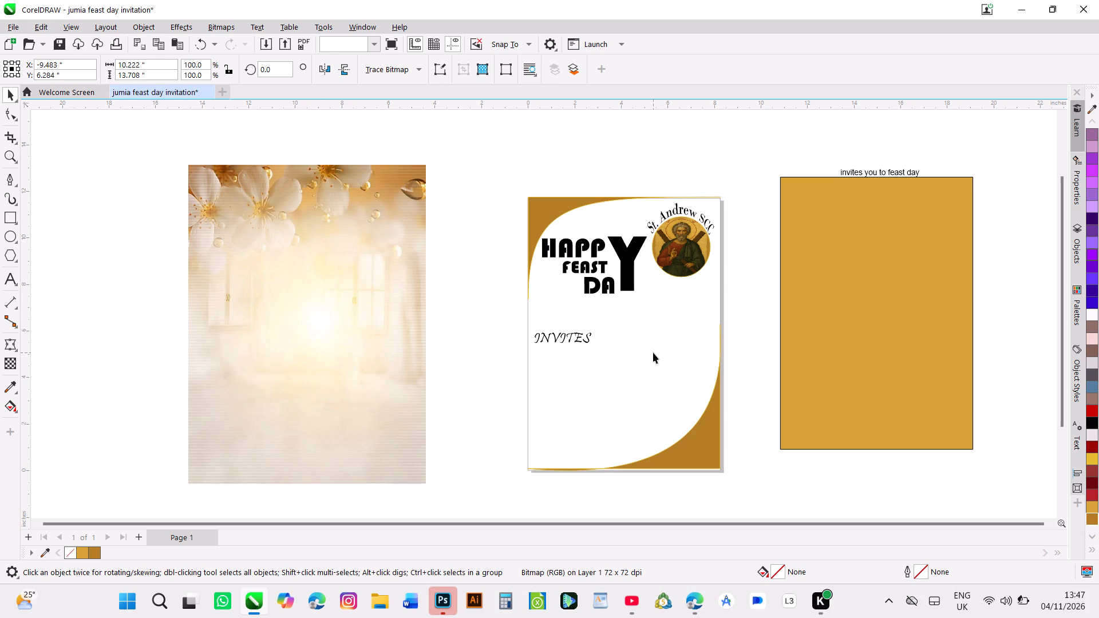
click(864, 340)
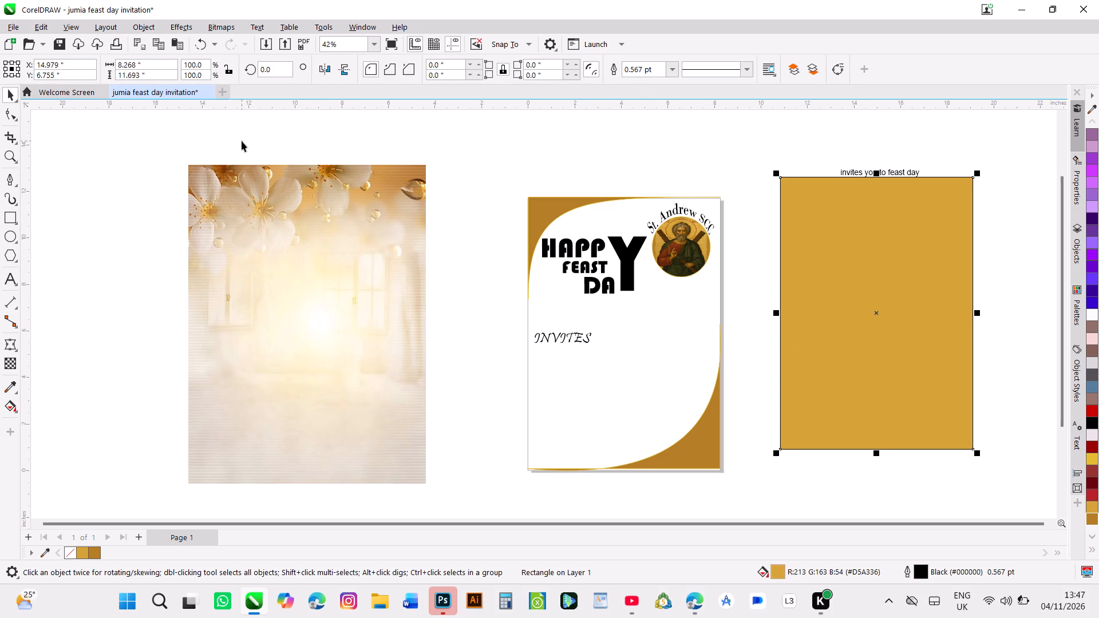
click(133, 66)
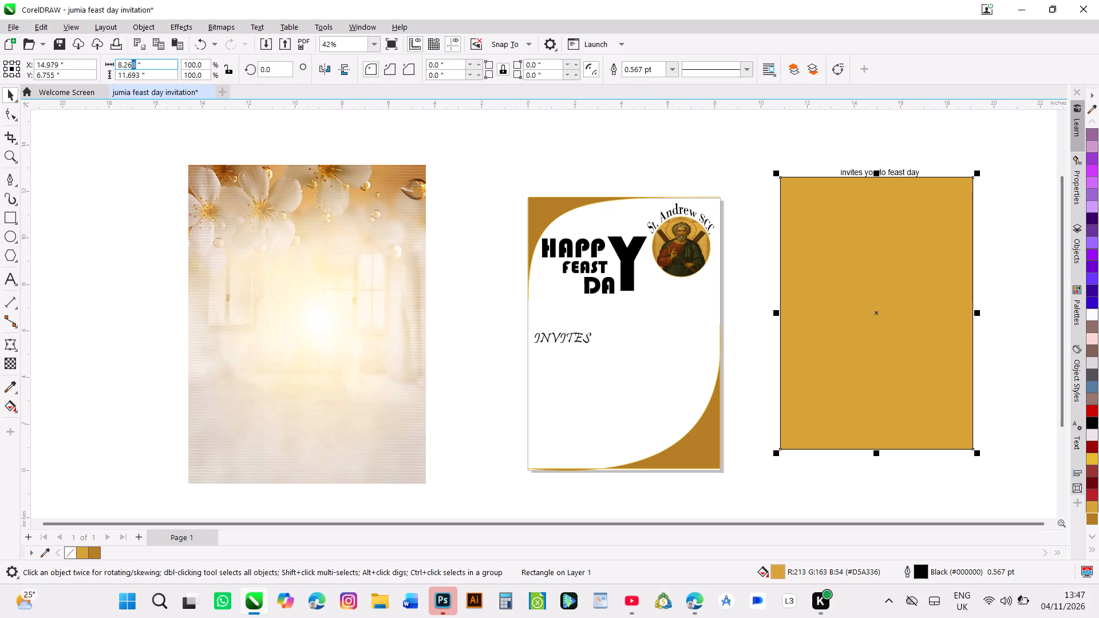
click(135, 65)
drag(134, 65, 110, 63)
key(ctrl+c)
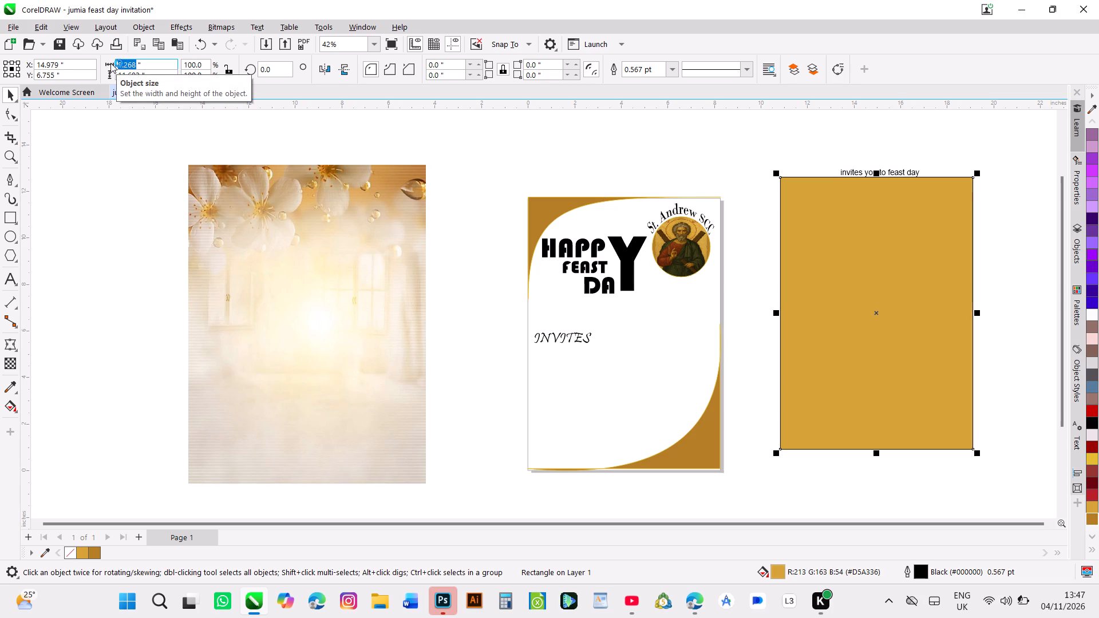
click(346, 300)
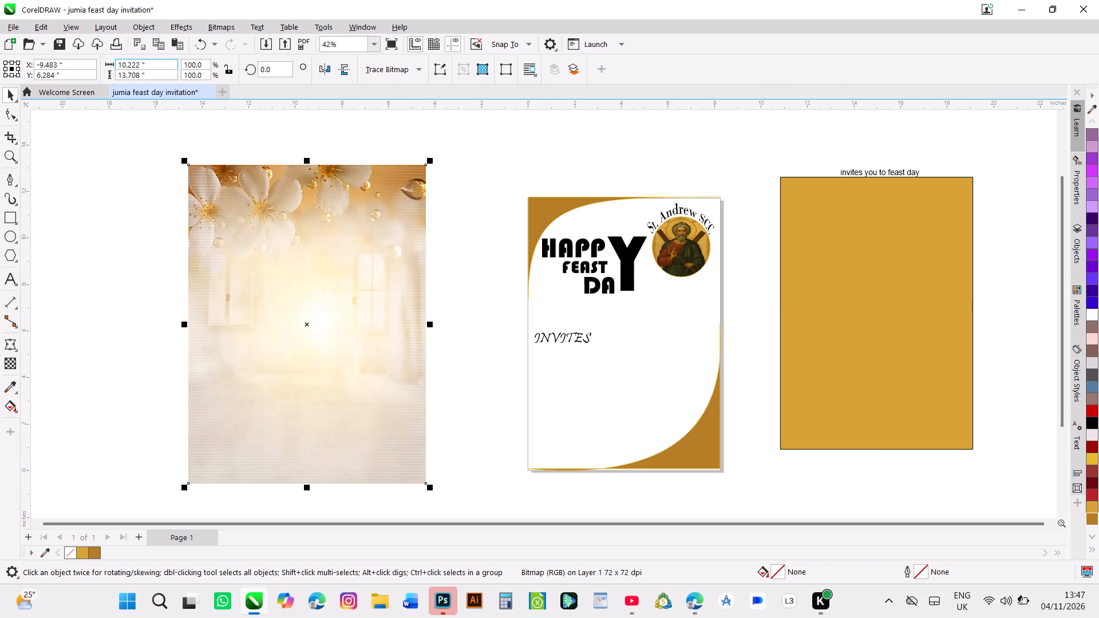
drag(138, 64, 102, 72)
key(ctrl+v)
key(Return)
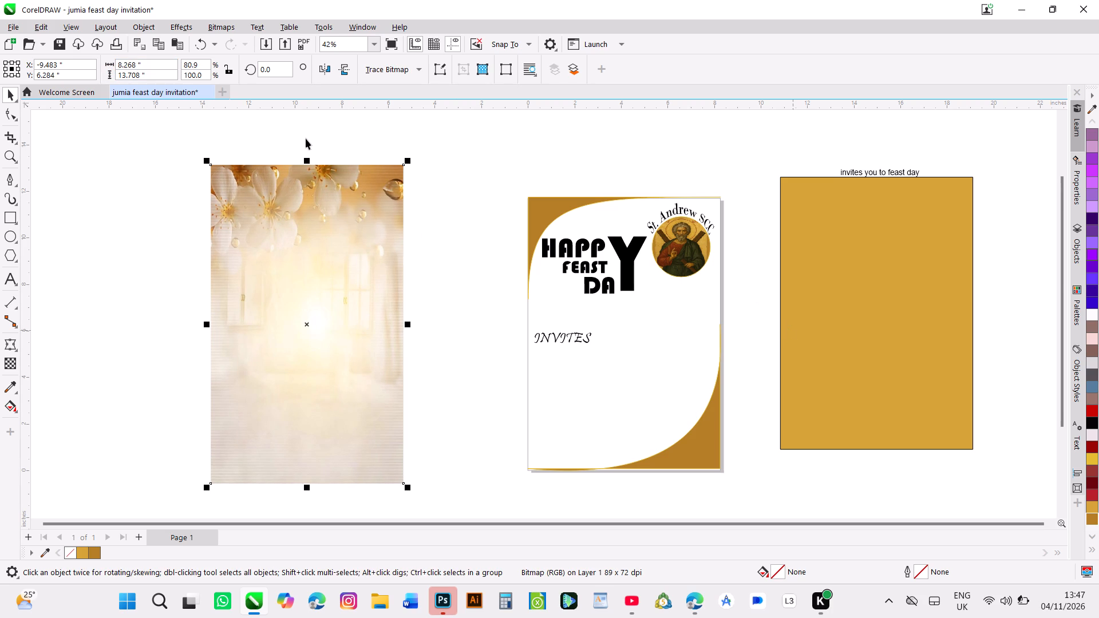
Copy the gold rectangle's height and apply it to the floral background, setting its height to 11.693 inches.
click(920, 272)
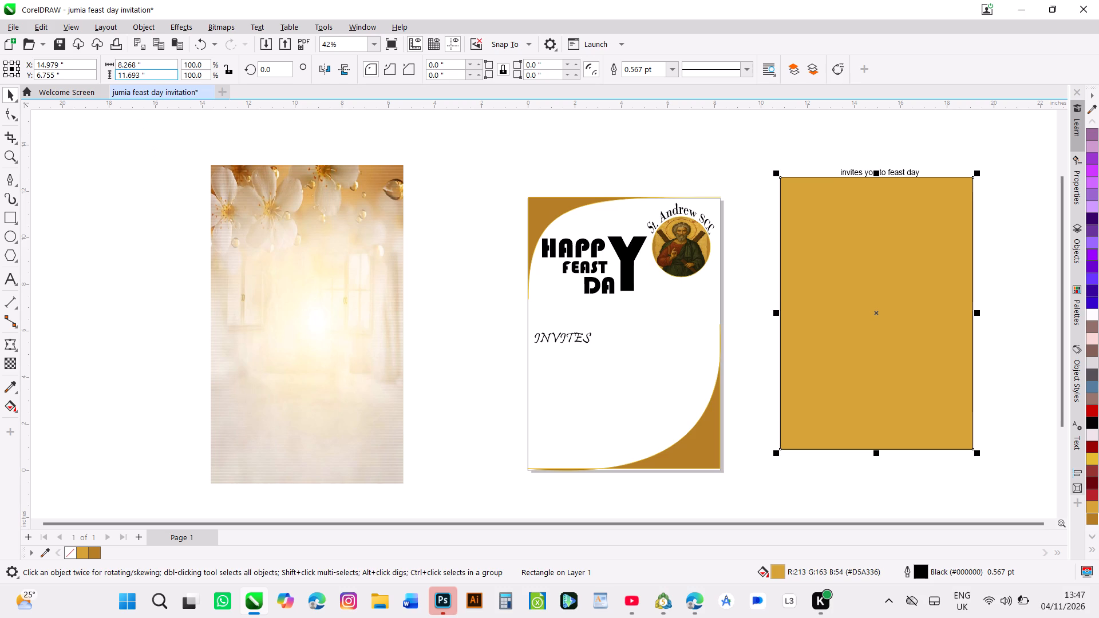
drag(140, 76, 86, 77)
key(ctrl+c)
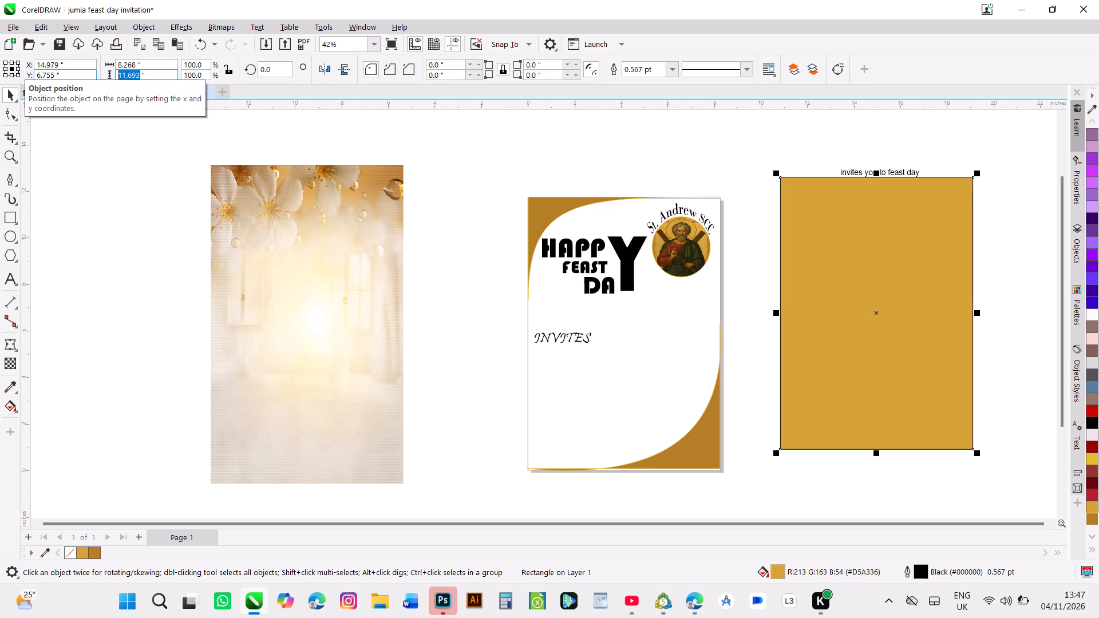
click(323, 244)
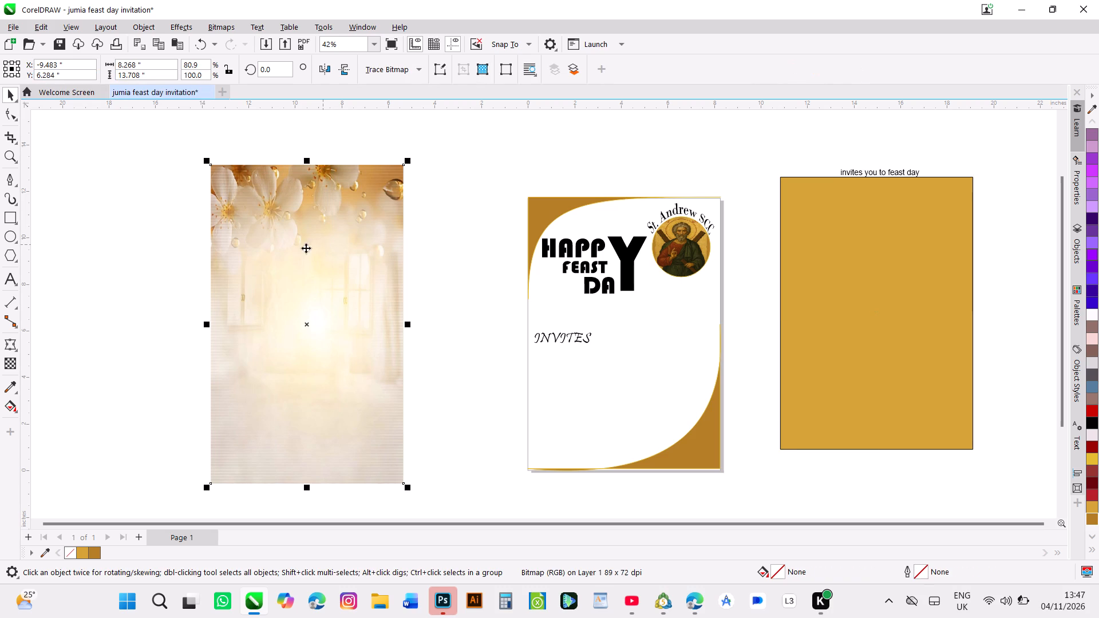
drag(139, 74, 136, 75)
drag(136, 75, 90, 78)
key(ctrl+v)
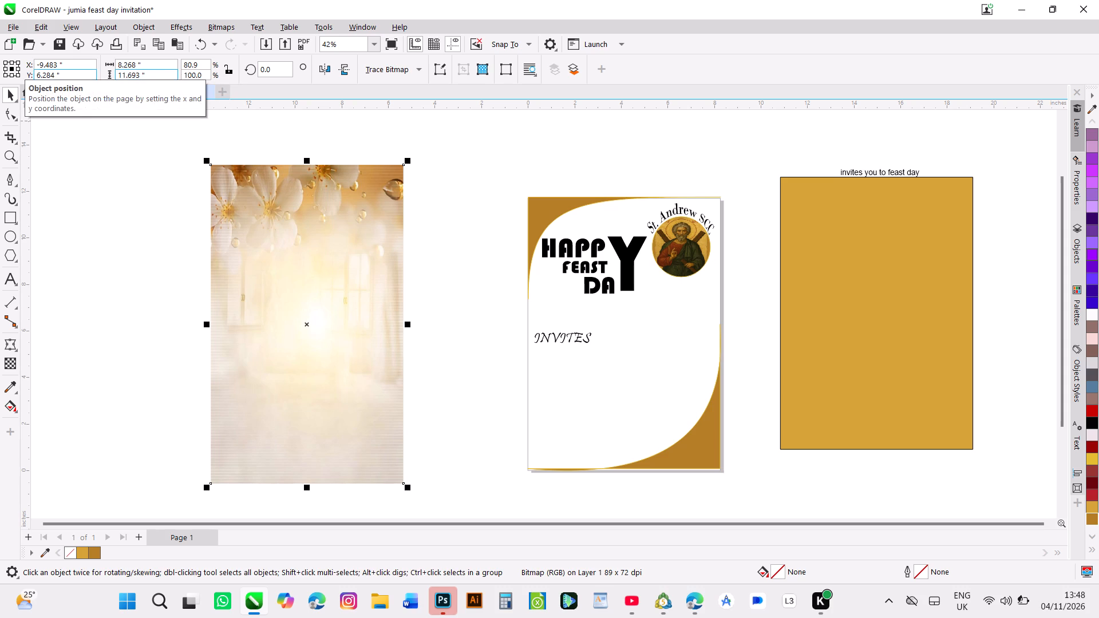
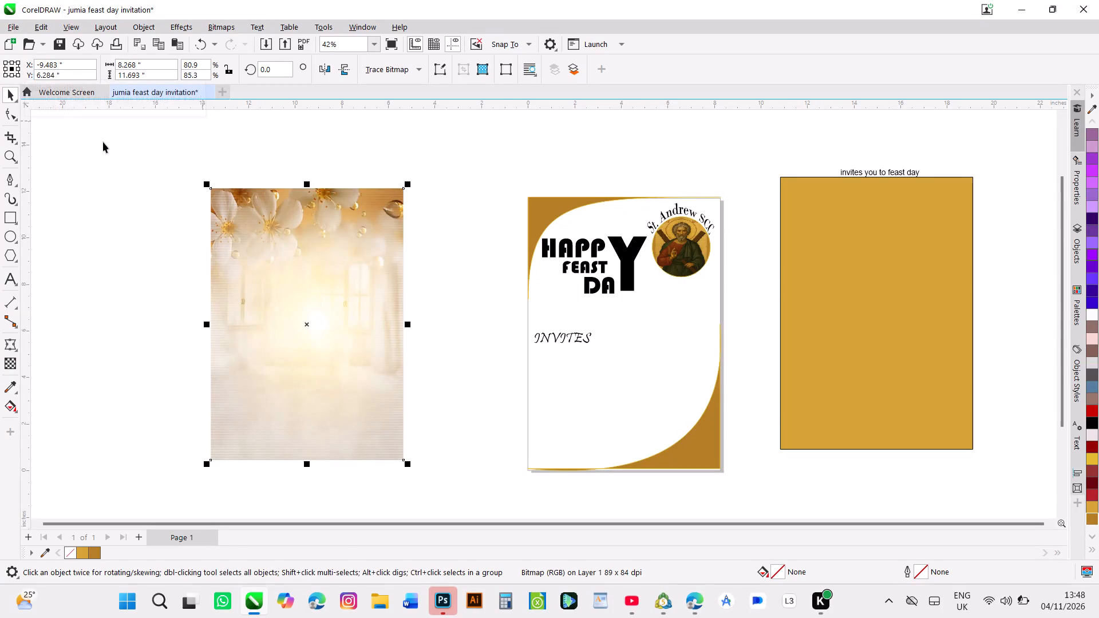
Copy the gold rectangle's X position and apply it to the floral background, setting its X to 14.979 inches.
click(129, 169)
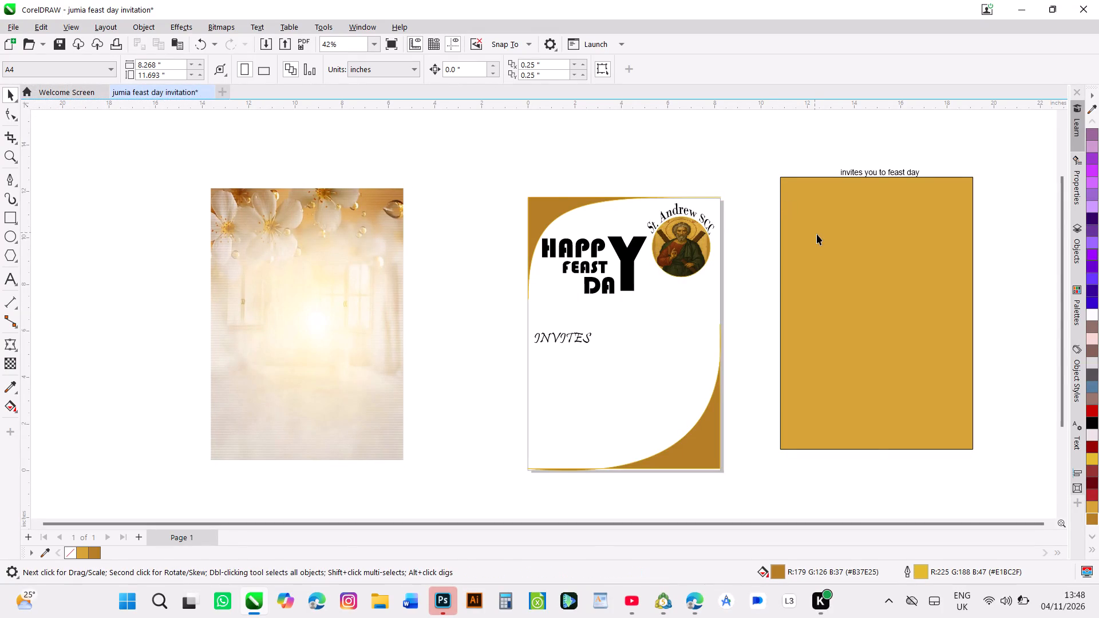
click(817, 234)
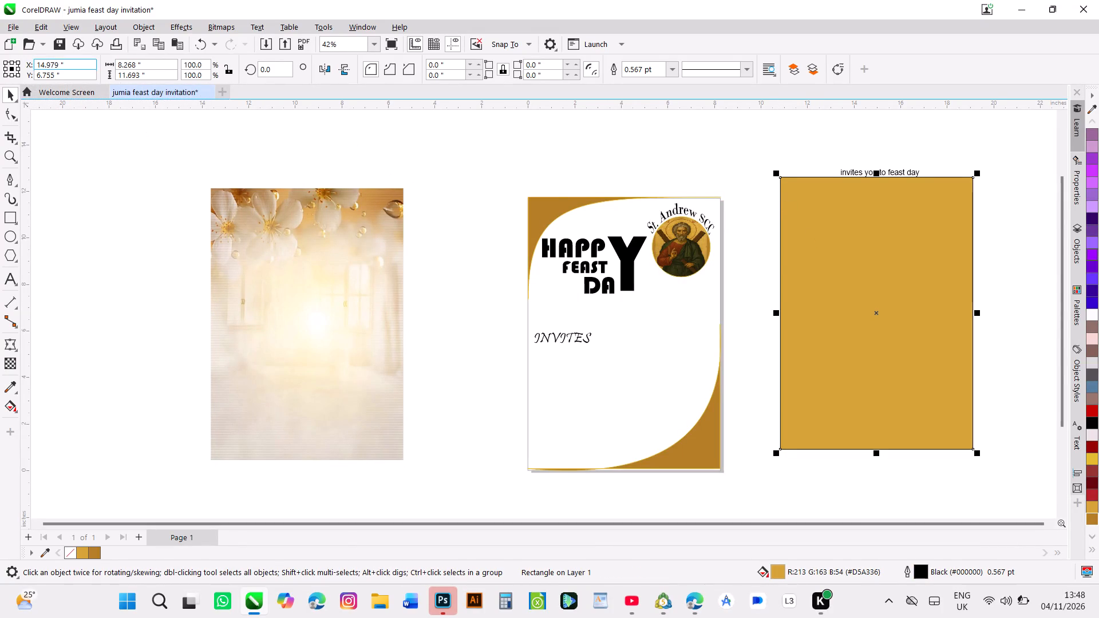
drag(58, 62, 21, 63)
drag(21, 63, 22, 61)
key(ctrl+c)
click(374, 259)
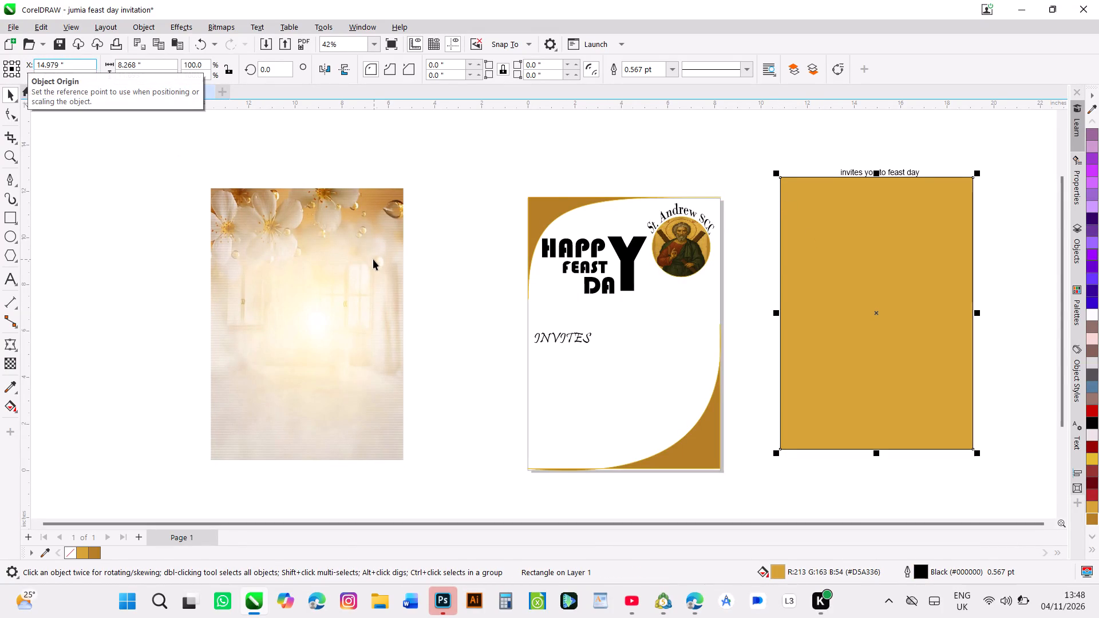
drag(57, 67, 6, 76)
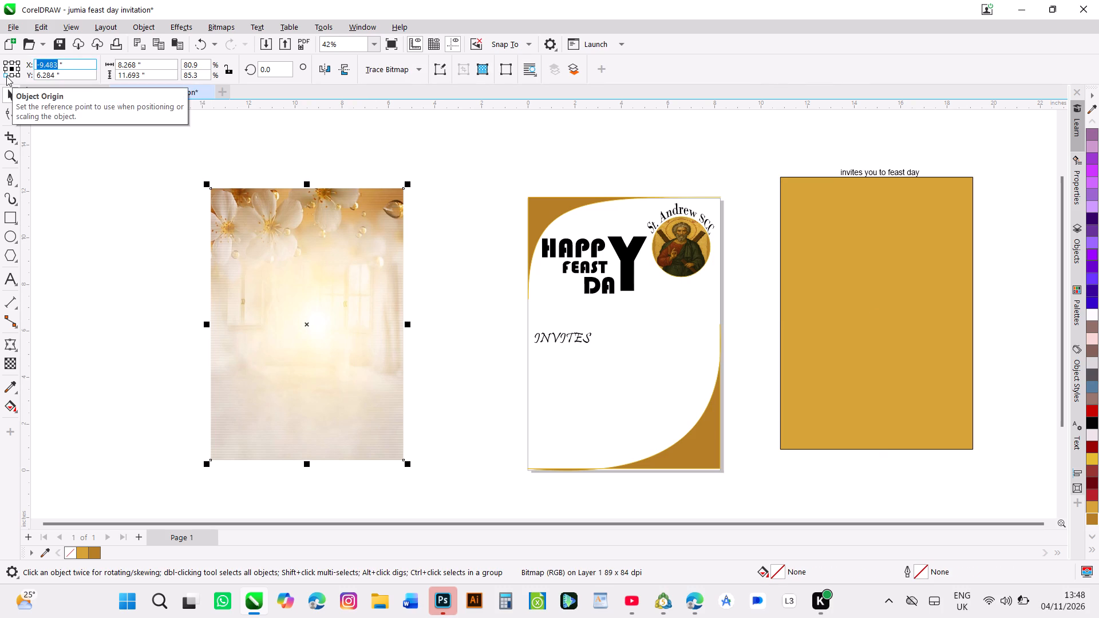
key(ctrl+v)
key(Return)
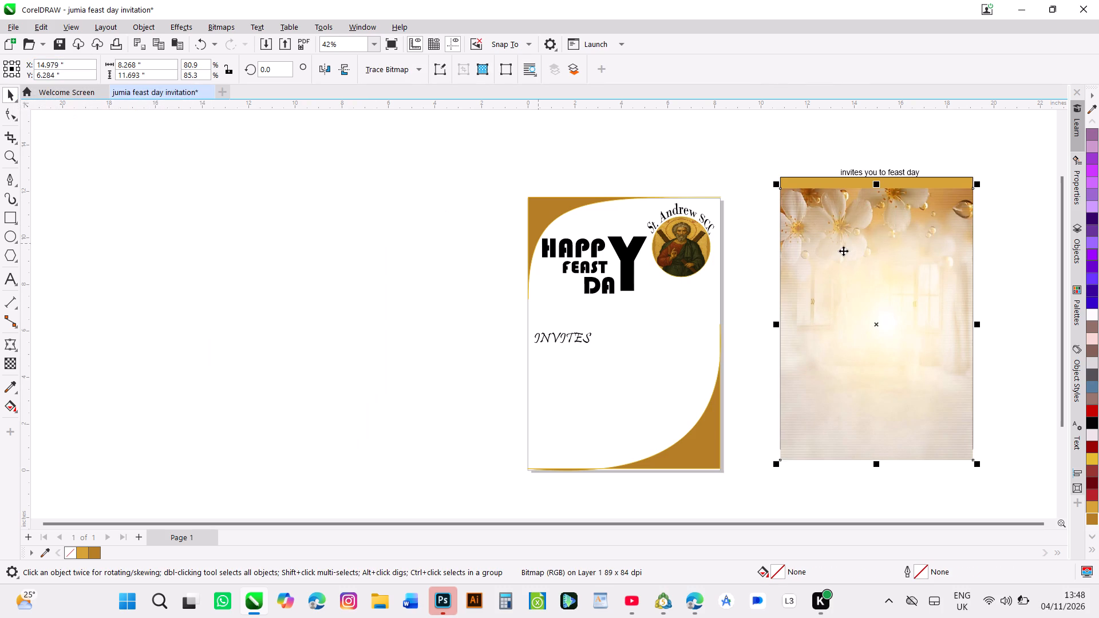
Move the floral background over the invitation page and send it behind all the page's artwork and text.
drag(877, 263, 800, 275)
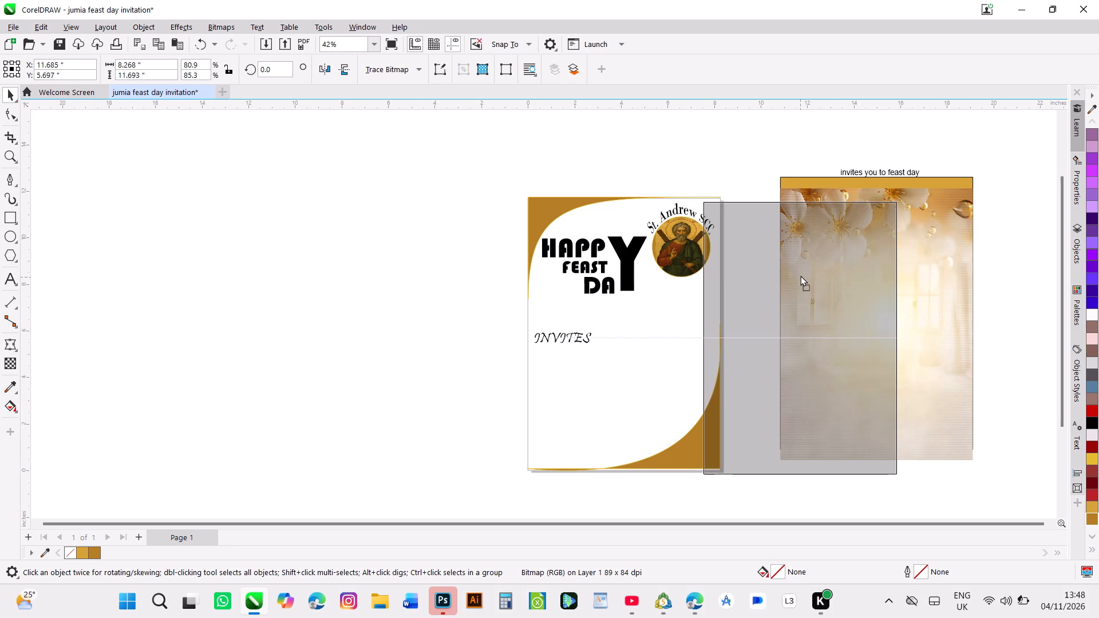
drag(800, 275, 647, 281)
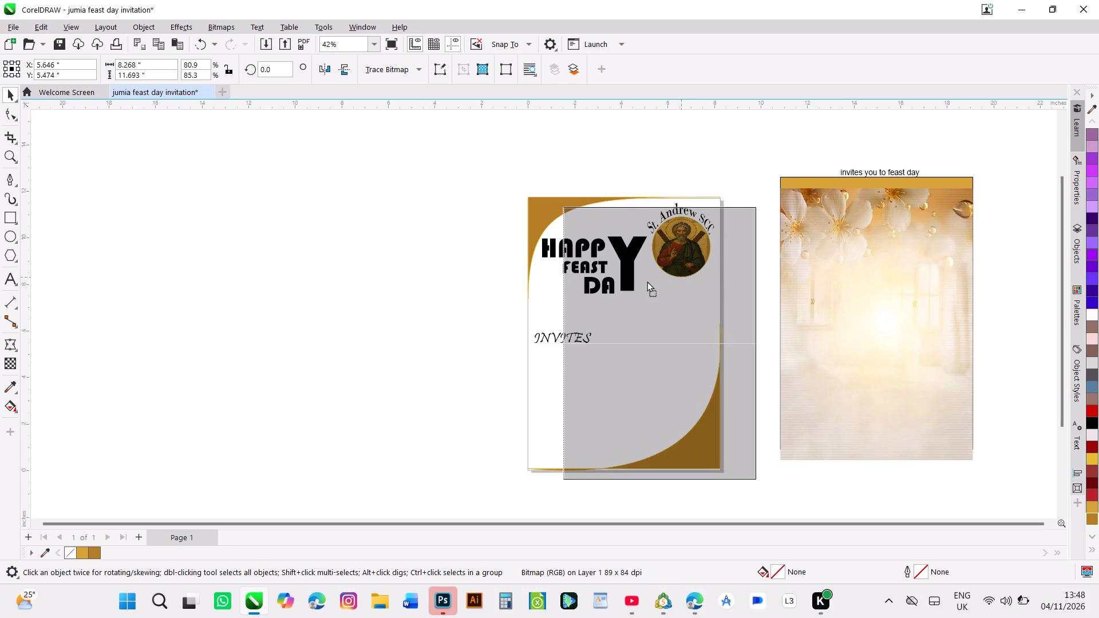
drag(647, 281, 622, 271)
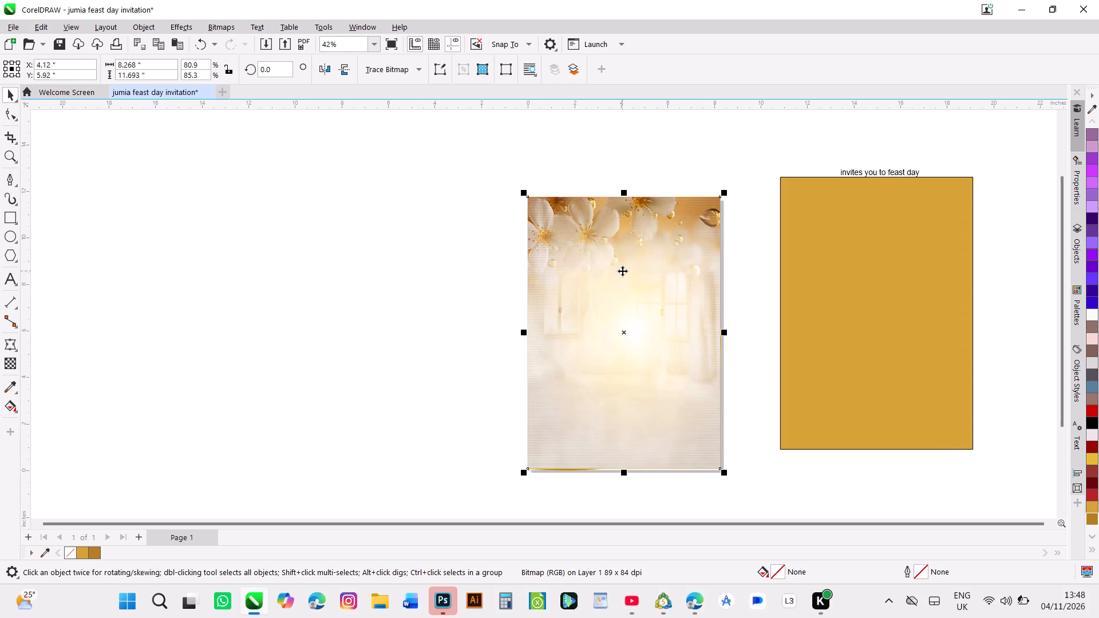
key(ctrl+End)
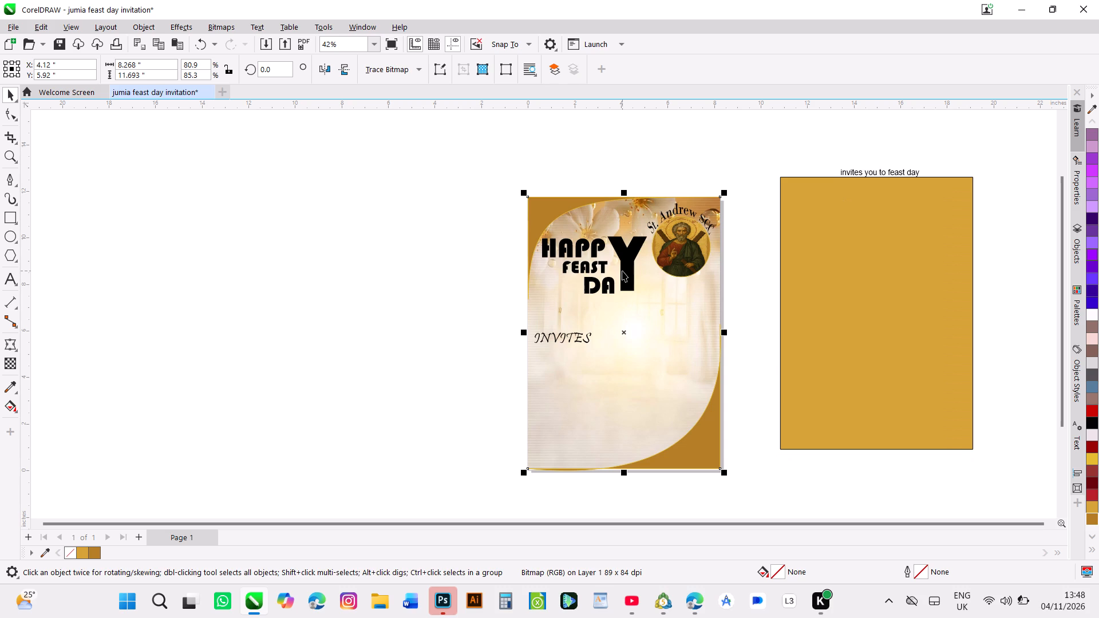
Mirror the floral background vertically so its flowers sit at the bottom of the page.
click(341, 73)
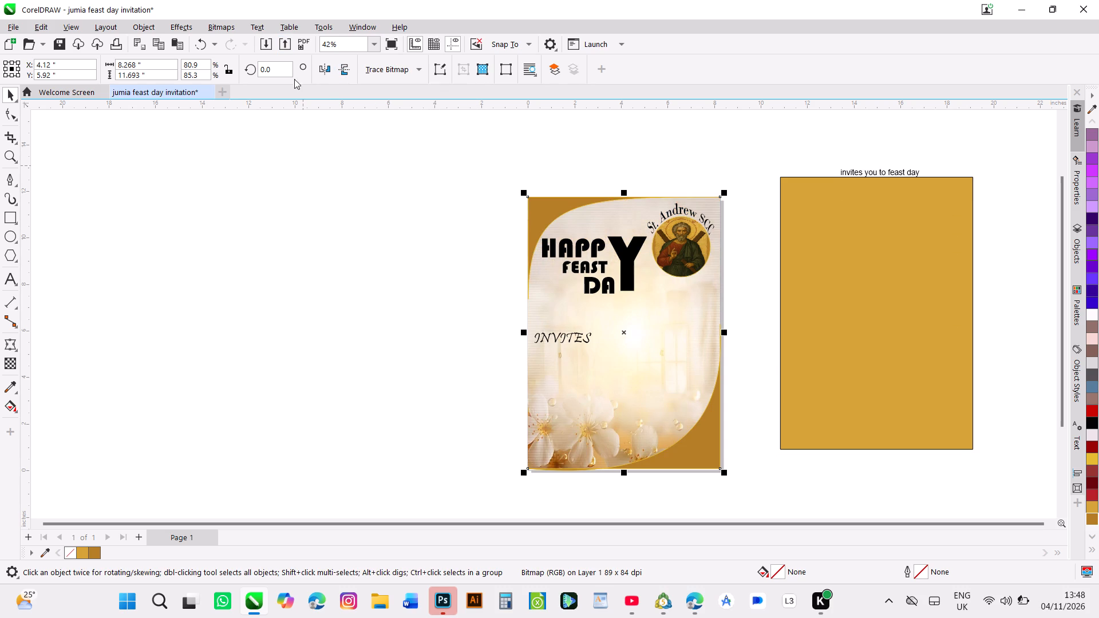
click(185, 148)
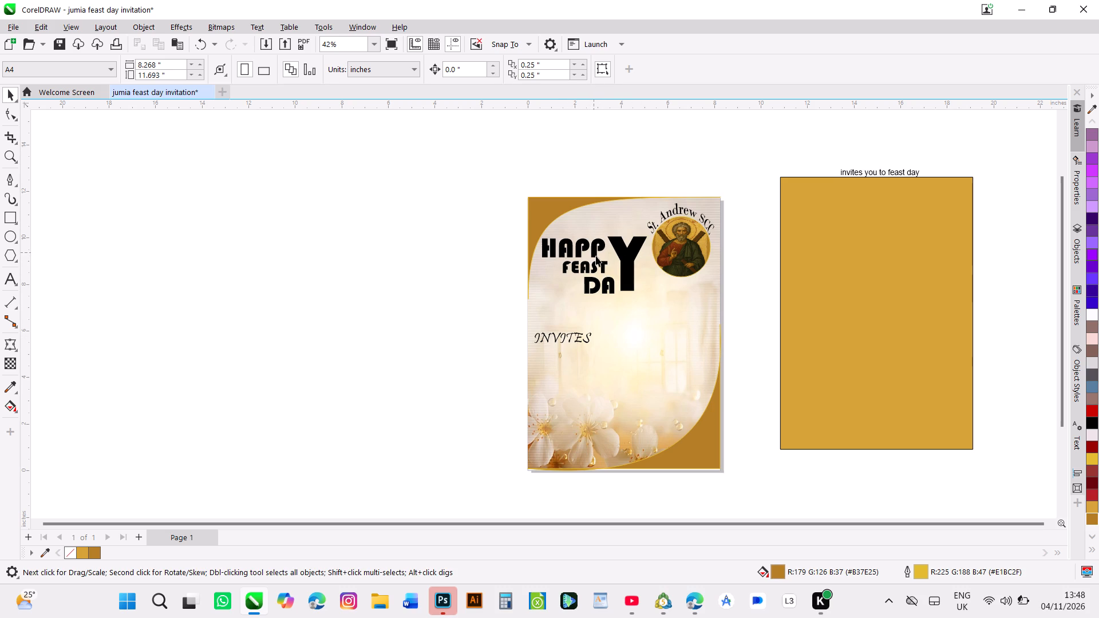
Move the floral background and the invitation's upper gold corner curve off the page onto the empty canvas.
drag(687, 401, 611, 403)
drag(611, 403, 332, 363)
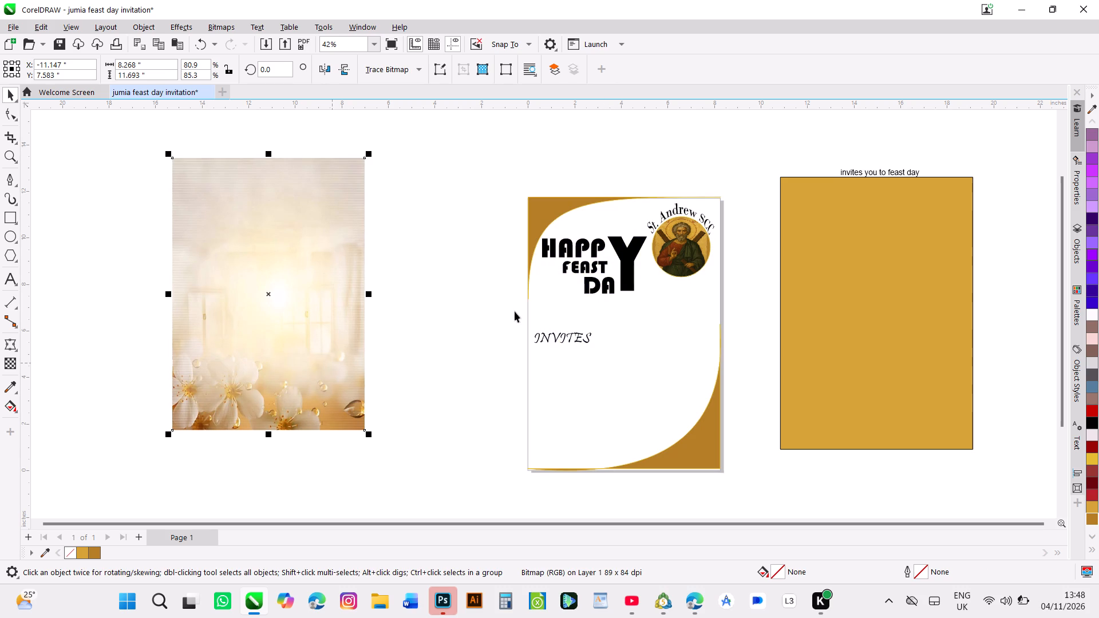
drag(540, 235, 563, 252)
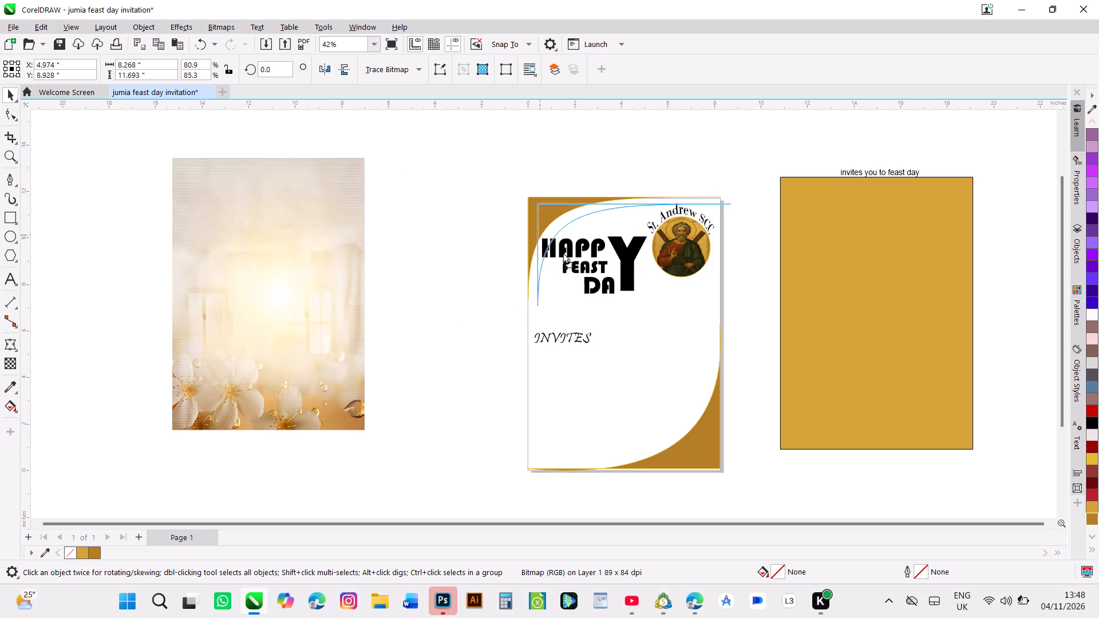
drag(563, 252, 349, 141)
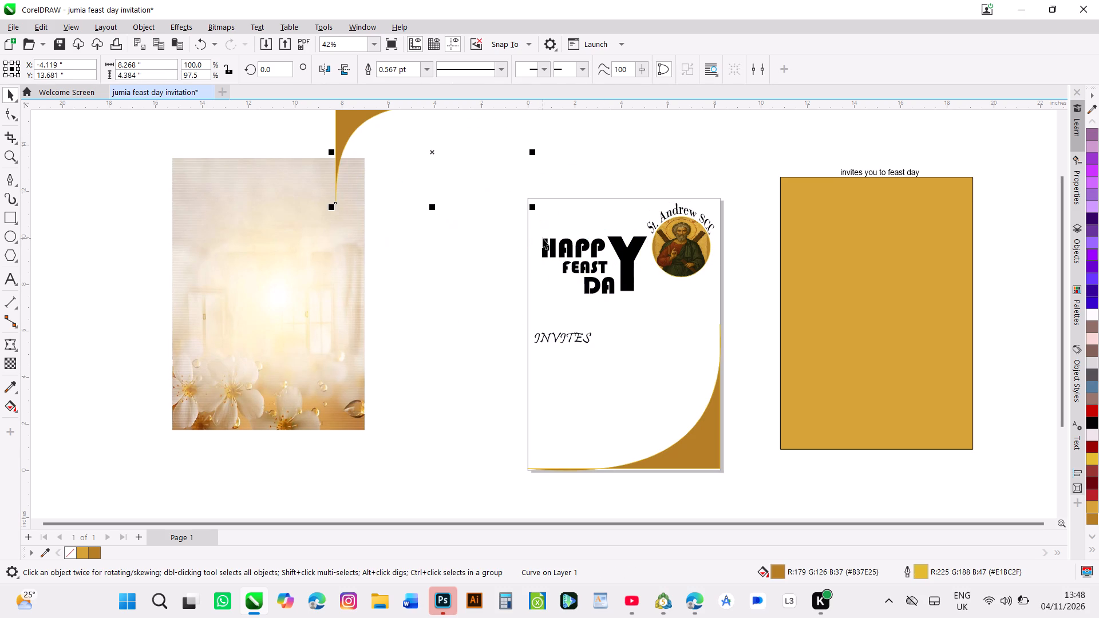
Group the four text objects that make up the "HAPPY FEAST DAY" title.
drag(531, 231, 630, 306)
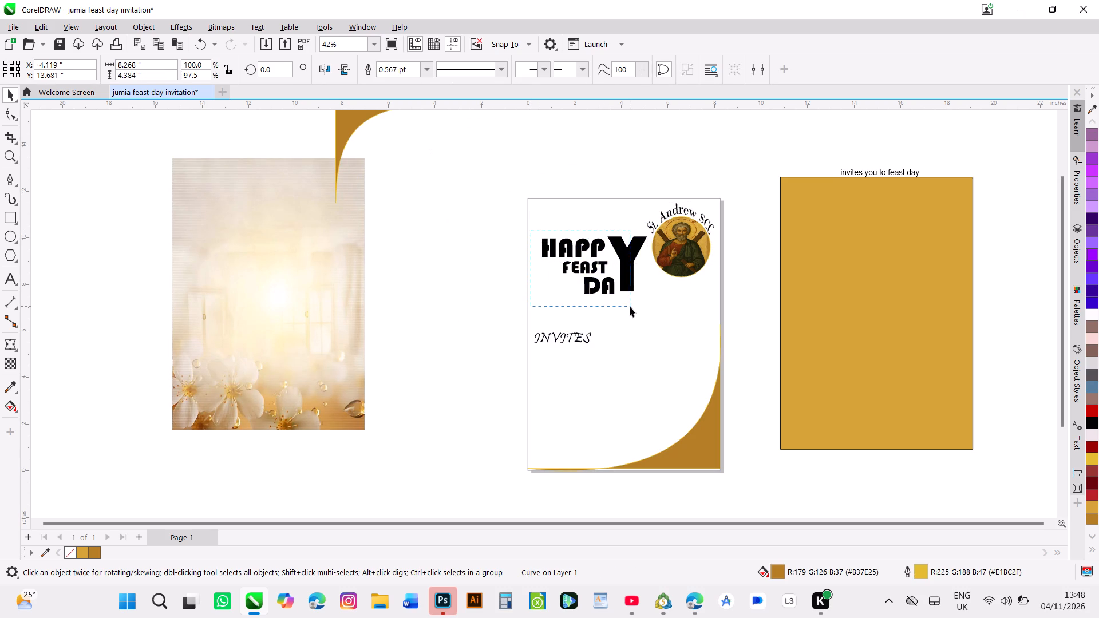
drag(630, 306, 652, 307)
key(ctrl+g)
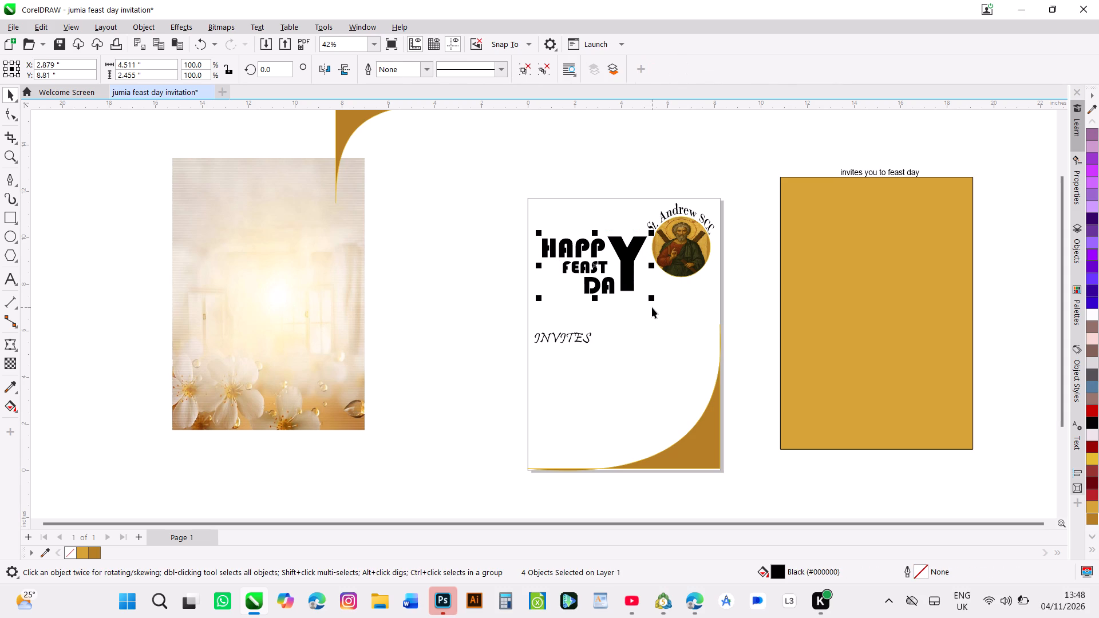
Move the gold corner curve back onto the invitation, fitting it flush with the page's top-left corner and top edge.
drag(346, 136, 431, 218)
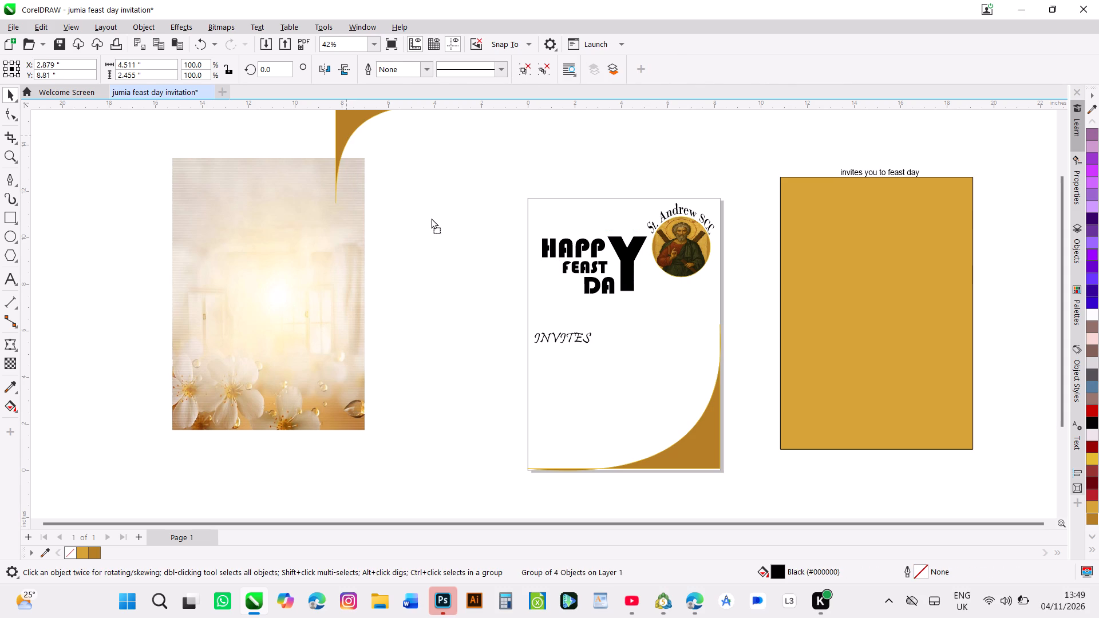
drag(431, 218, 541, 231)
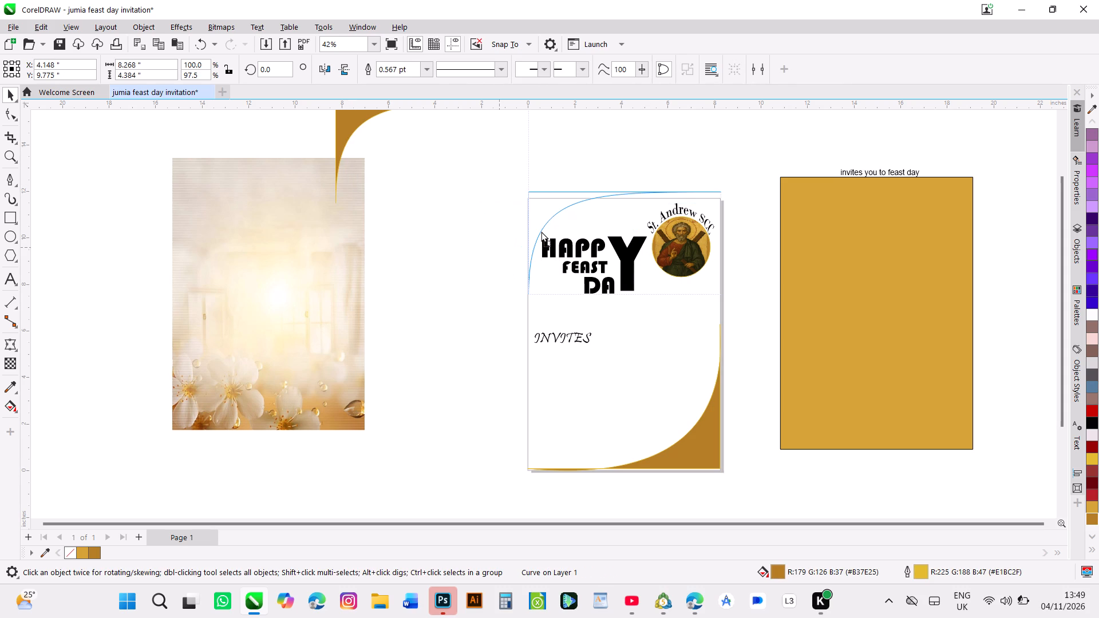
drag(541, 231, 540, 233)
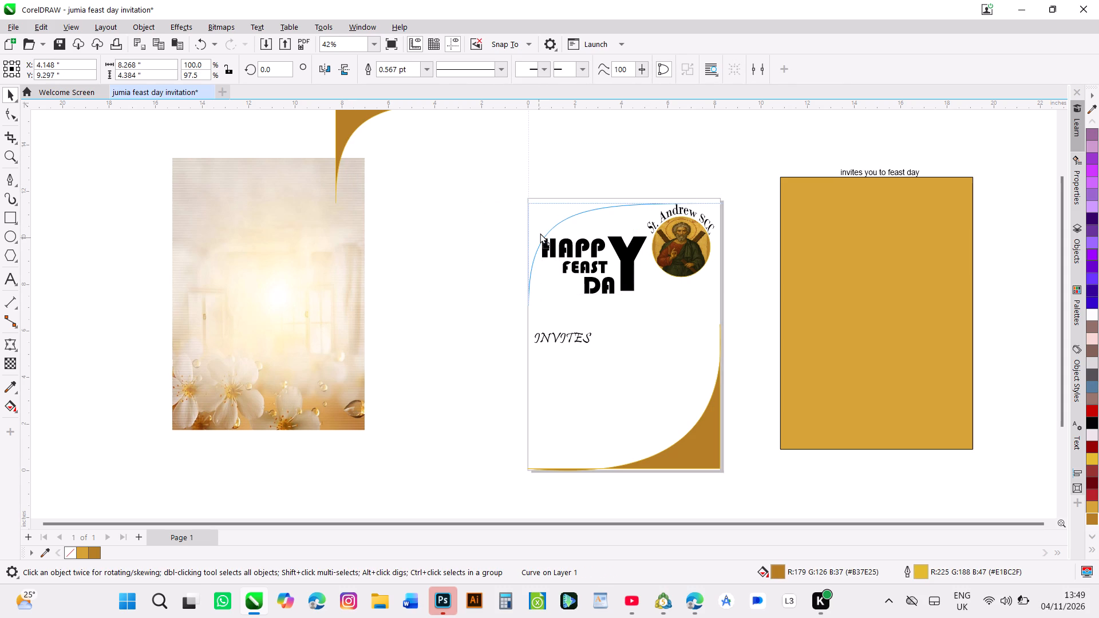
drag(540, 233, 540, 235)
key(Up)
key(Up)
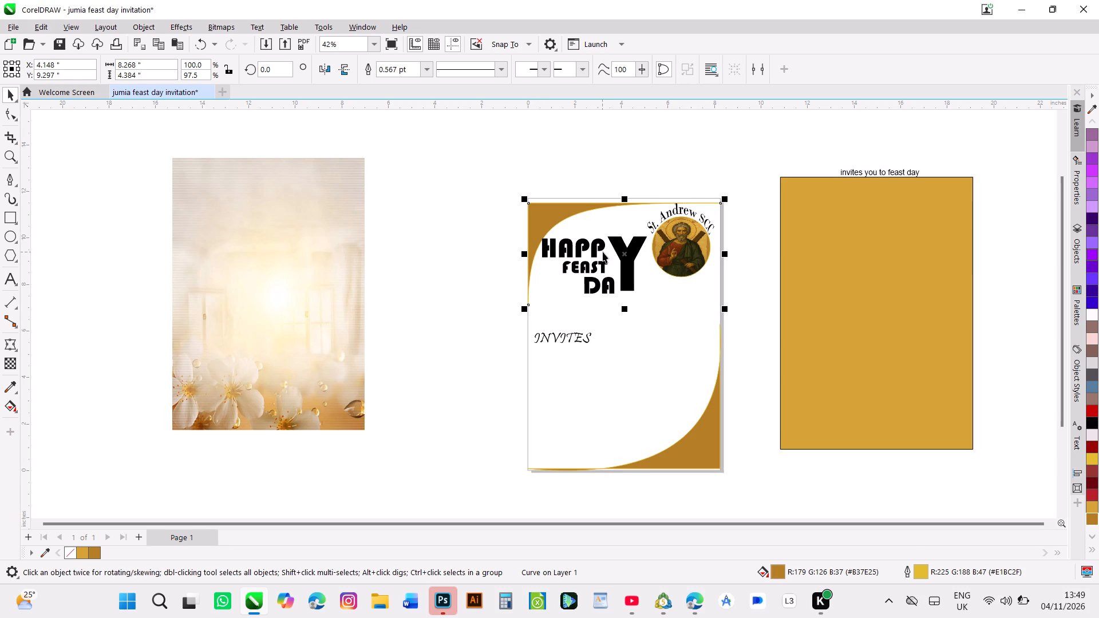
drag(607, 252, 604, 238)
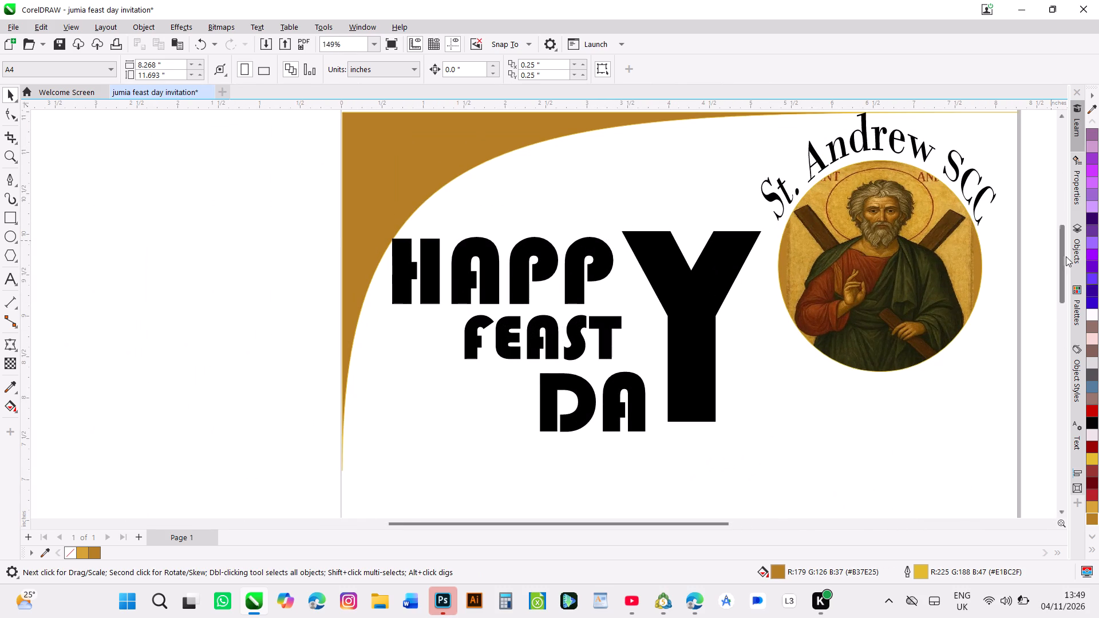
drag(1062, 252, 1060, 216)
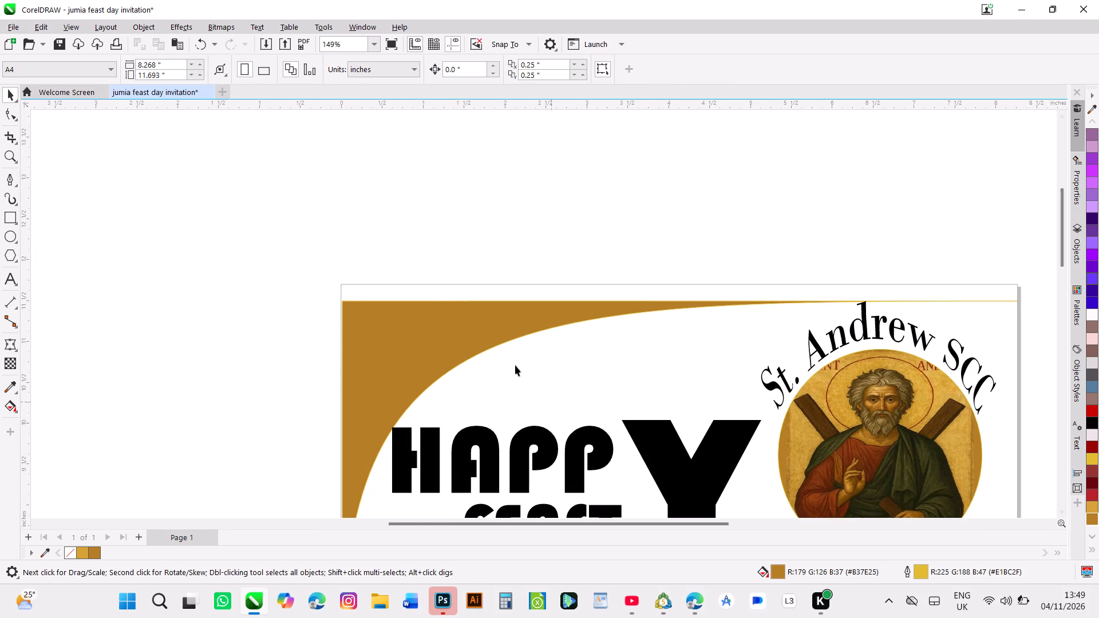
drag(444, 320, 441, 304)
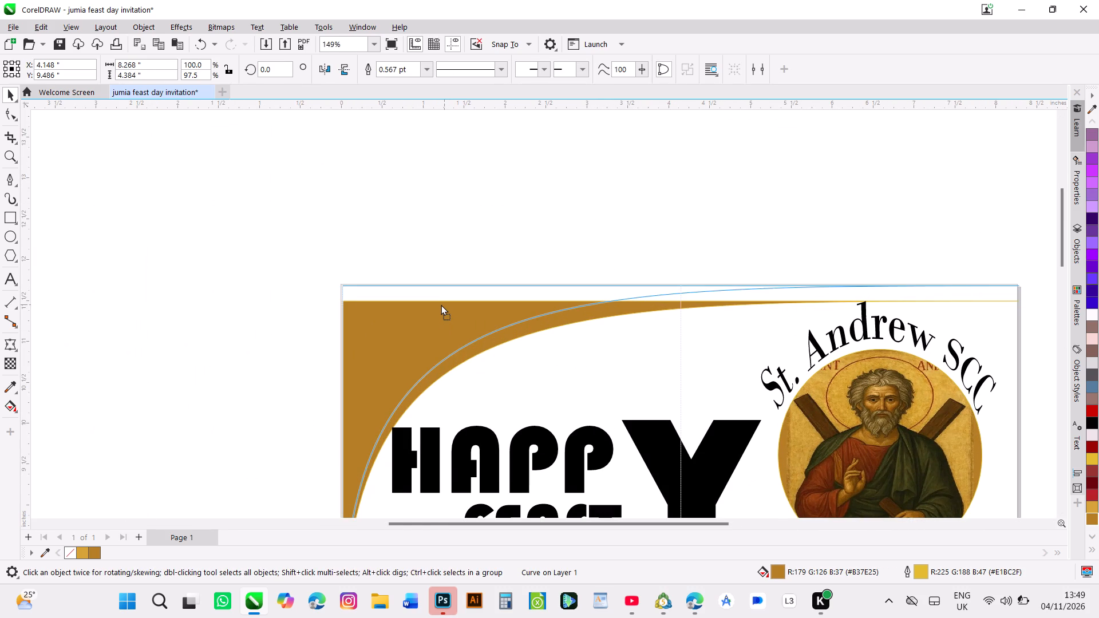
drag(441, 304, 443, 302)
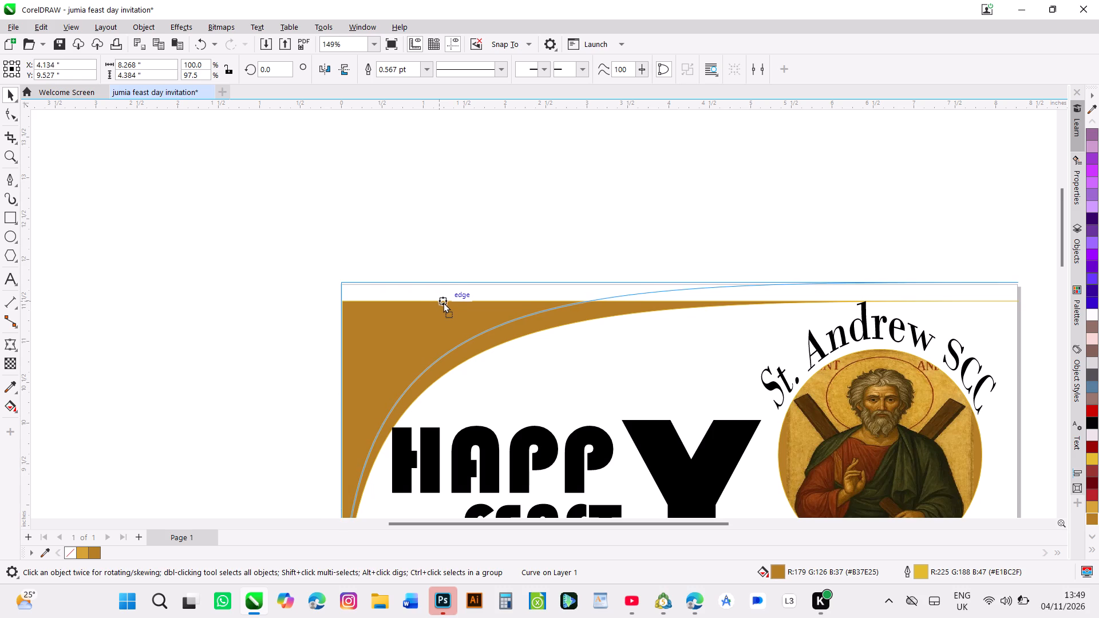
drag(443, 302, 444, 304)
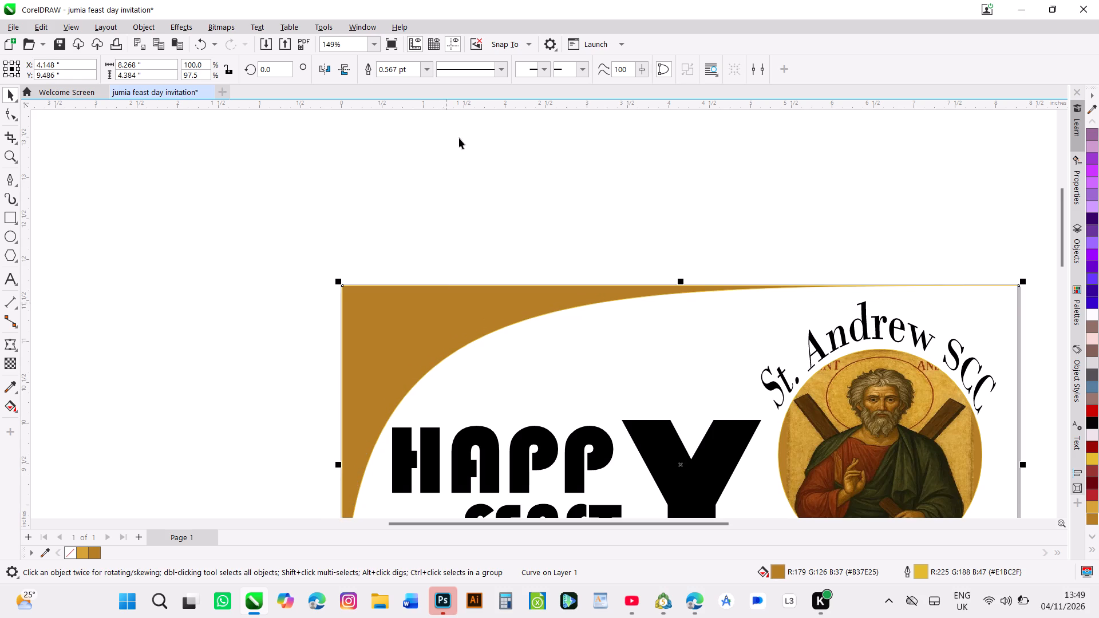
click(488, 137)
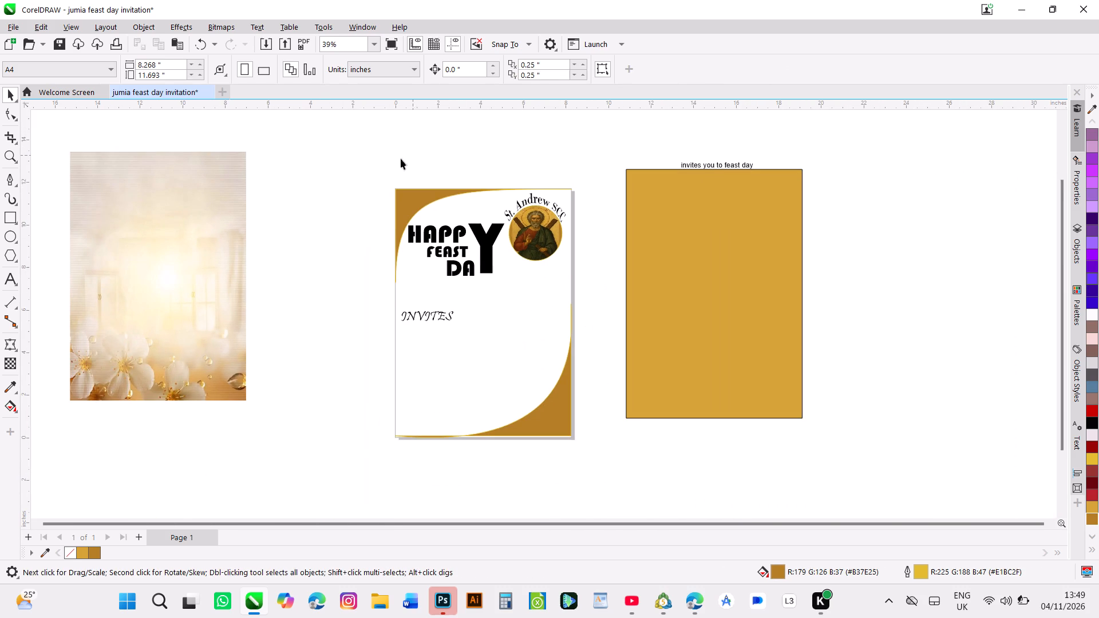
Center the floral background on the invitation page.
click(195, 229)
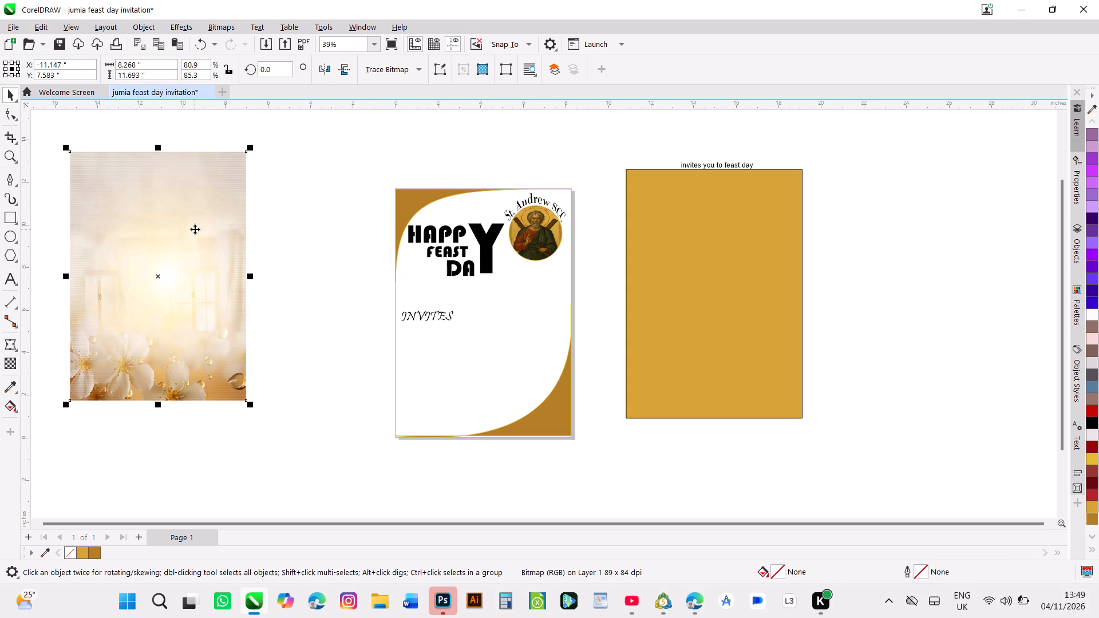
key(ctrl+c)
key(c)
key(p)
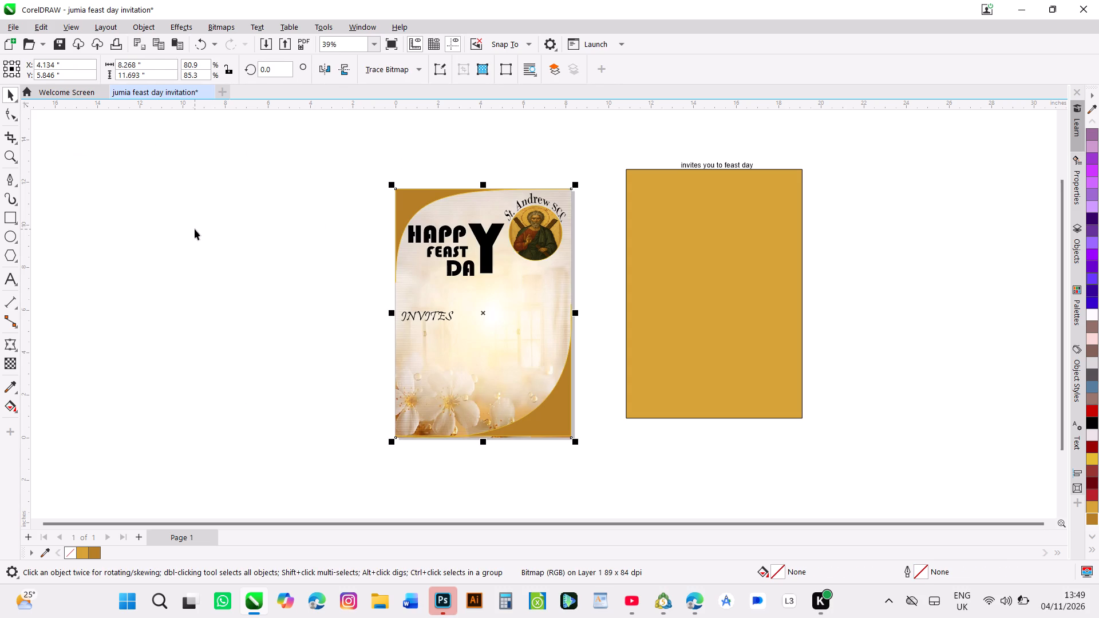
click(116, 149)
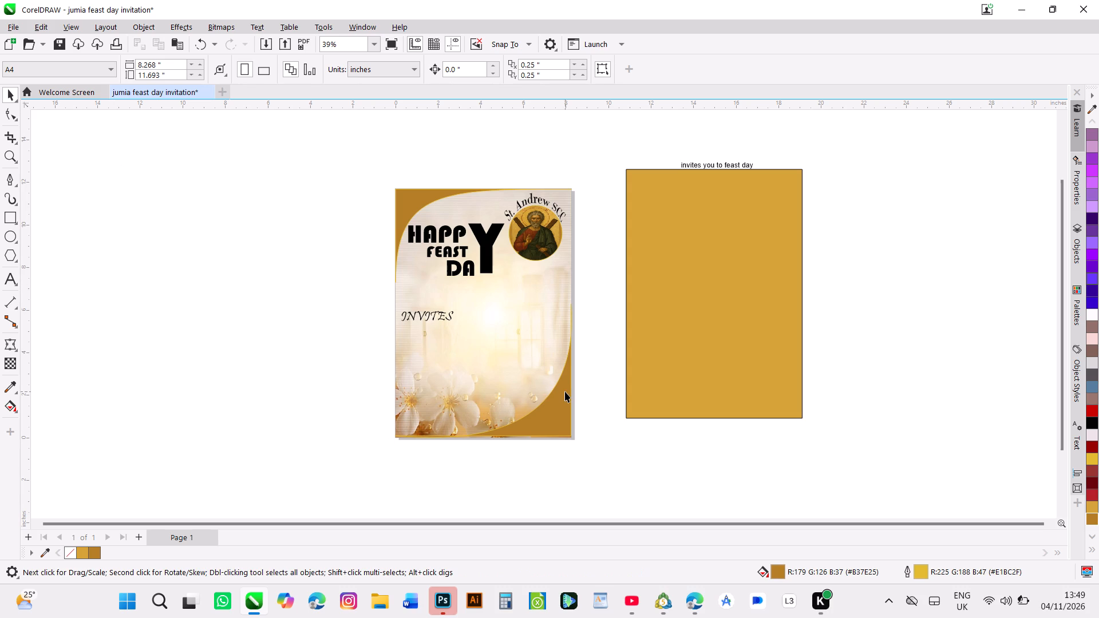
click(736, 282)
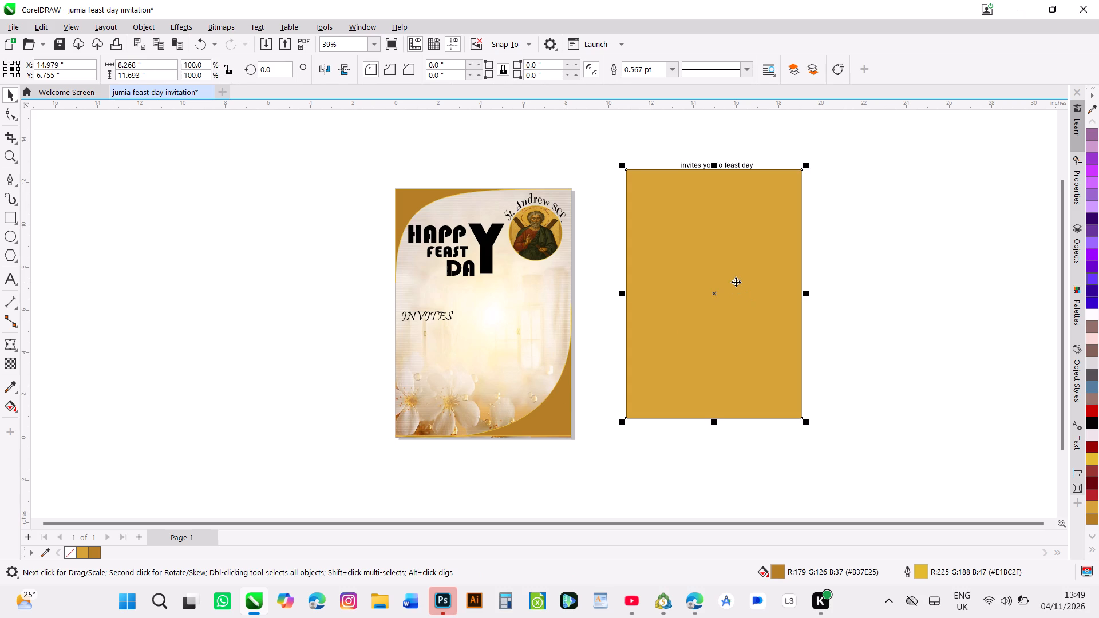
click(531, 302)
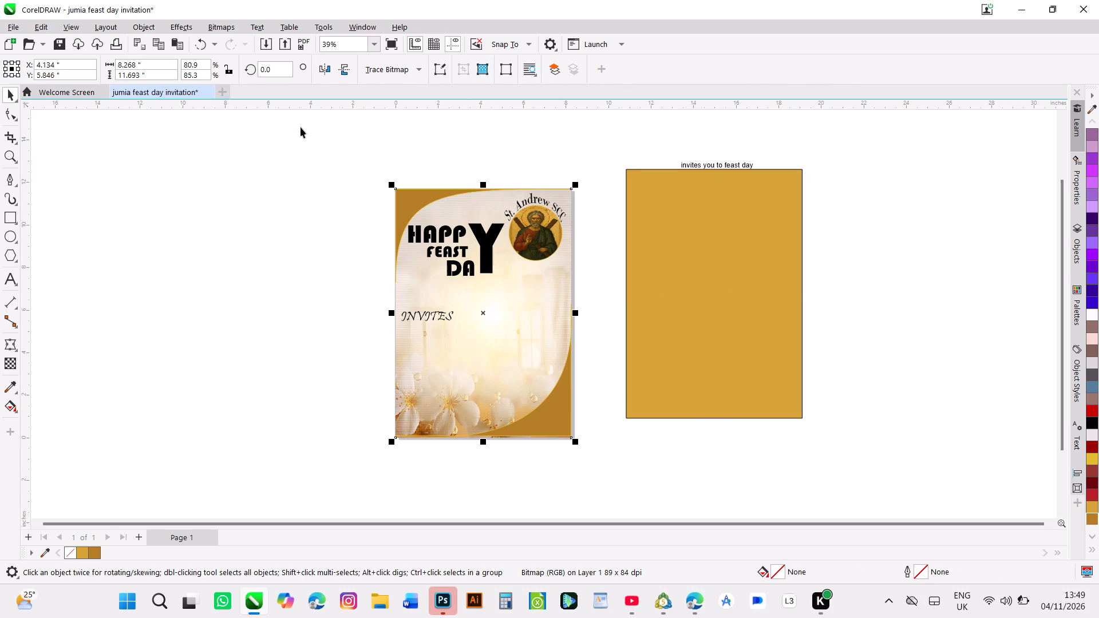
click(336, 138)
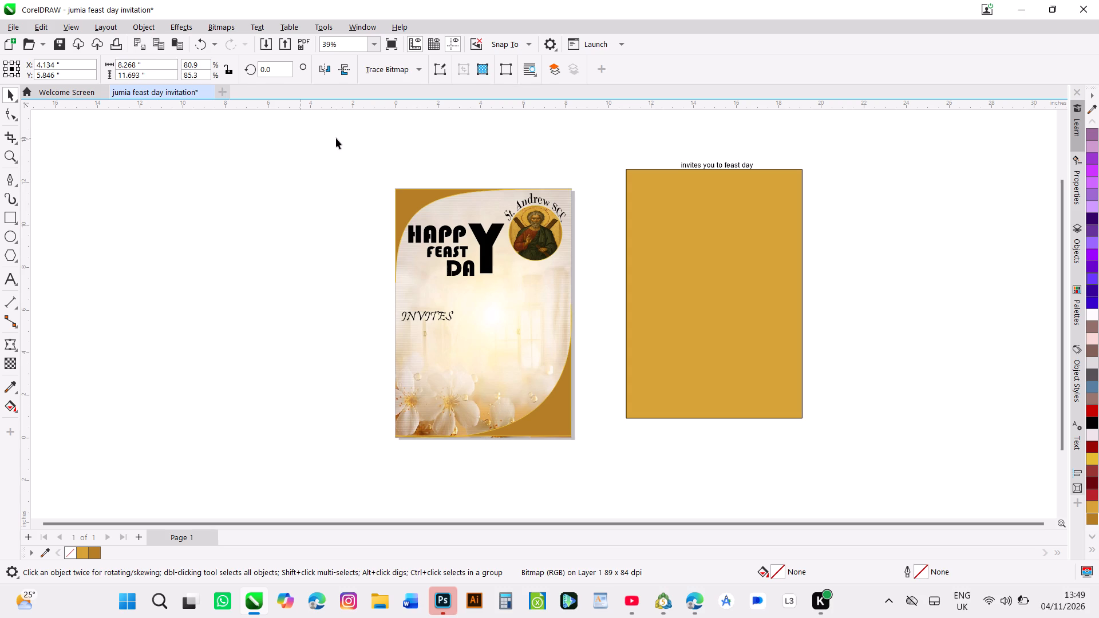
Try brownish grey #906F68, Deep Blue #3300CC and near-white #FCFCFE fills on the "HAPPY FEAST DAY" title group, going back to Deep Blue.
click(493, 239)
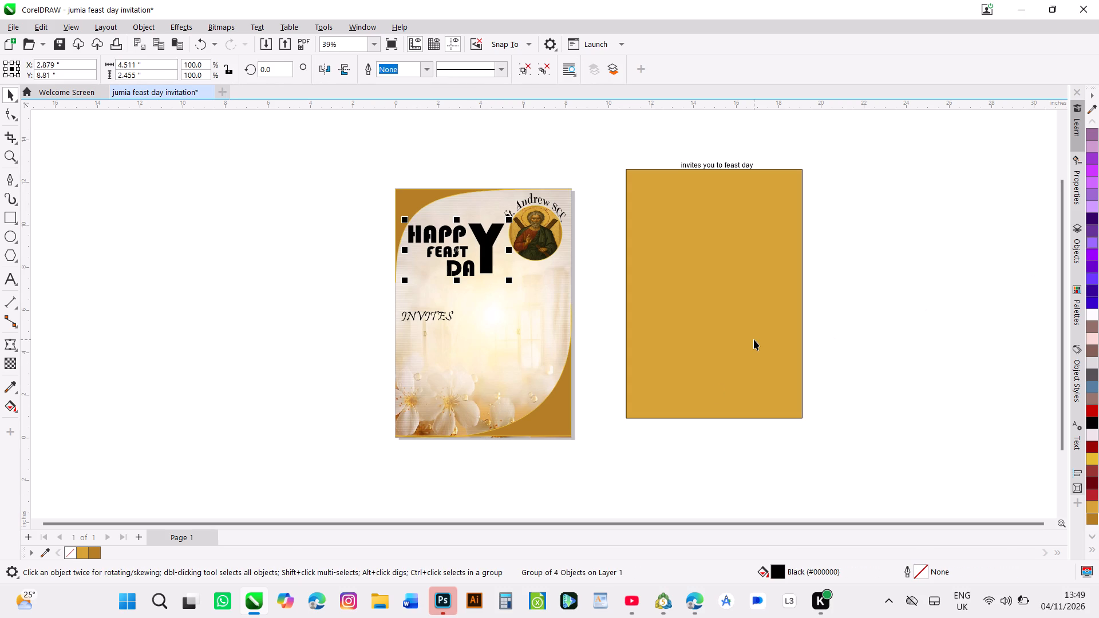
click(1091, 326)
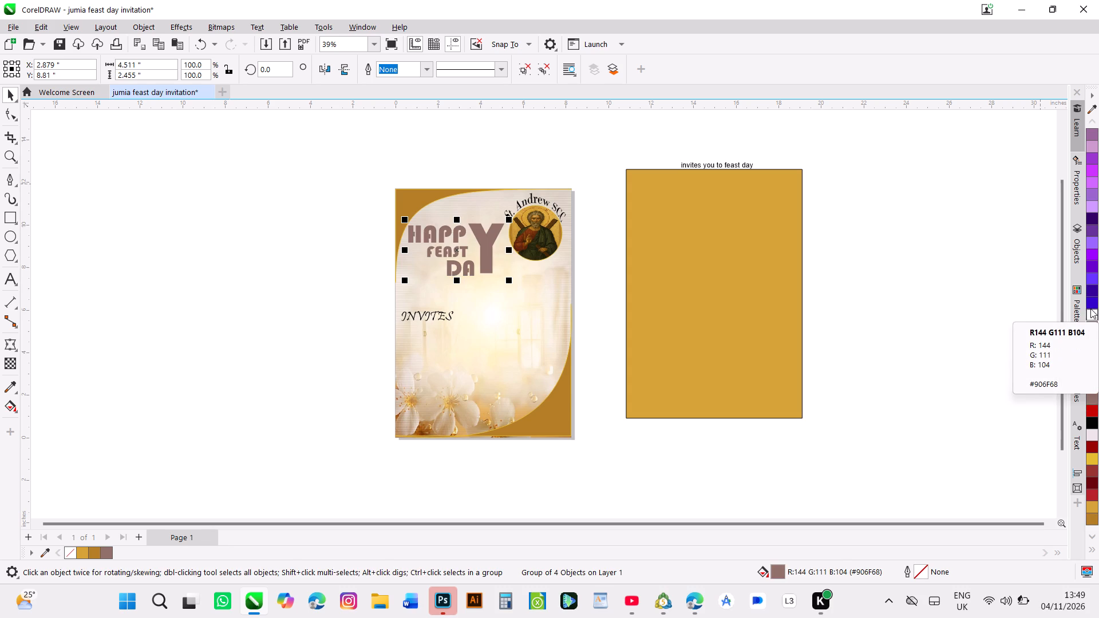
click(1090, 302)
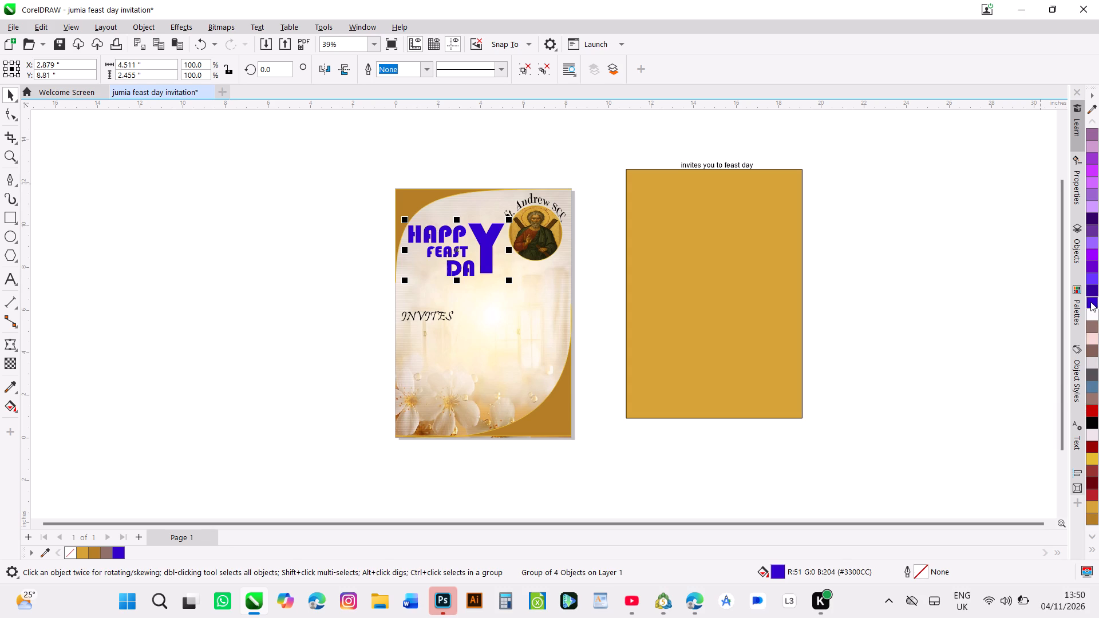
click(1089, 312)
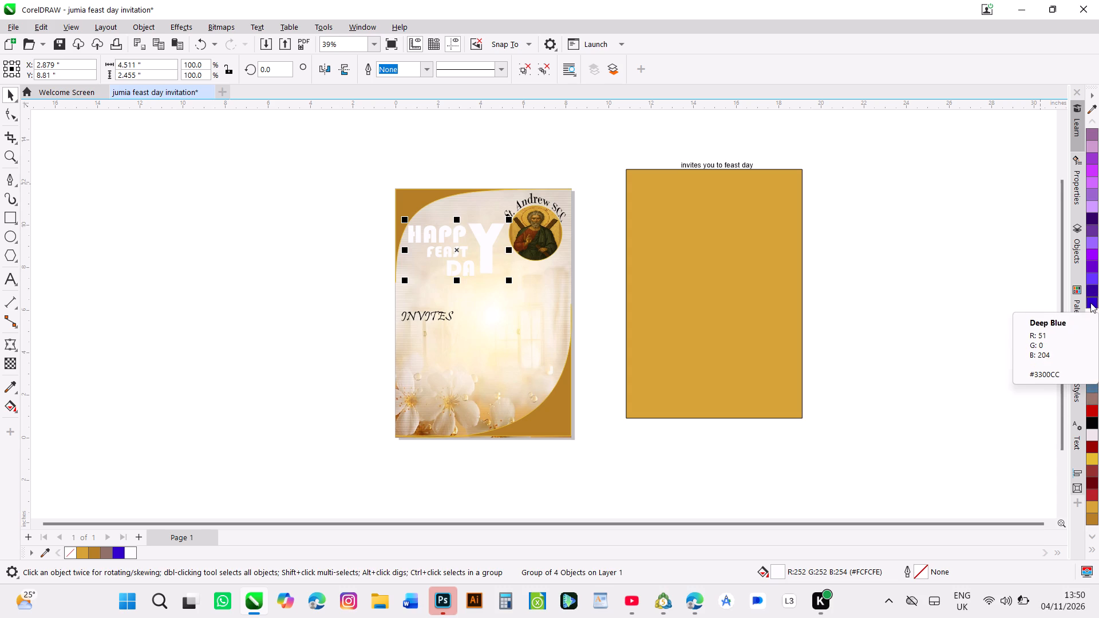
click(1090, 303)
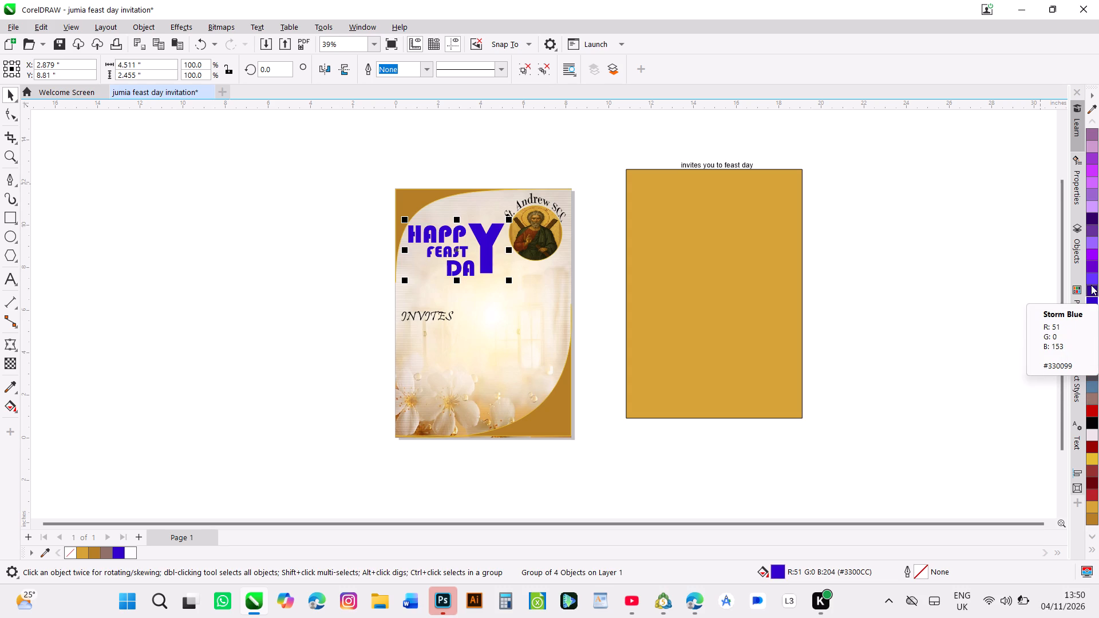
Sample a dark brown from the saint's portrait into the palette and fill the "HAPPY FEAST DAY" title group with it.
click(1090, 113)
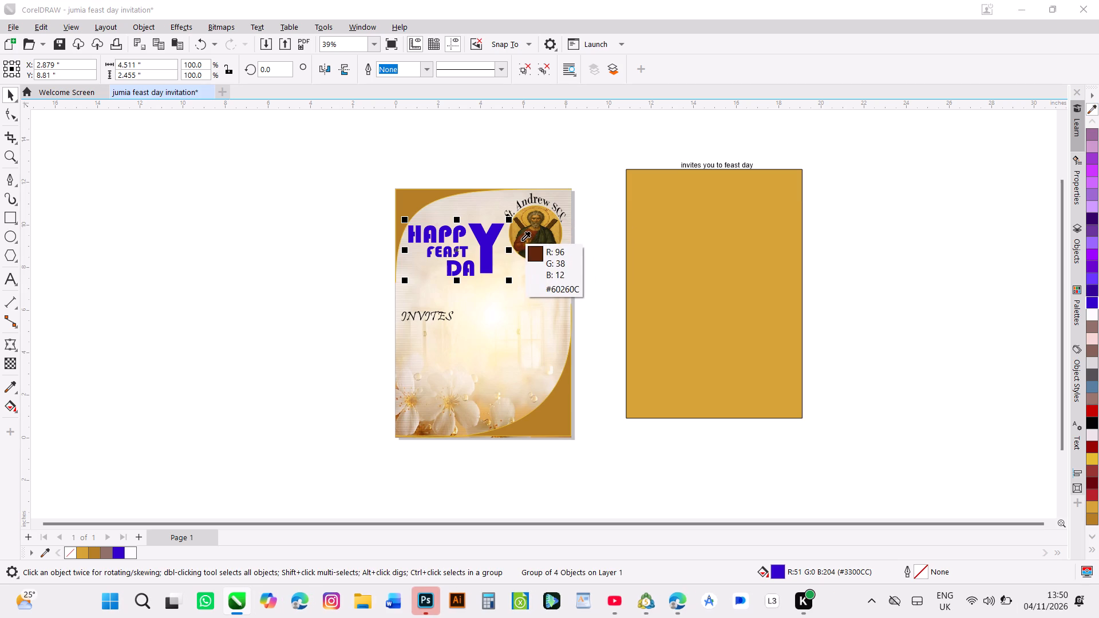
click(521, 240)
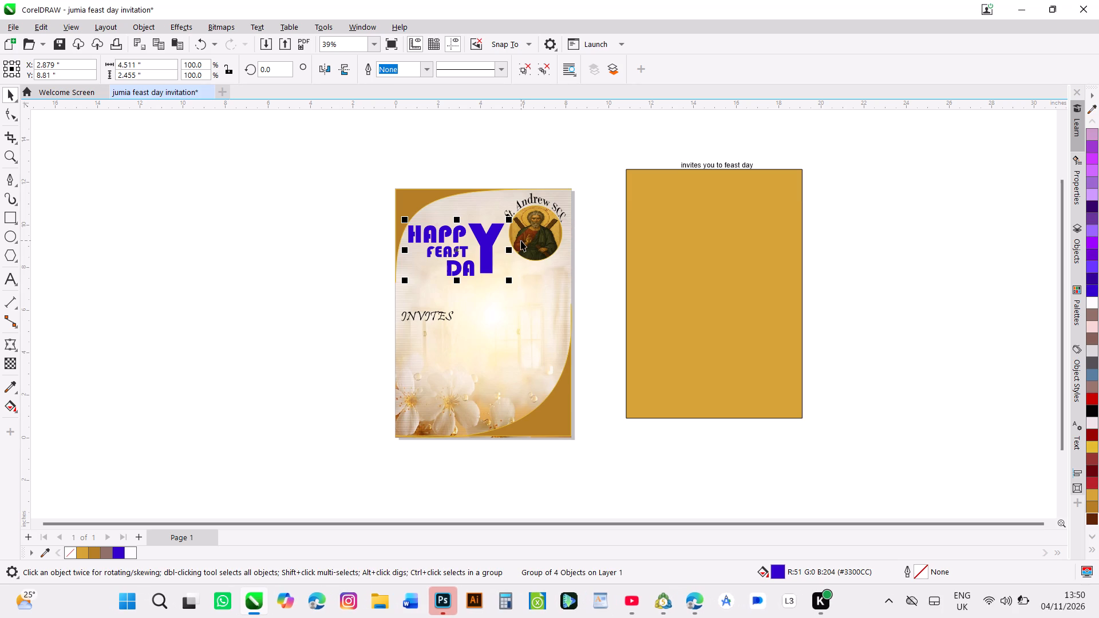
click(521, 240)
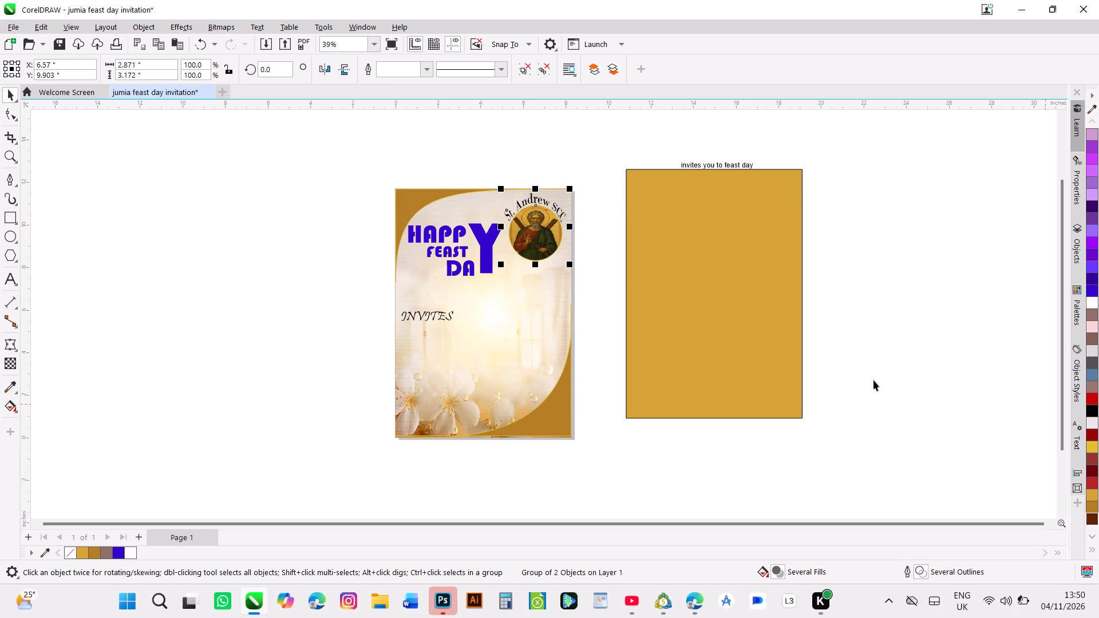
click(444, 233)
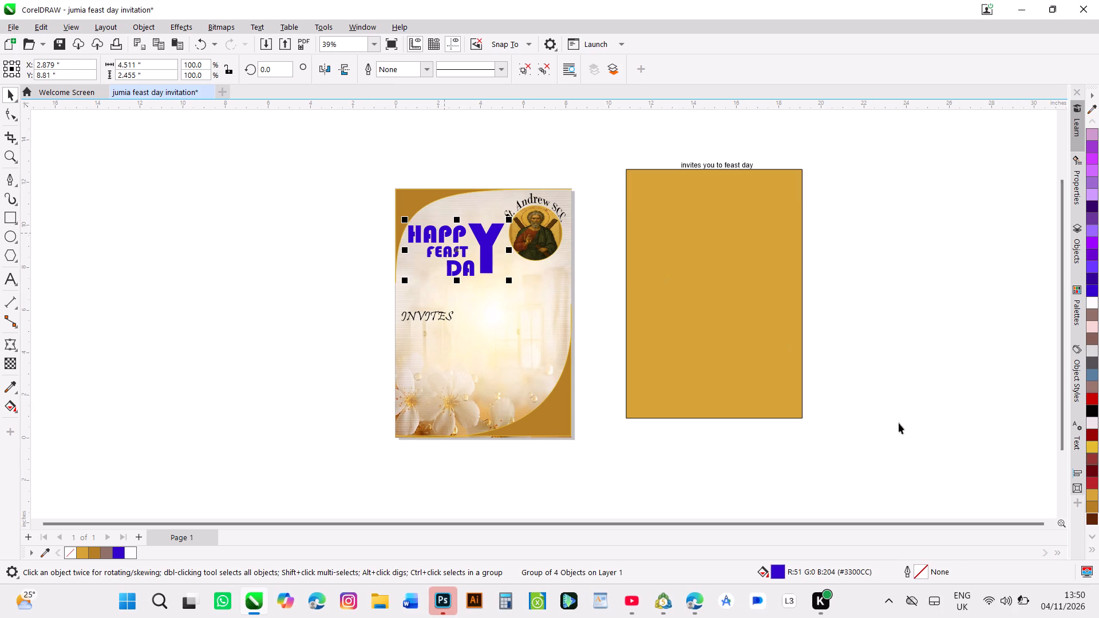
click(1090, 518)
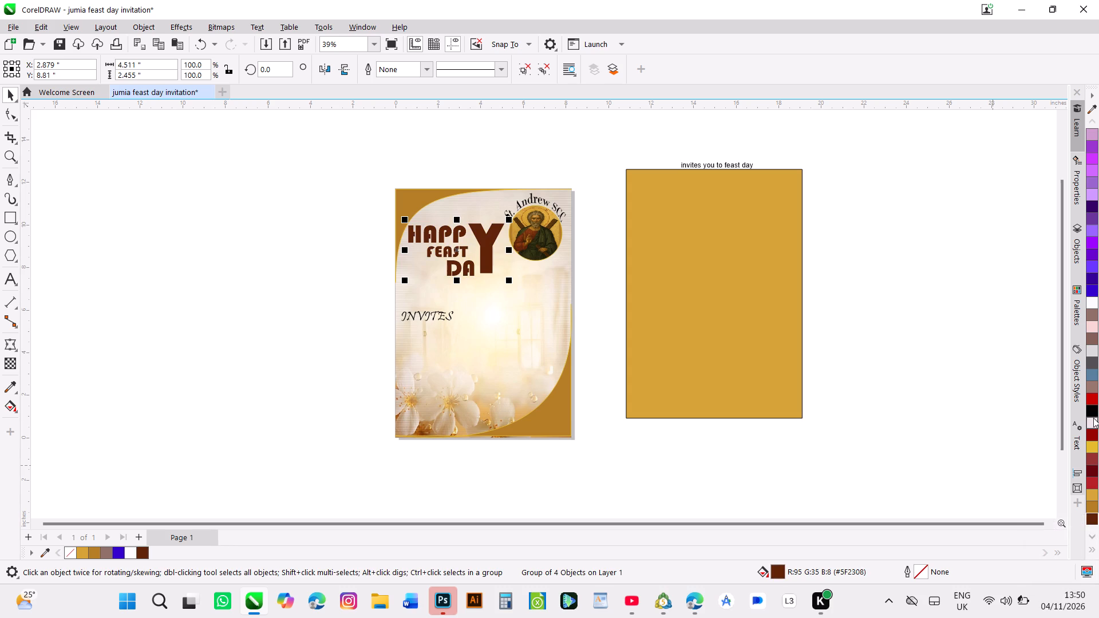
Fill the "HAPPY FEAST DAY" title group with red #C60000.
click(1090, 399)
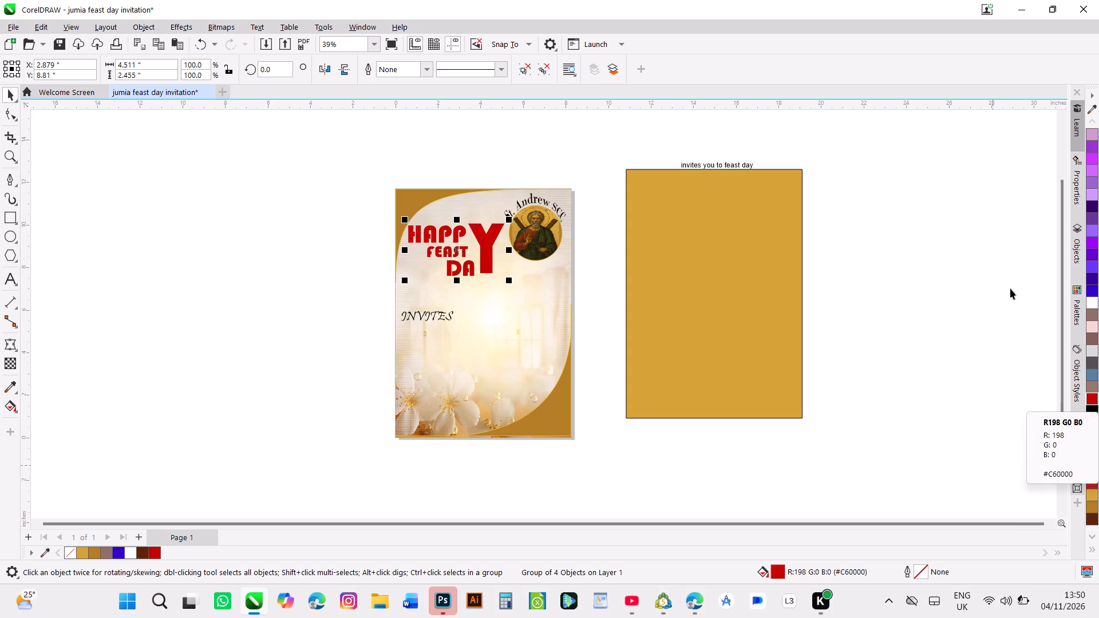
click(1010, 288)
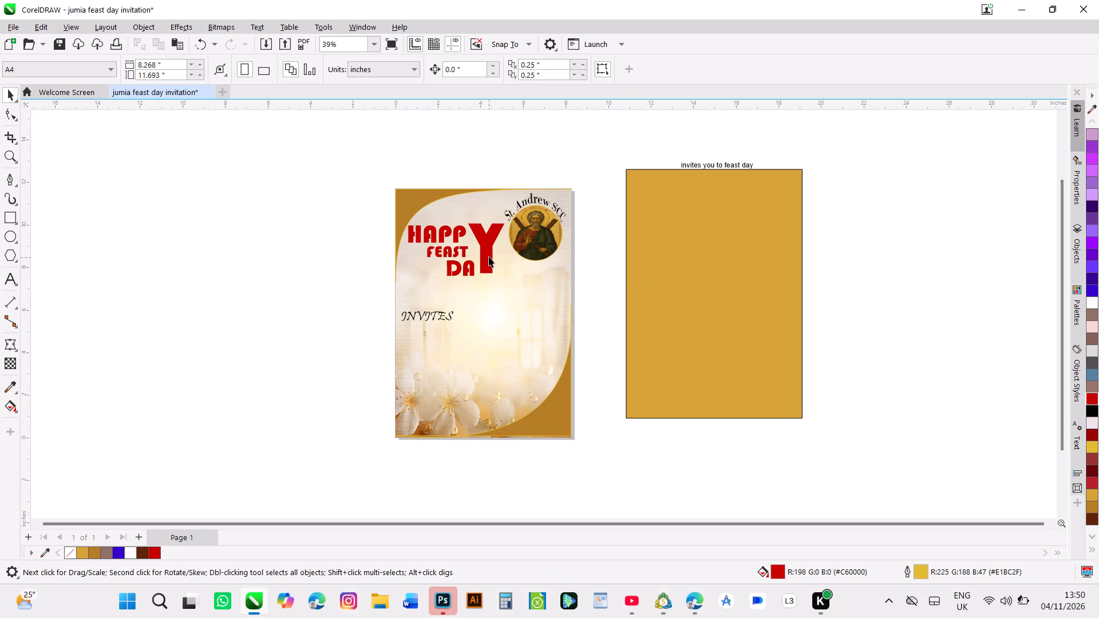
Move the "HAPPY FEAST DAY" title group up the page to about X 2.77", Y 9.17".
drag(489, 256, 492, 243)
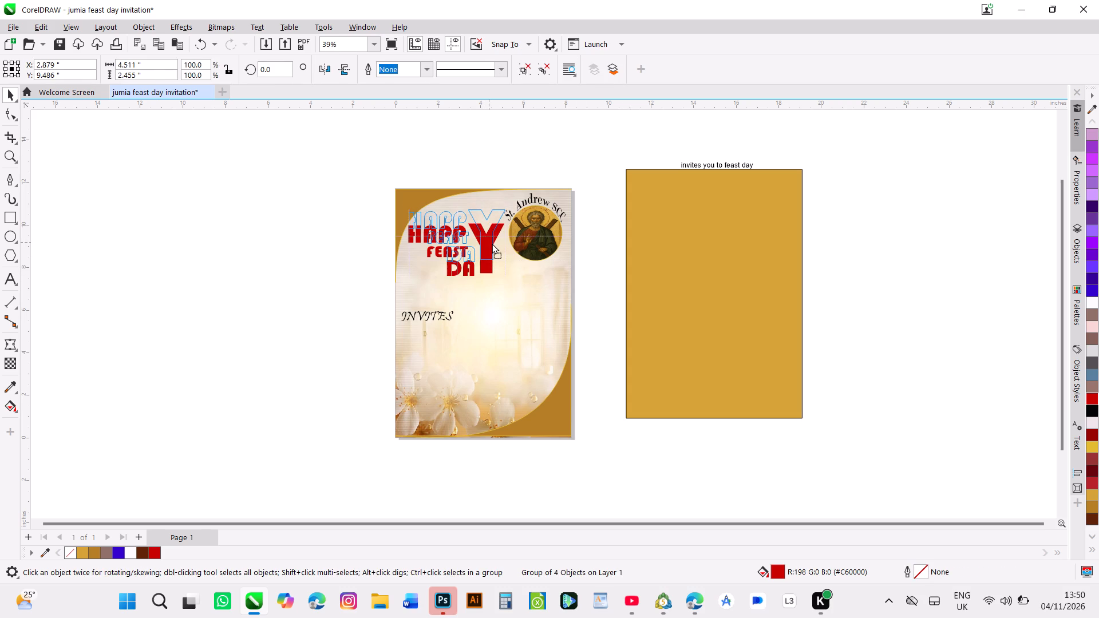
drag(492, 243, 490, 245)
click(584, 113)
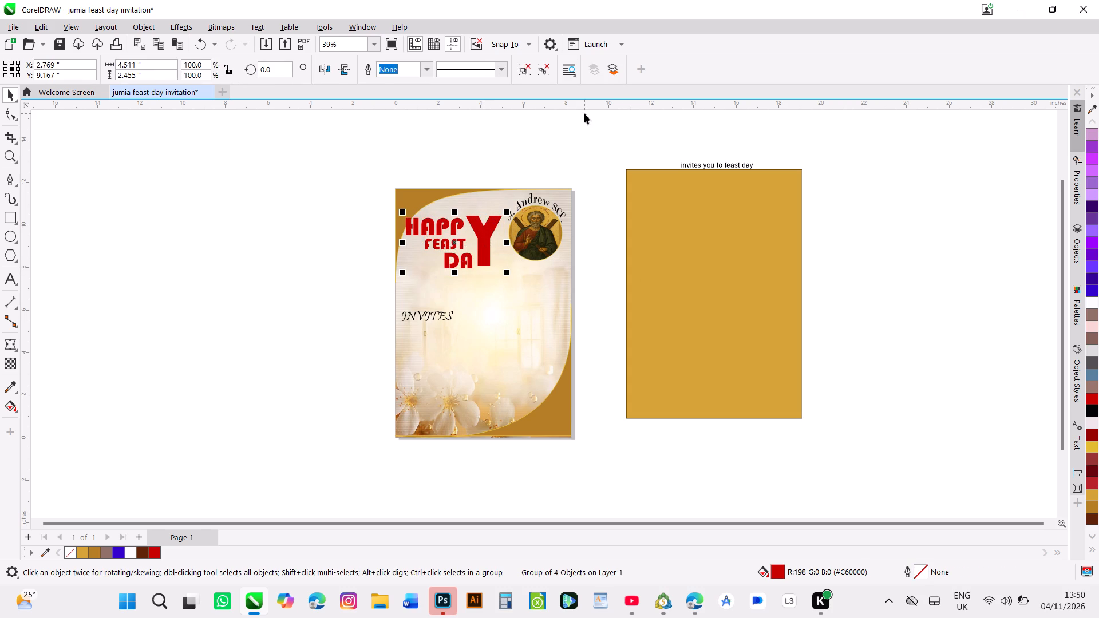
Move the "INVITES" text up closer to the title, to about X 1.74", Y 6.51".
click(445, 316)
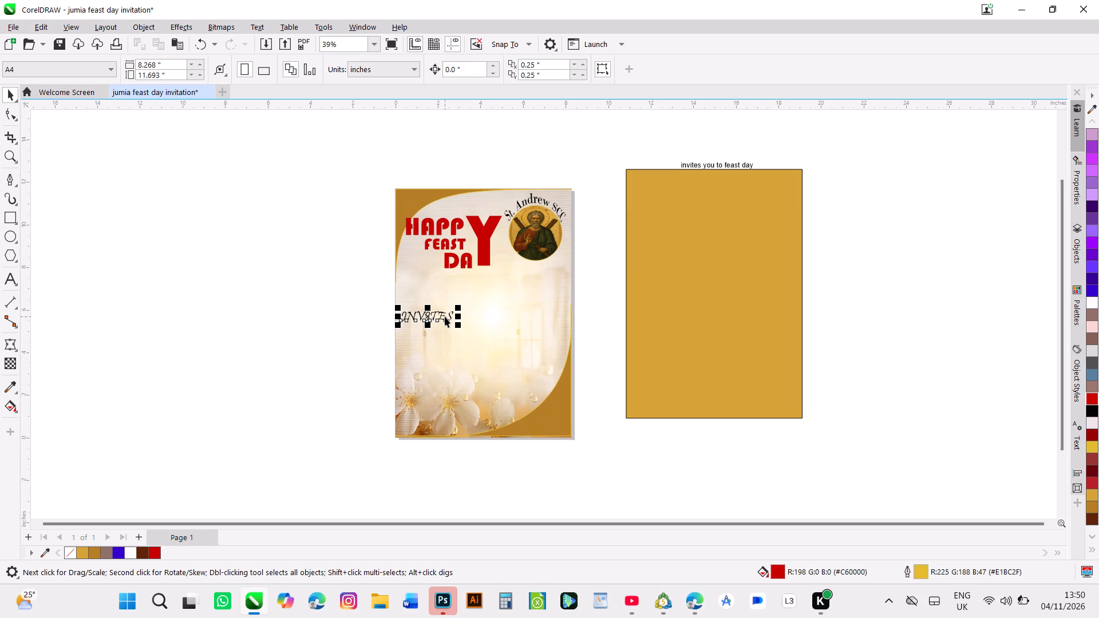
drag(430, 316, 435, 305)
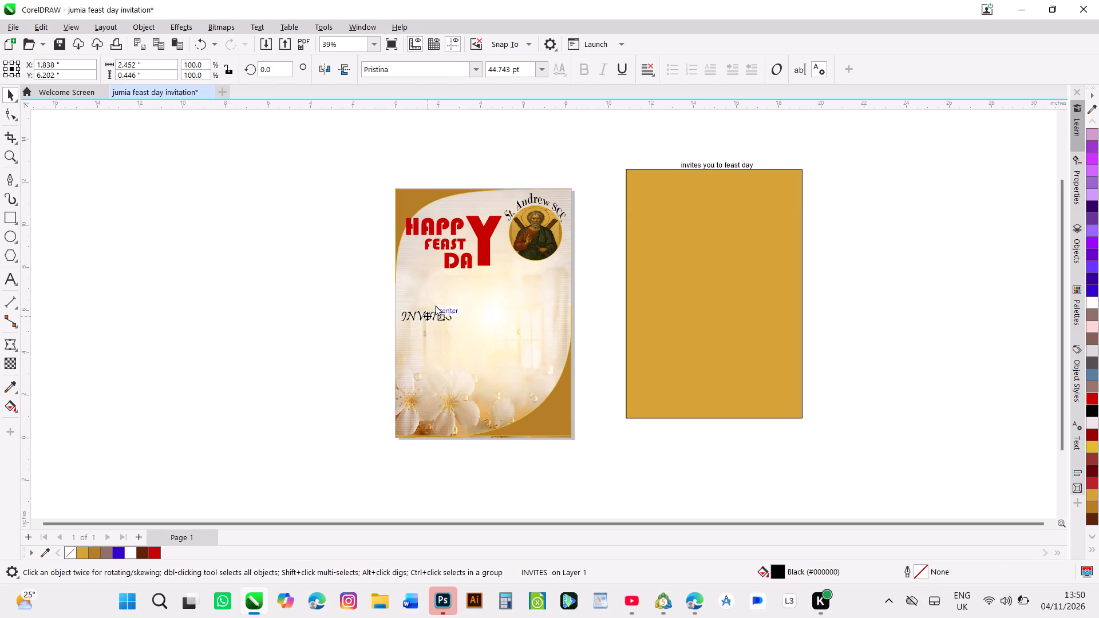
drag(435, 305, 435, 299)
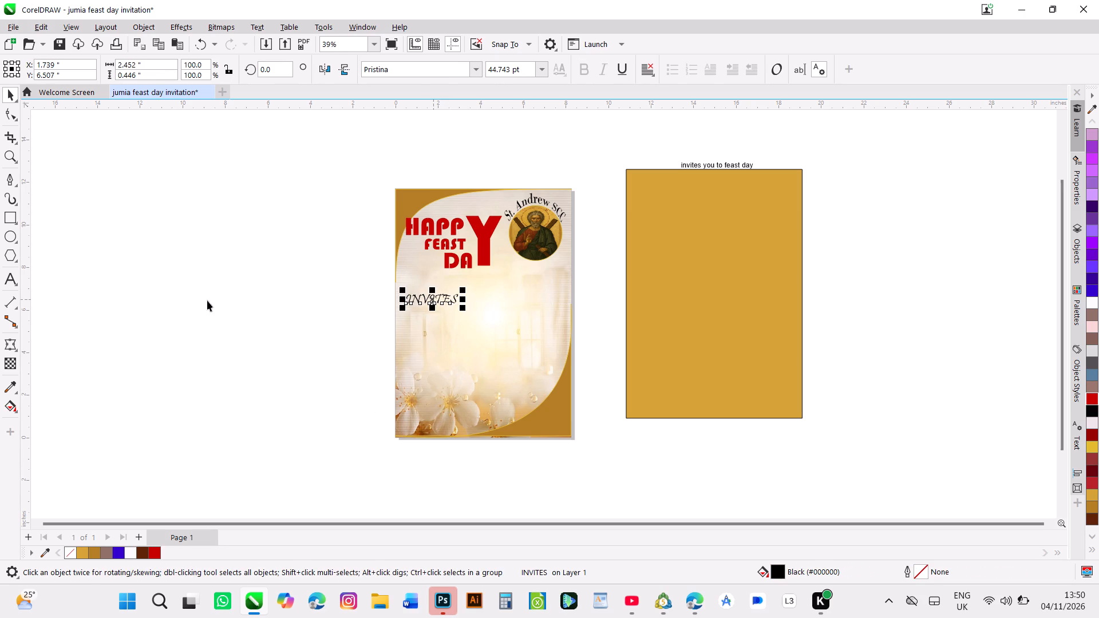
click(206, 289)
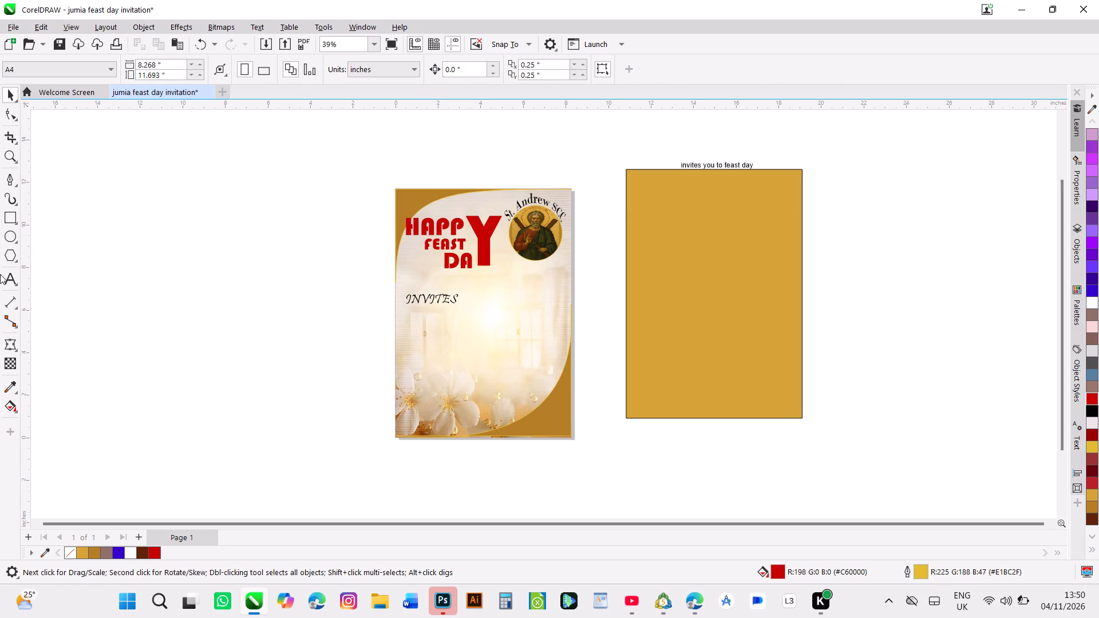
Add the text "LOCATION" in Bauhaus 93, 24 pt, on the empty canvas to the left of the invitation page.
click(5, 272)
click(191, 291)
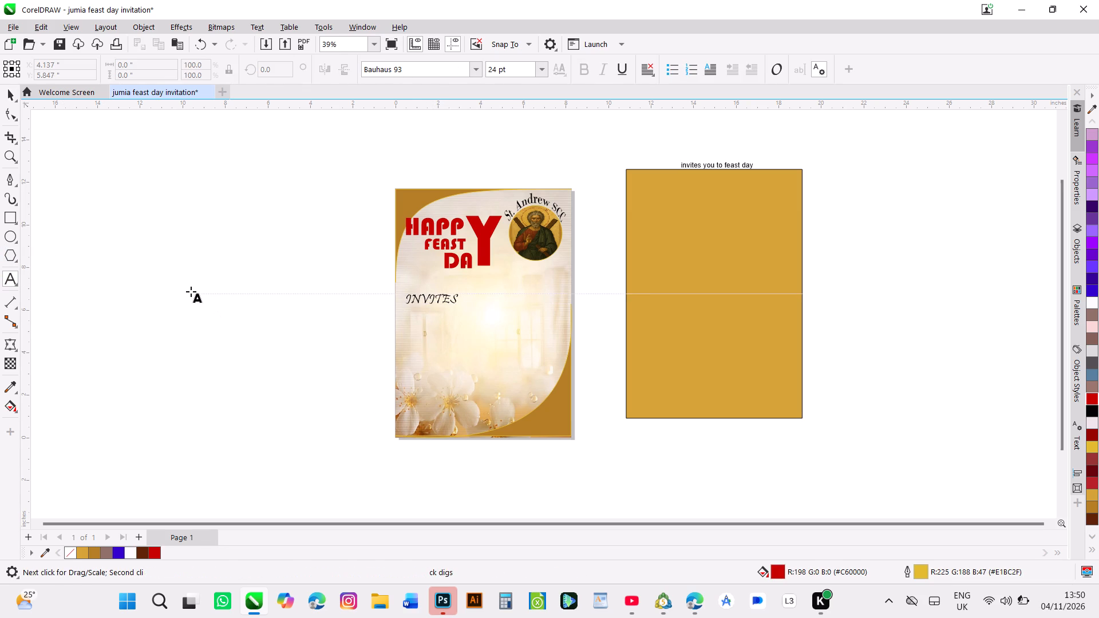
text(LOCATION)
key(space)
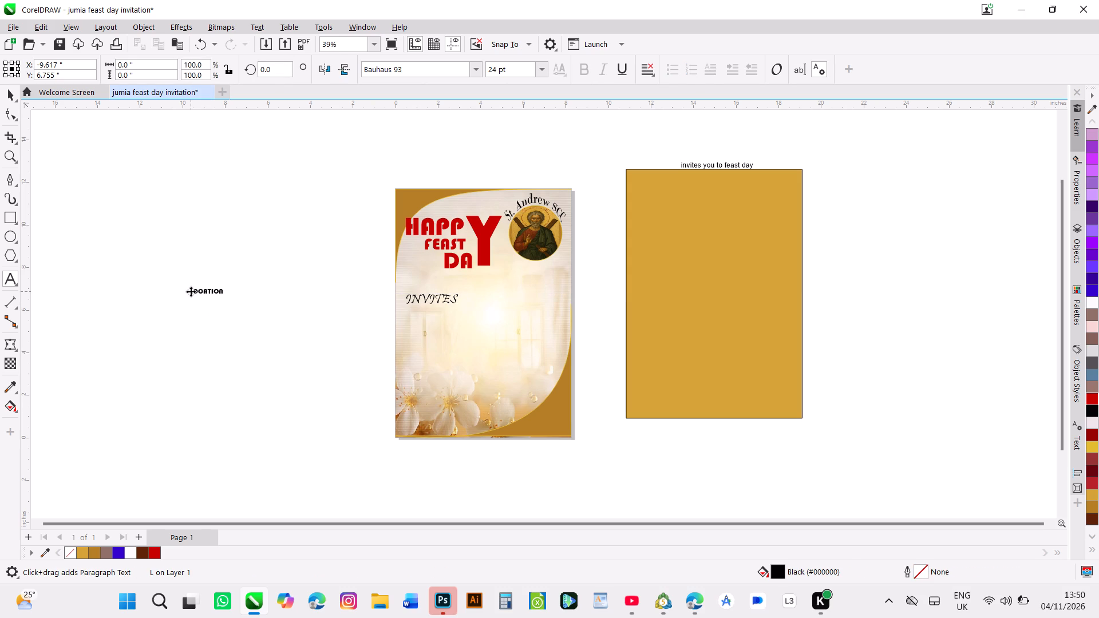
Add a separate text object reading "CALL:" on the empty canvas below the "LOCATION" text.
click(192, 343)
text(CALL)
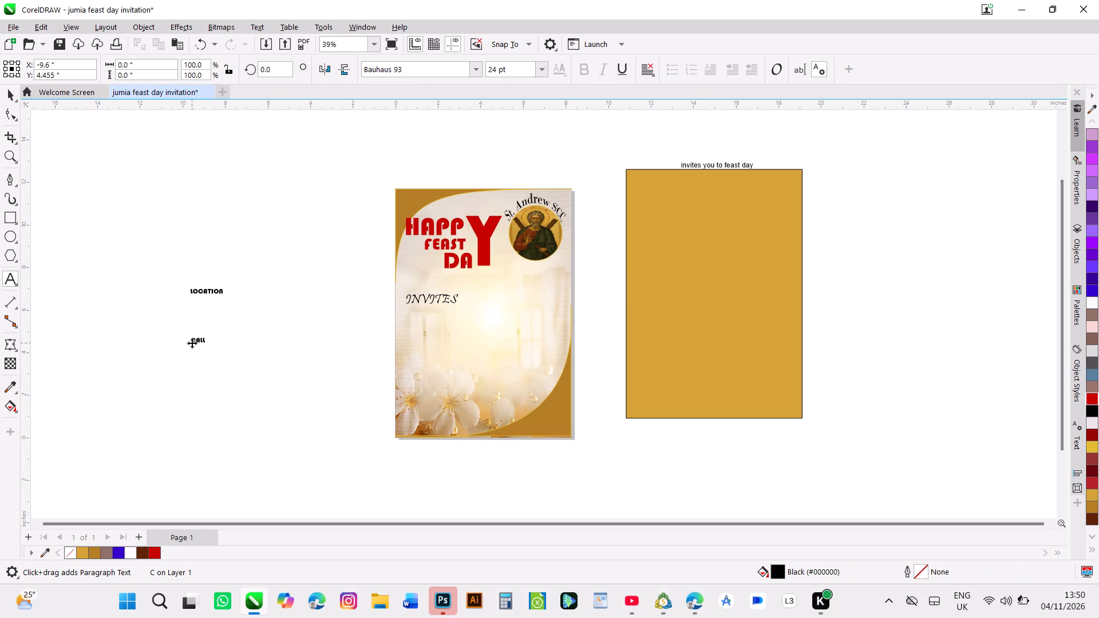
key(shift+colon)
right_click(192, 343)
right_click(192, 343)
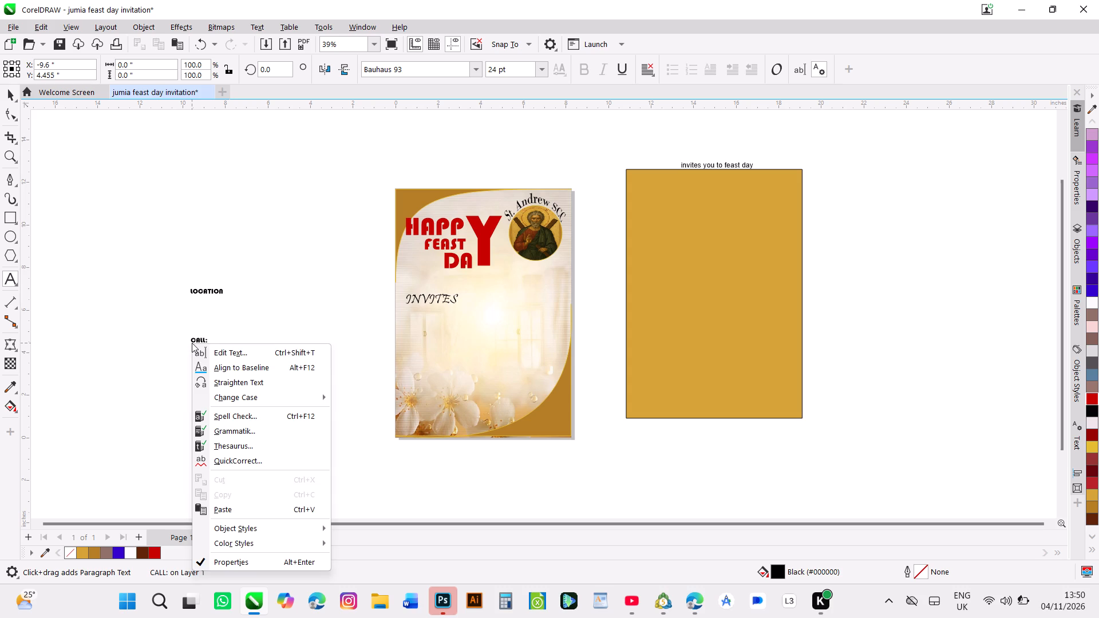
Add a text object reading "CONTRIBUTION NUMBER" on the empty canvas between the "LOCATION" text and the invitation page, slightly higher.
drag(303, 259, 303, 254)
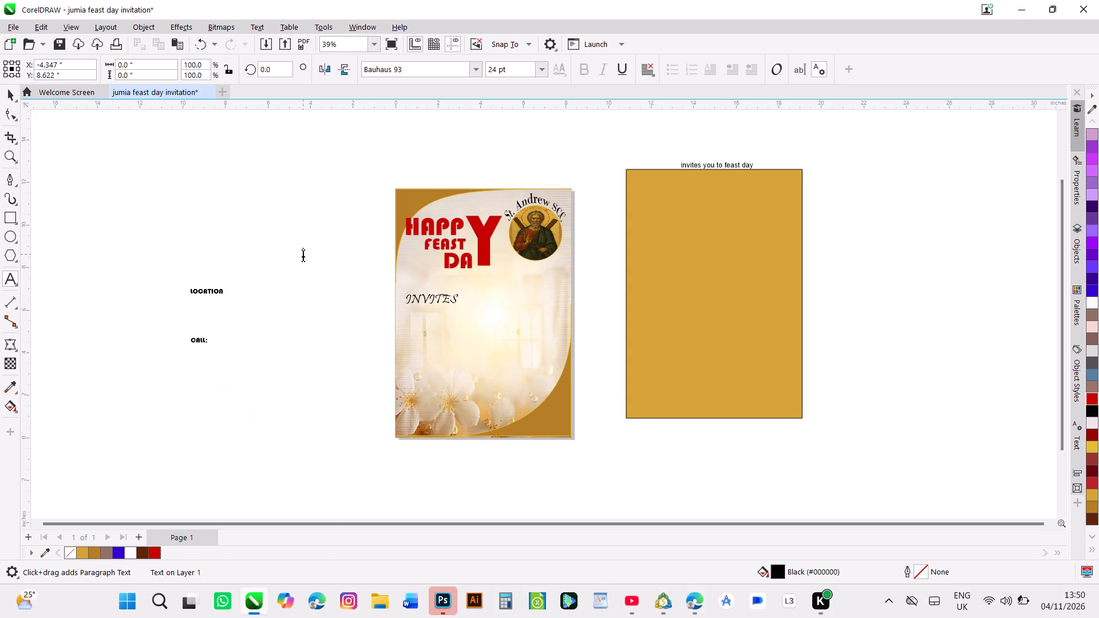
text(CONTRIBUTION)
key(space)
text(NUMBER)
key(space)
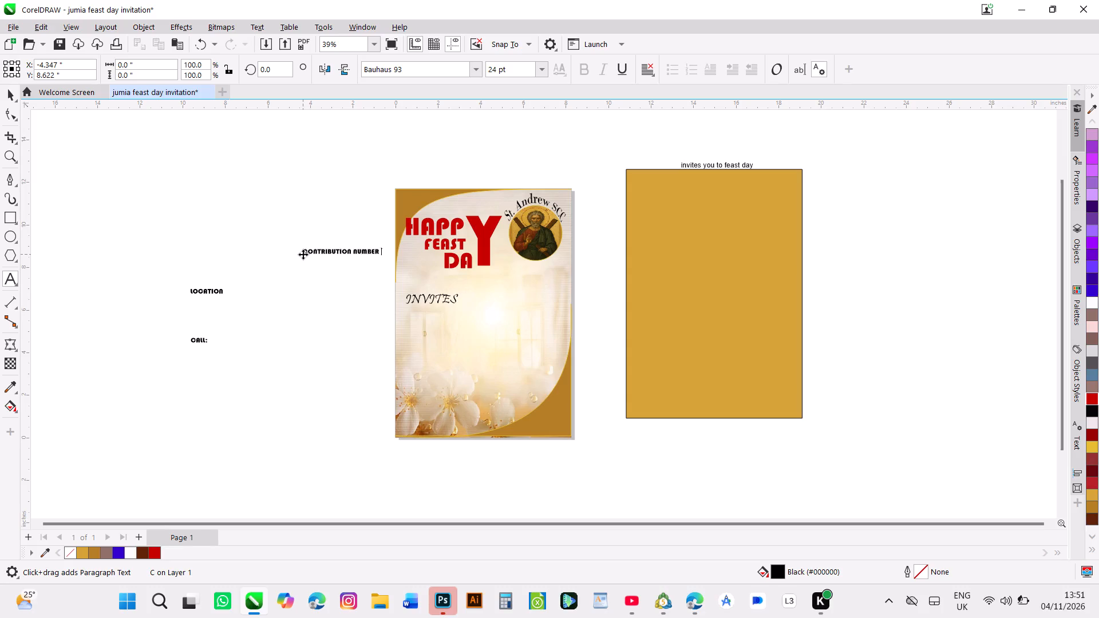
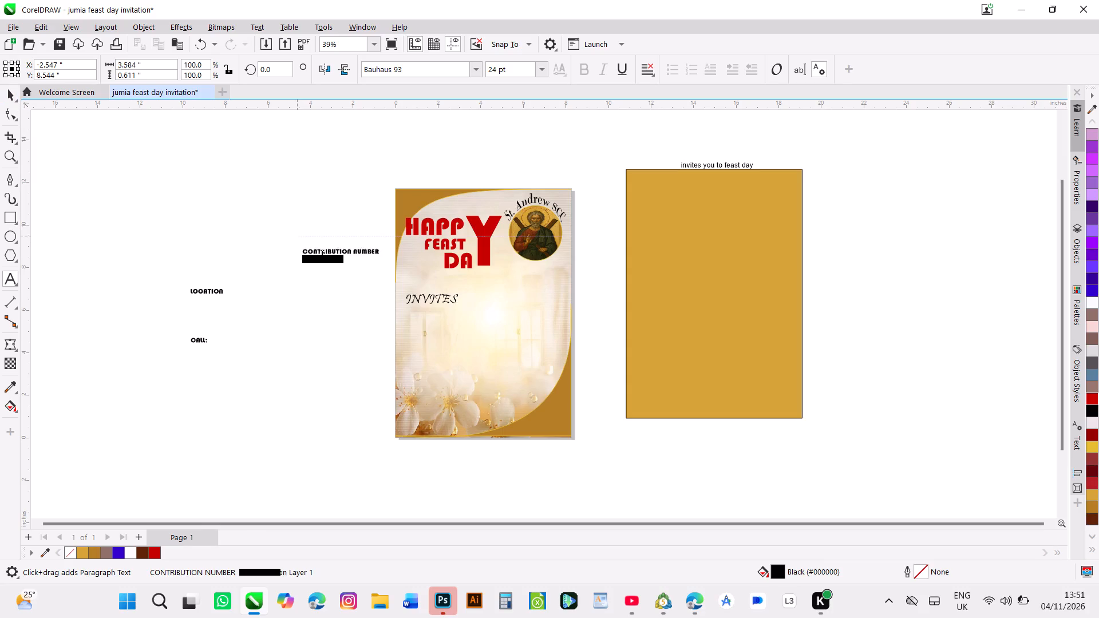
Retype the first letter "C" of the "CONTRIBUTION NUMBER" text and finish editing it.
key(BackSpace)
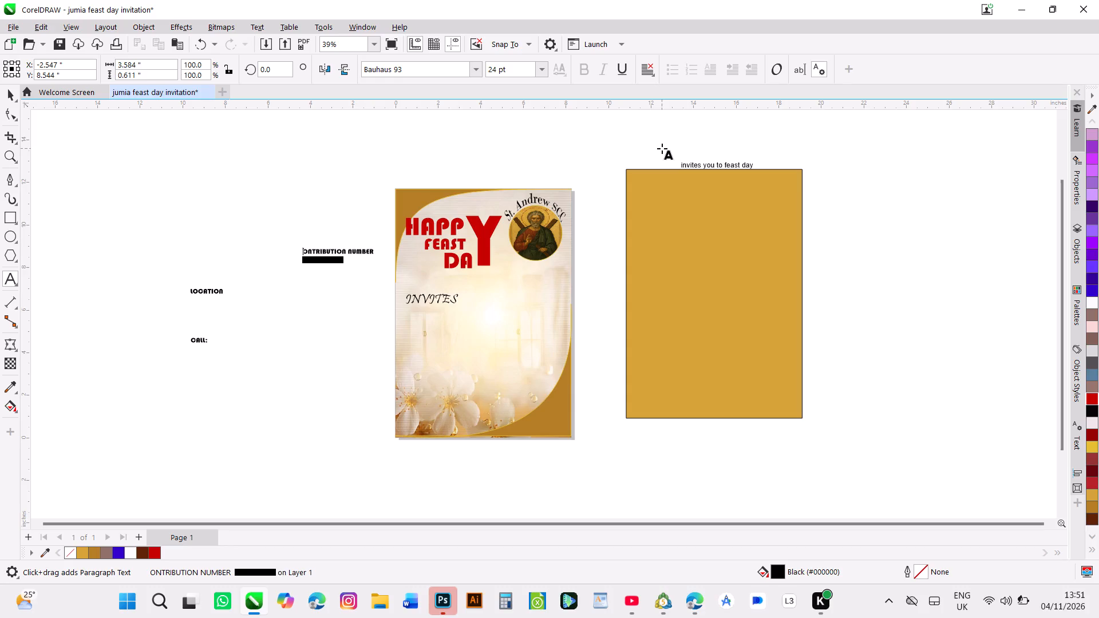
key(BackSpace)
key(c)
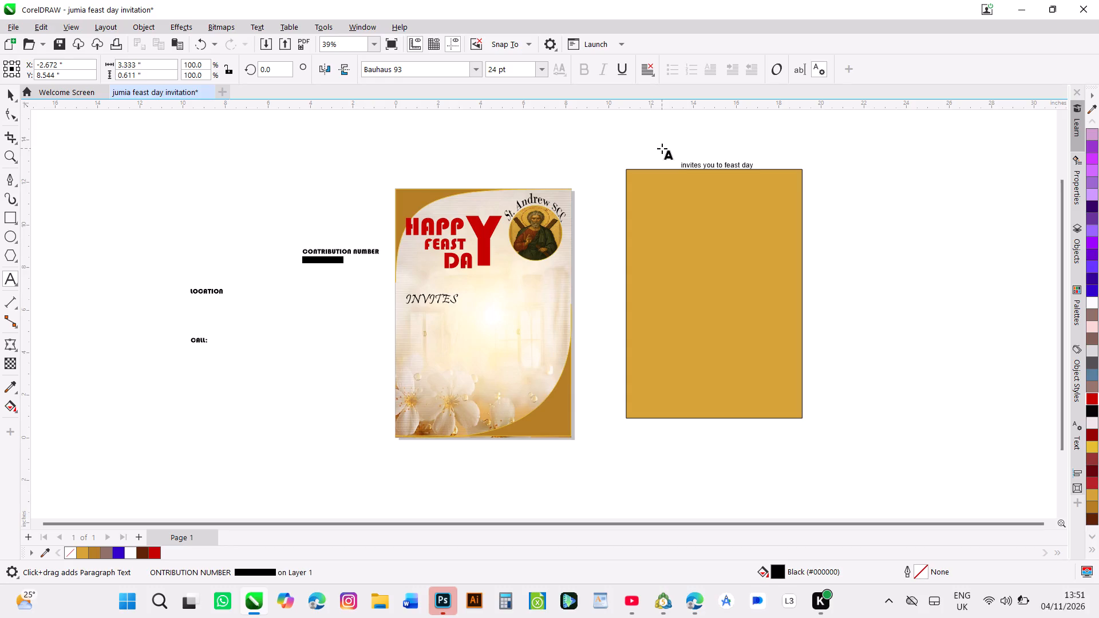
key(Right)
key(Right)
key(Right)
key(Right)
key(Right)
key(Right)
key(Right)
key(Right)
key(Right)
key(Right)
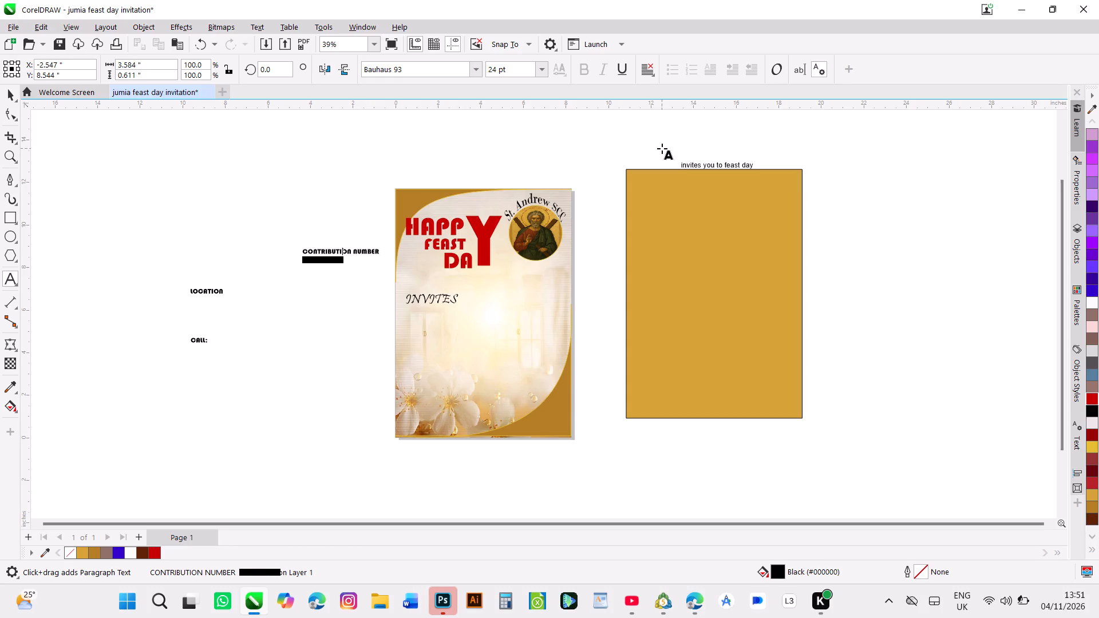
click(7, 96)
click(174, 220)
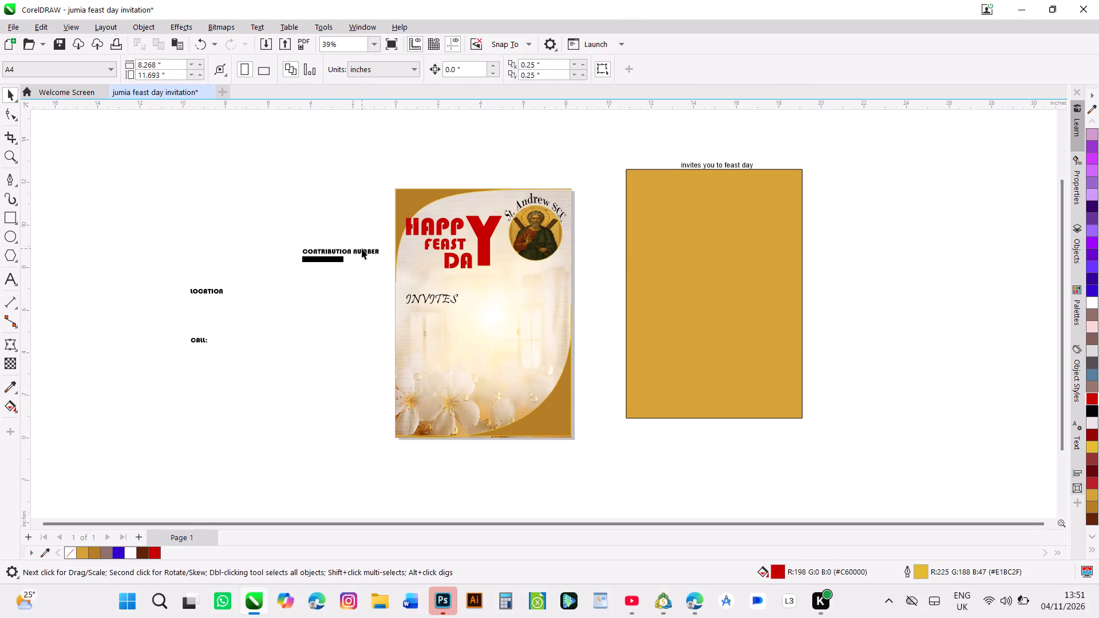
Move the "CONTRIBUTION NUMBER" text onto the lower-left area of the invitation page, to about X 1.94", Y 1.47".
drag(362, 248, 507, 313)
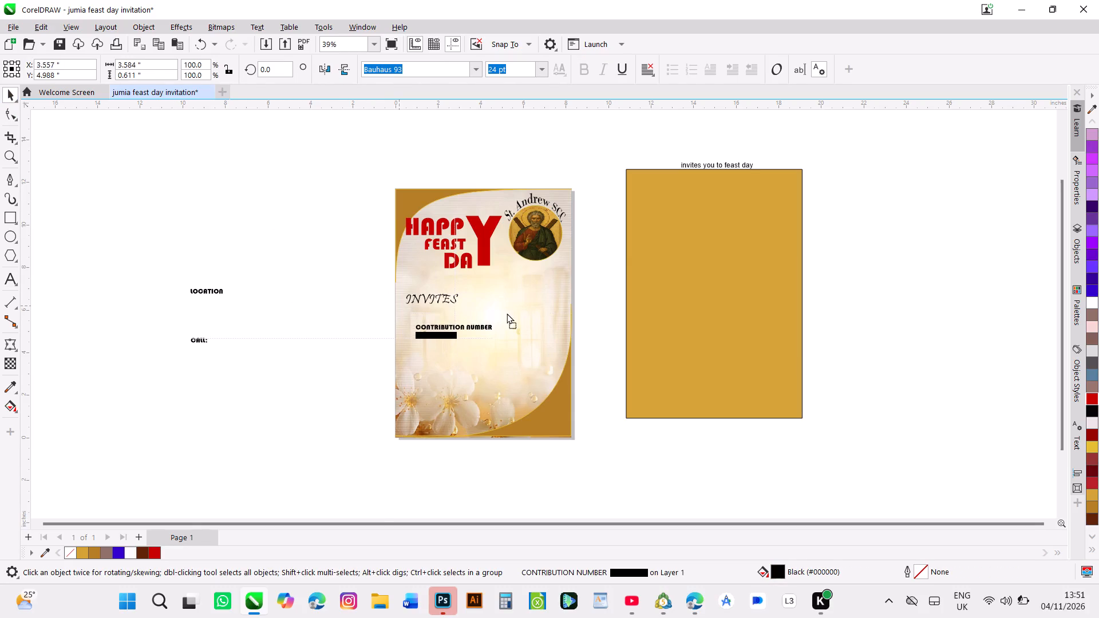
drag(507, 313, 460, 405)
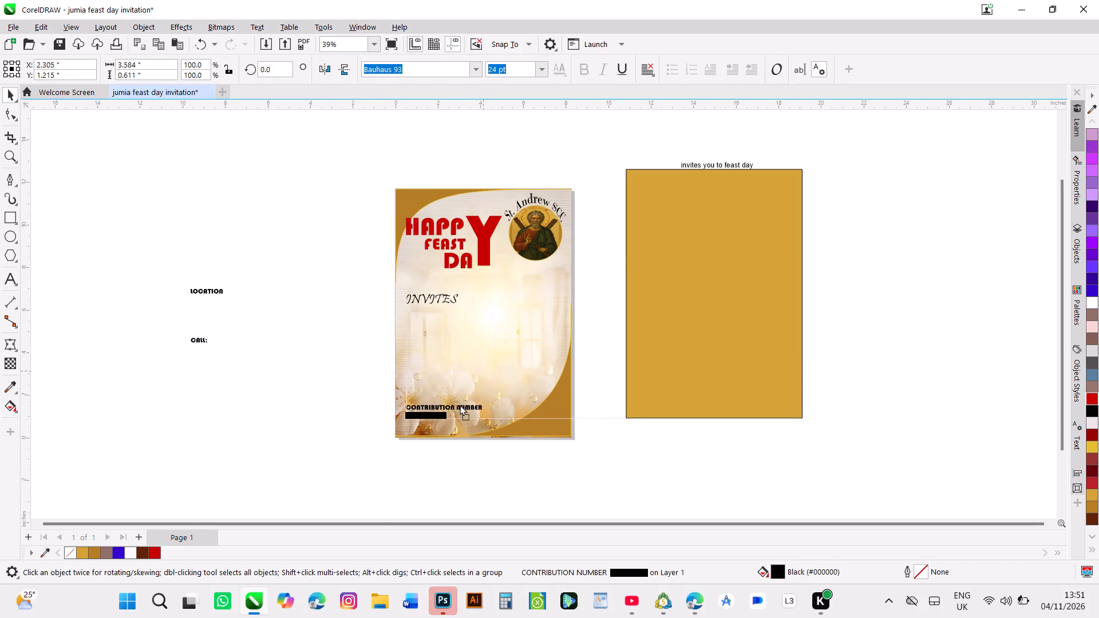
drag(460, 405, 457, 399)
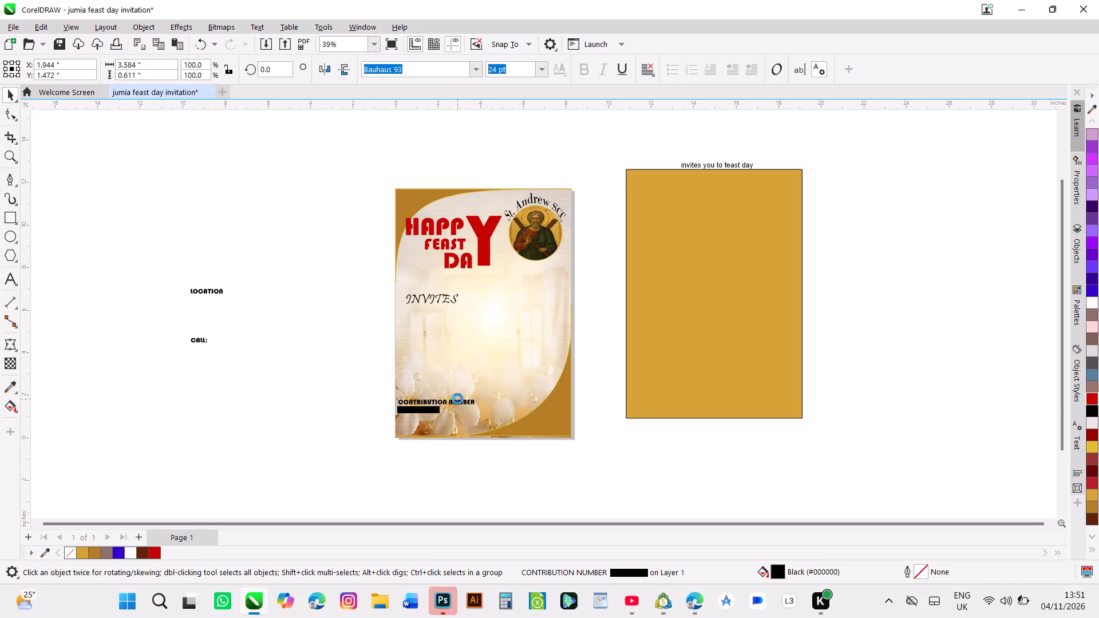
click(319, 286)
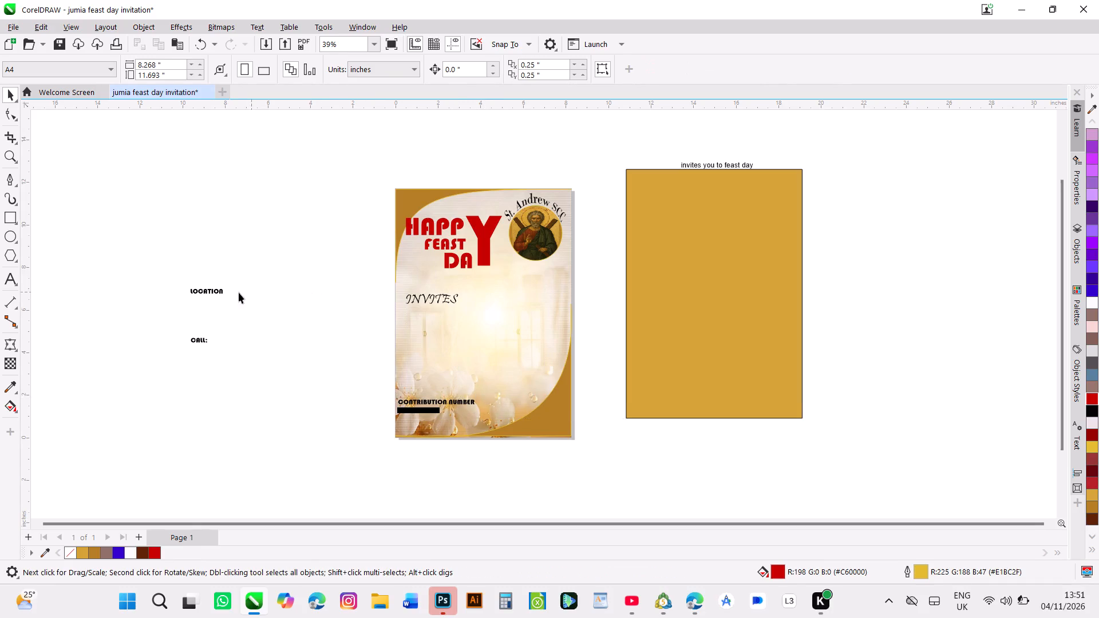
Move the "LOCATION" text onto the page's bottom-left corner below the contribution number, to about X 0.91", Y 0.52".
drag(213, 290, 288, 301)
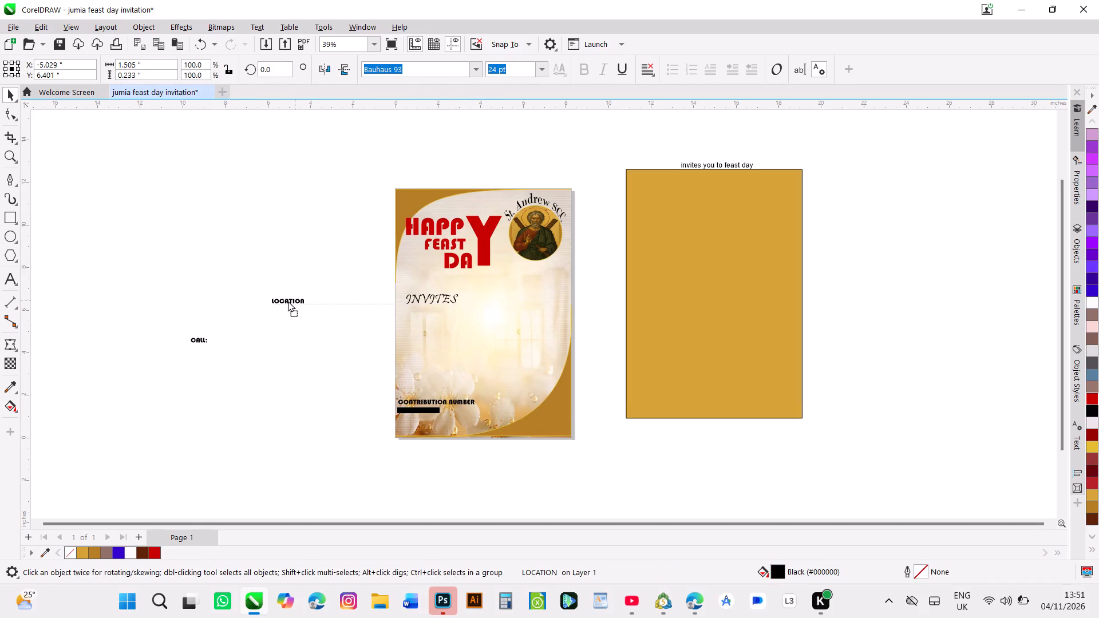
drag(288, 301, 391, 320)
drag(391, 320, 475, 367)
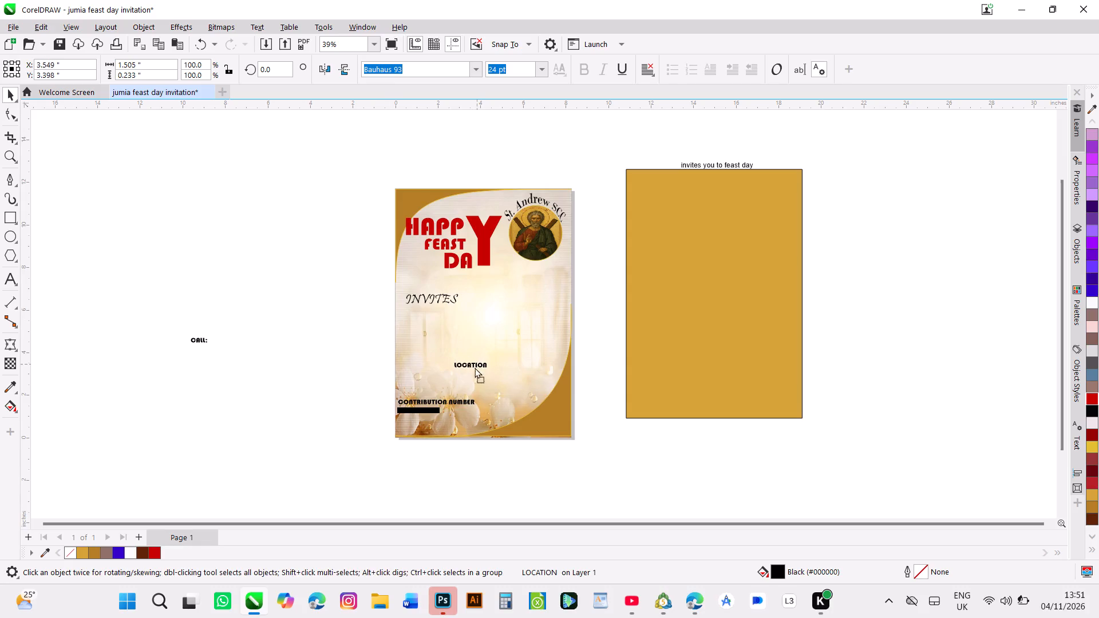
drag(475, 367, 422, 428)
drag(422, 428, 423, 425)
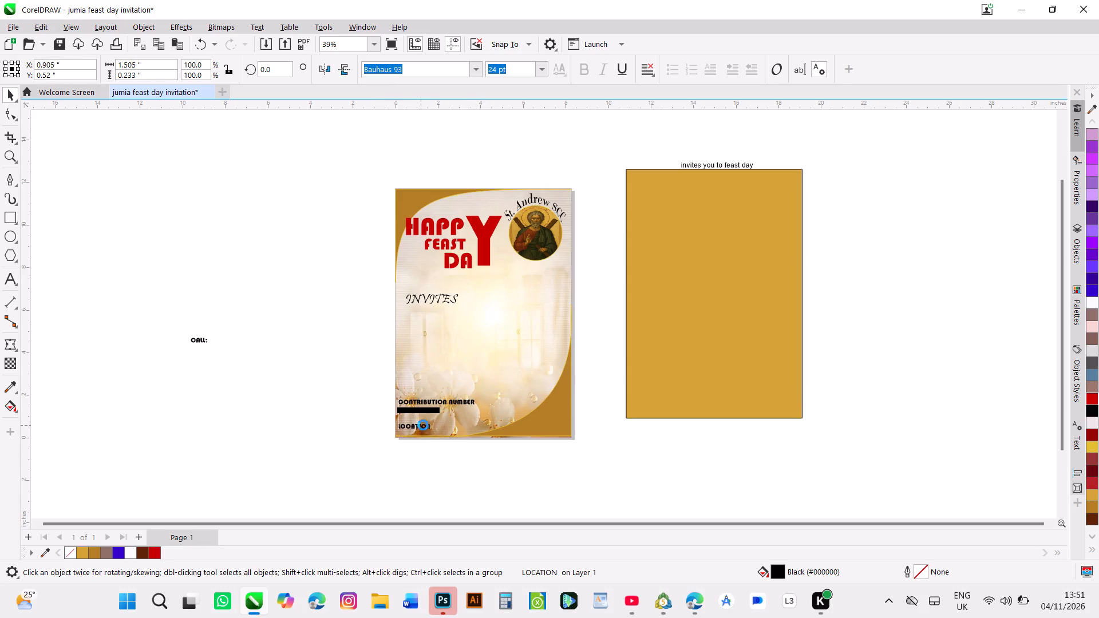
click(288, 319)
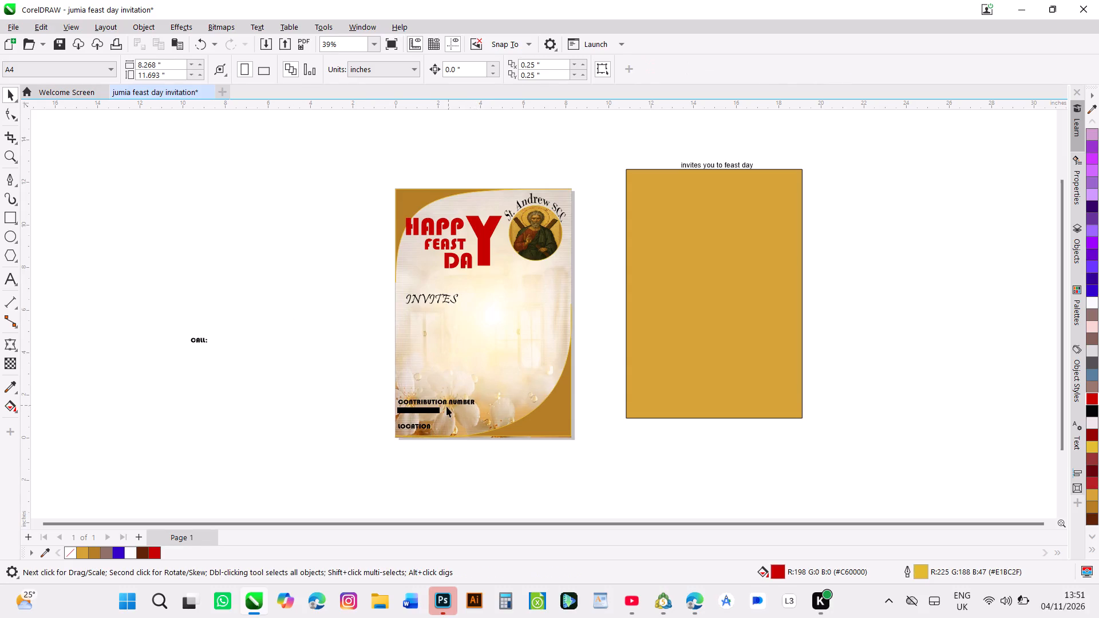
Enlarge the "LOCATION" text to about 30 pt and set its font to Bodoni MT.
click(421, 426)
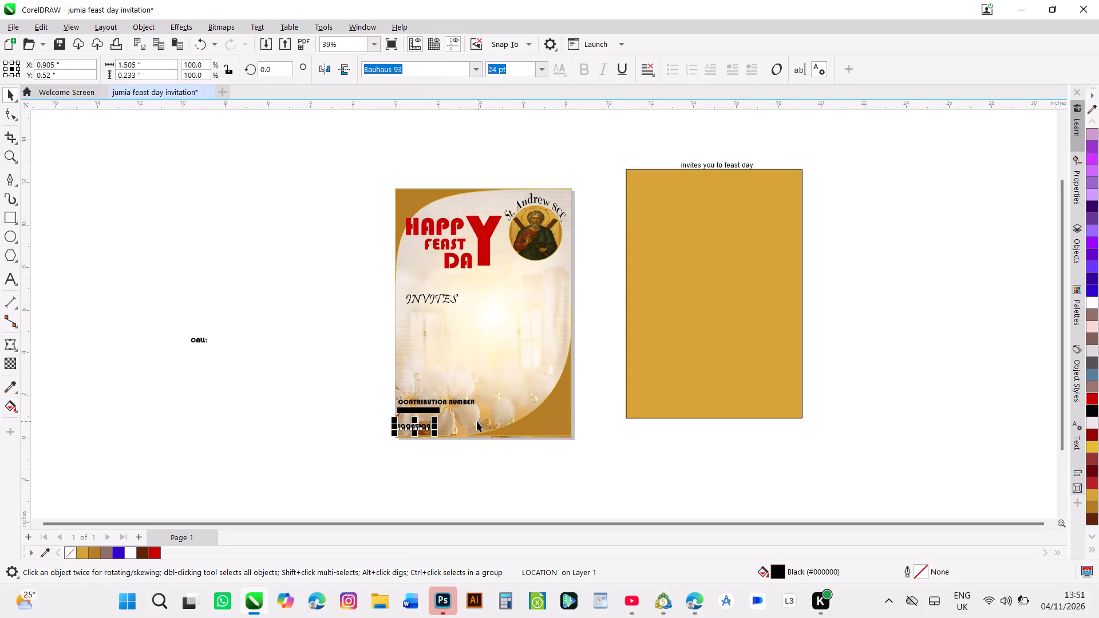
drag(435, 418, 438, 414)
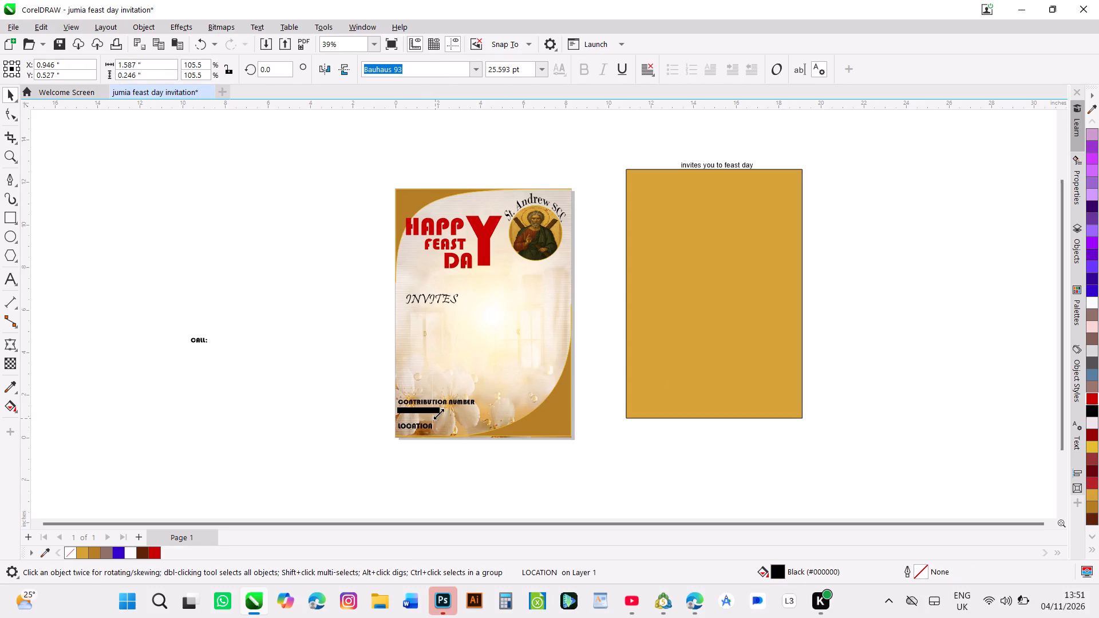
drag(438, 414, 443, 410)
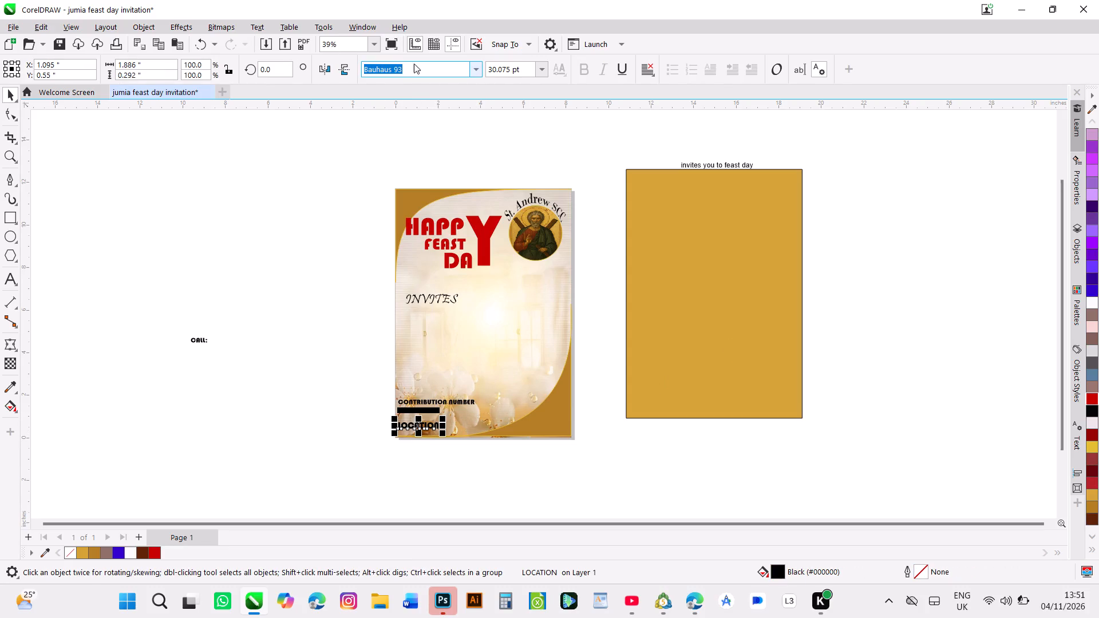
click(474, 73)
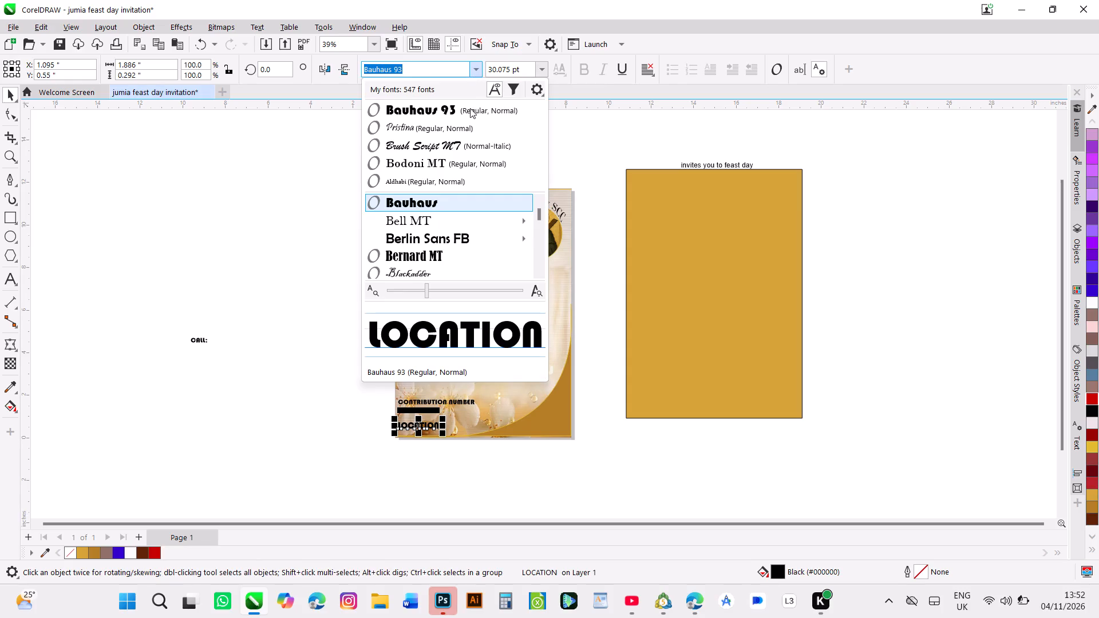
click(444, 163)
click(282, 222)
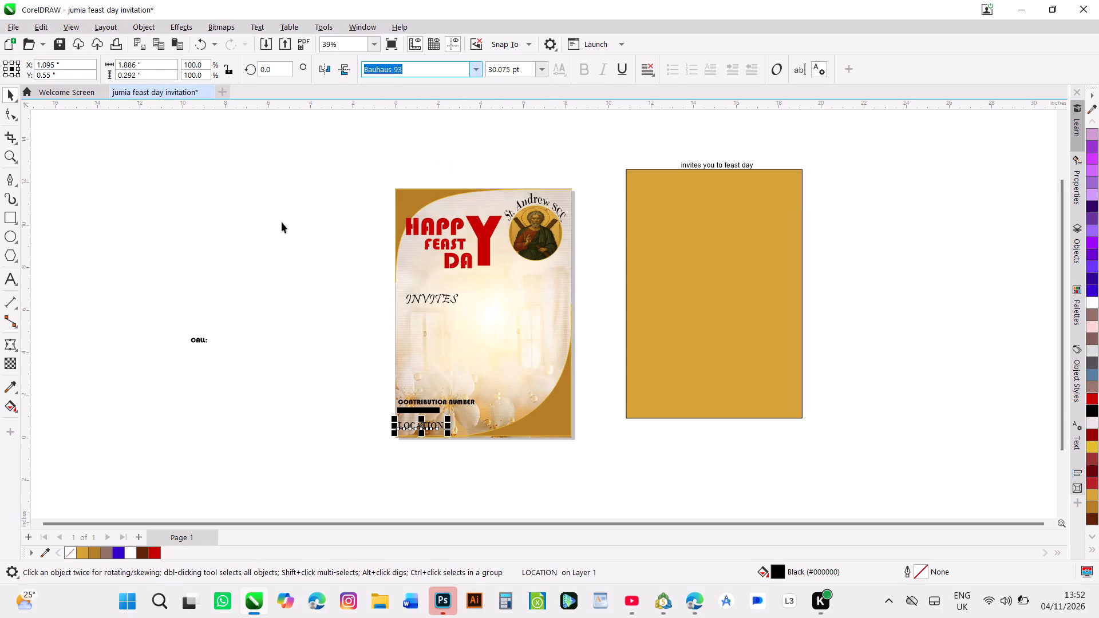
Move the "LOCATION" text up to the page's left edge above the flowers, to about X 0.78", Y 3.01".
drag(428, 428, 397, 416)
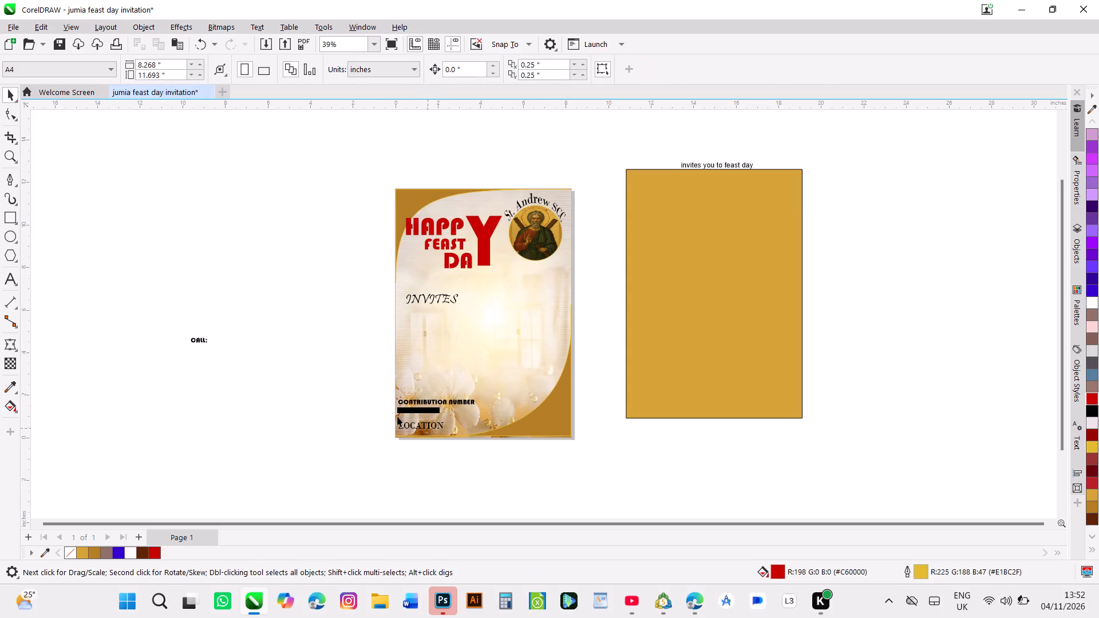
drag(397, 416, 423, 373)
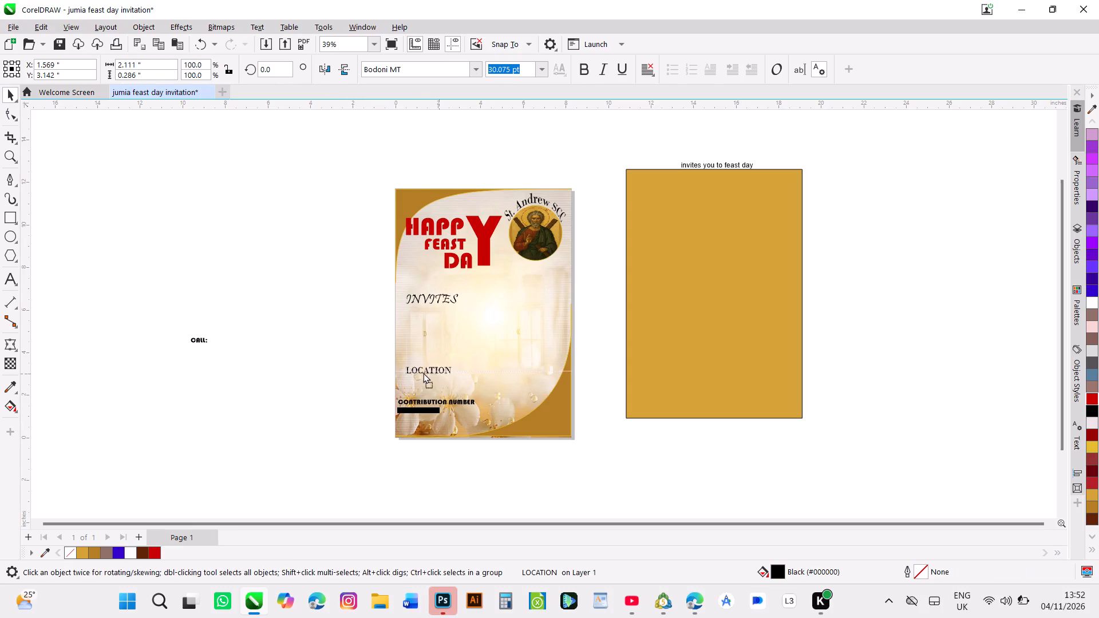
drag(423, 373, 418, 377)
Move the "CONTRIBUTION NUMBER" text to the right half of the page beside "INVITES", to about X 6.21", Y 5.98".
drag(448, 402, 485, 367)
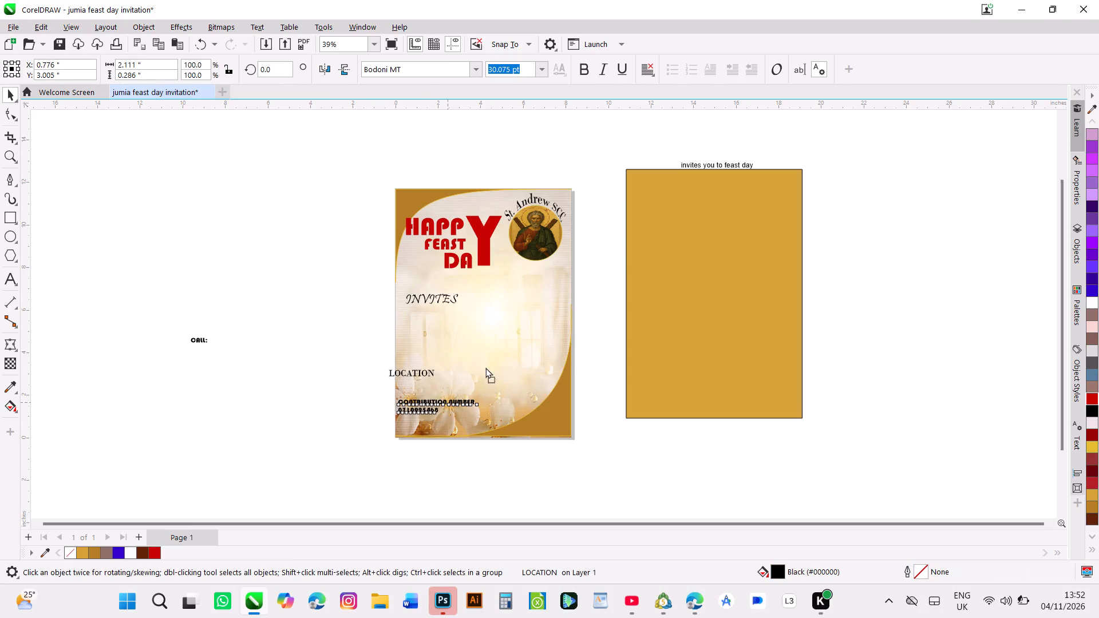
drag(485, 367, 541, 306)
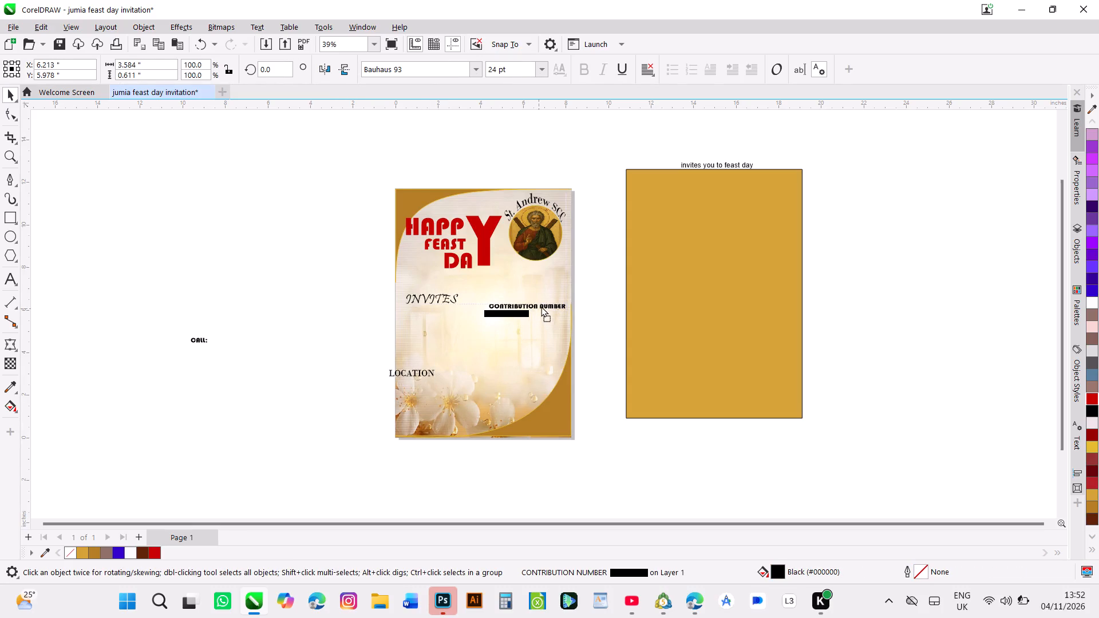
drag(541, 306, 540, 306)
drag(313, 172, 314, 197)
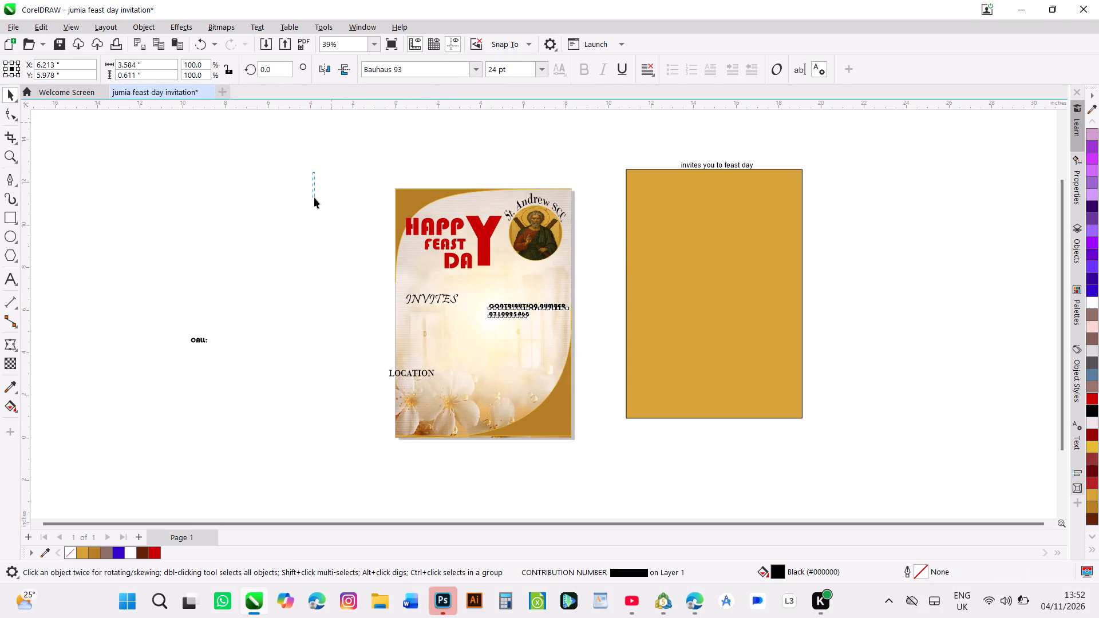
Add the contributions contact's name in Bodoni MT, about 30 pt, on the empty canvas left of the page's top.
click(7, 277)
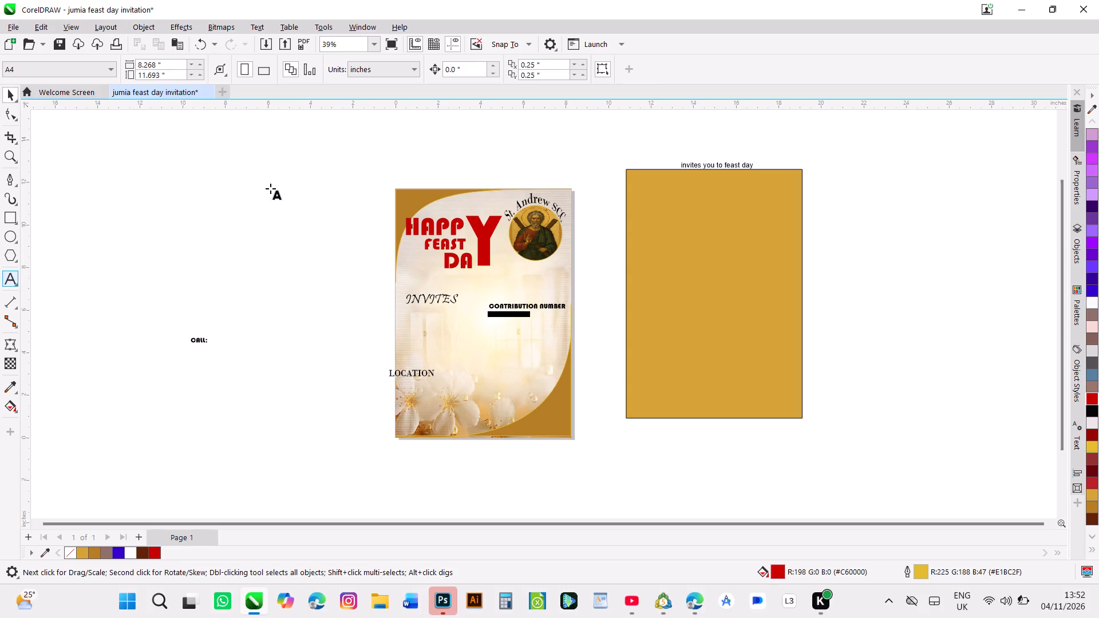
click(279, 189)
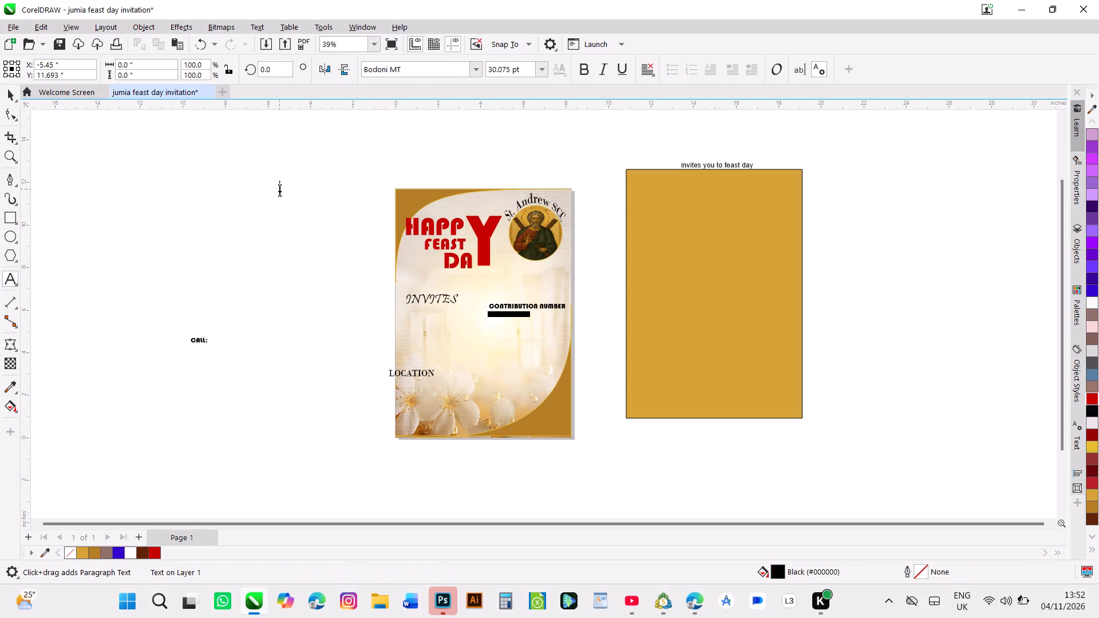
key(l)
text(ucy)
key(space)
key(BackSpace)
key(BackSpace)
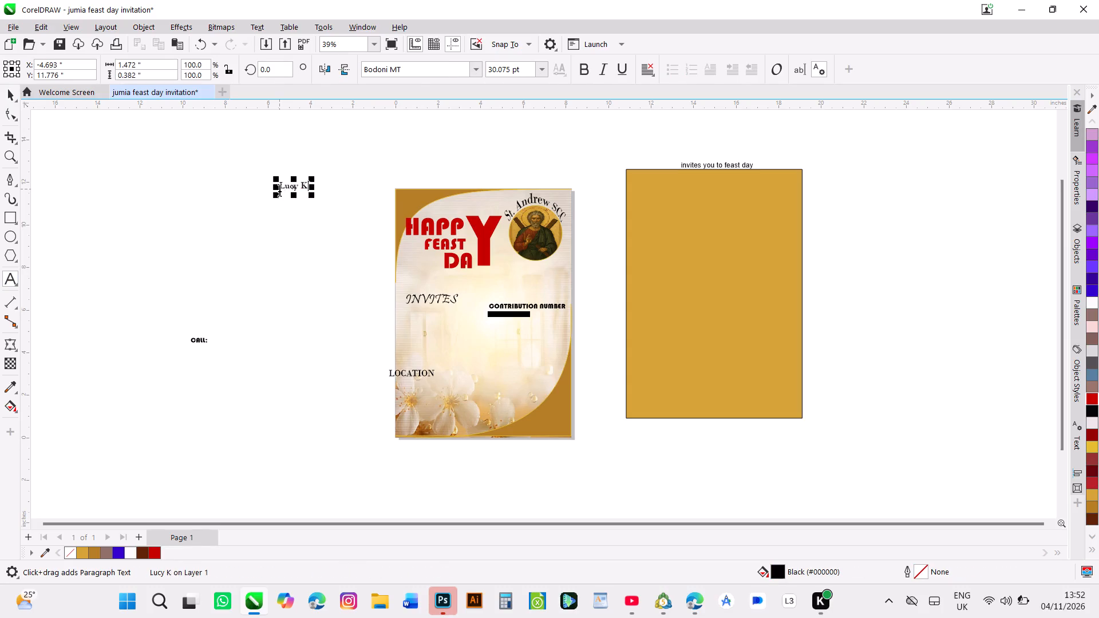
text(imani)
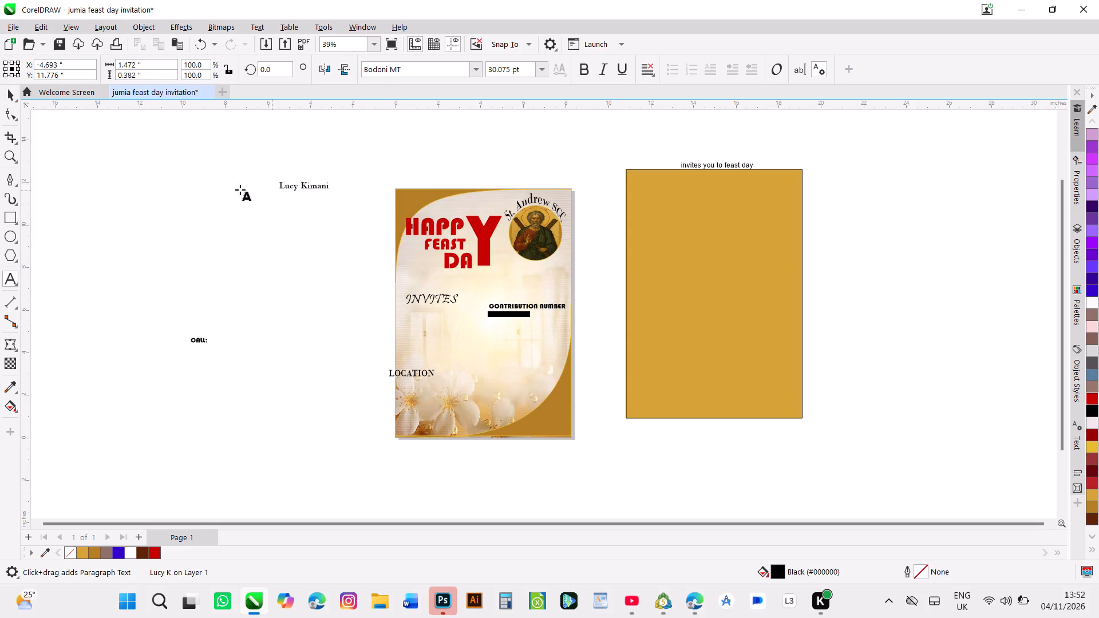
click(7, 95)
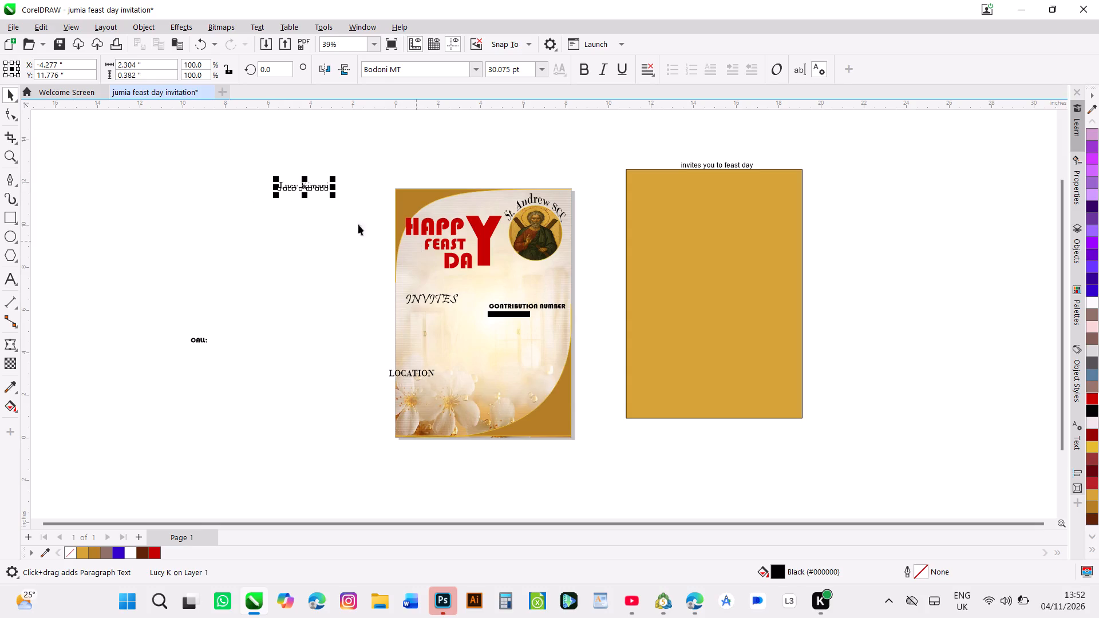
Move the contact name directly beneath the contribution number on the page, to about X 5.57", Y 5.15".
drag(303, 187, 492, 330)
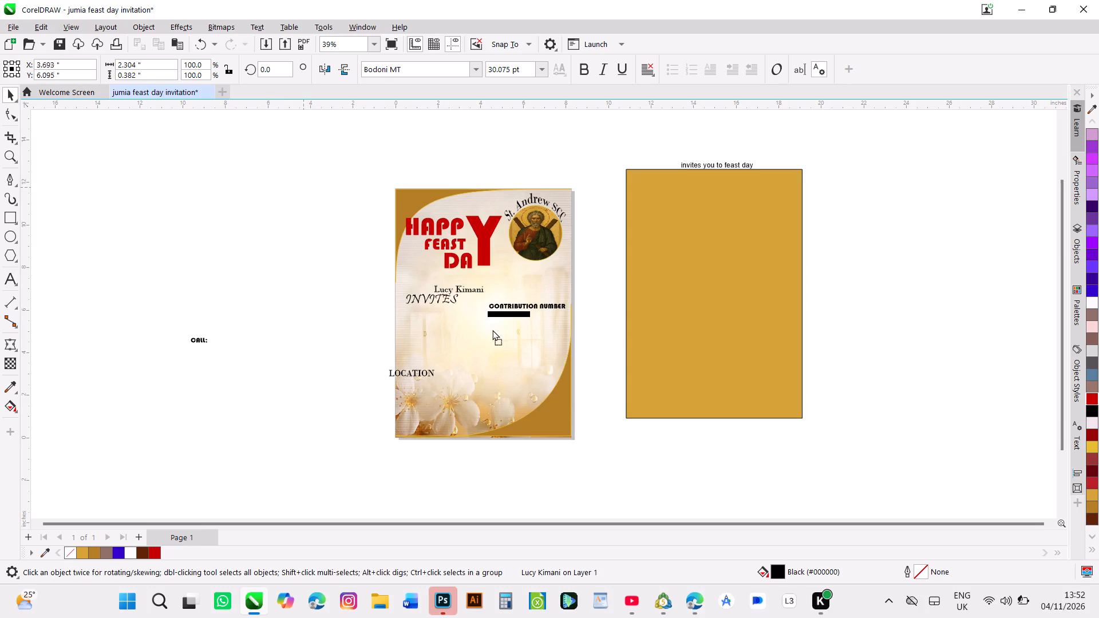
drag(492, 330, 512, 323)
drag(512, 323, 509, 327)
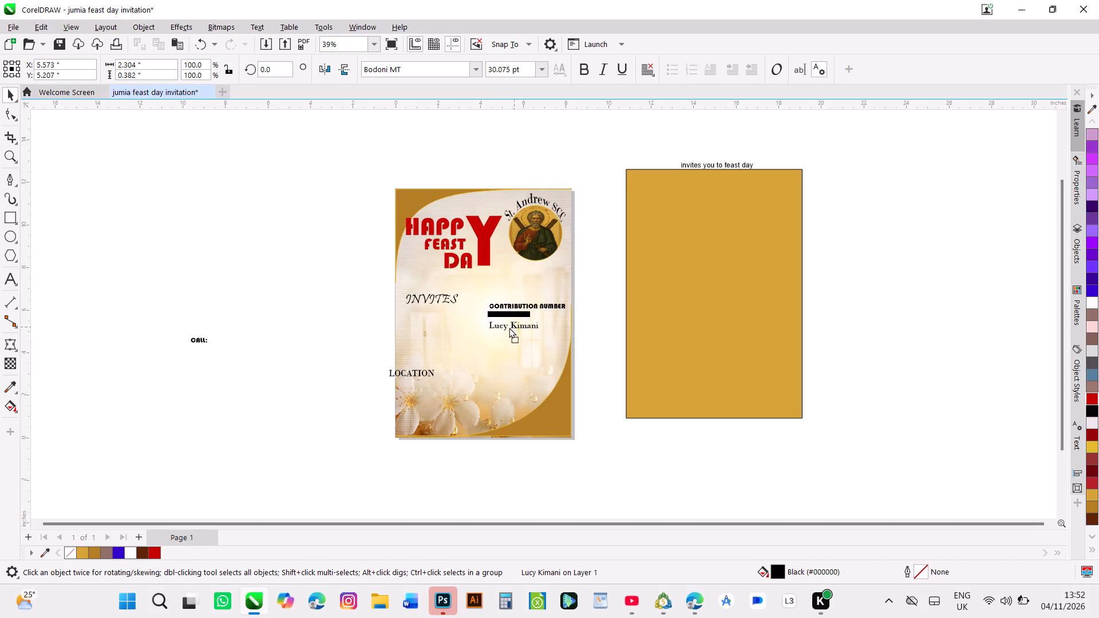
drag(509, 327, 514, 328)
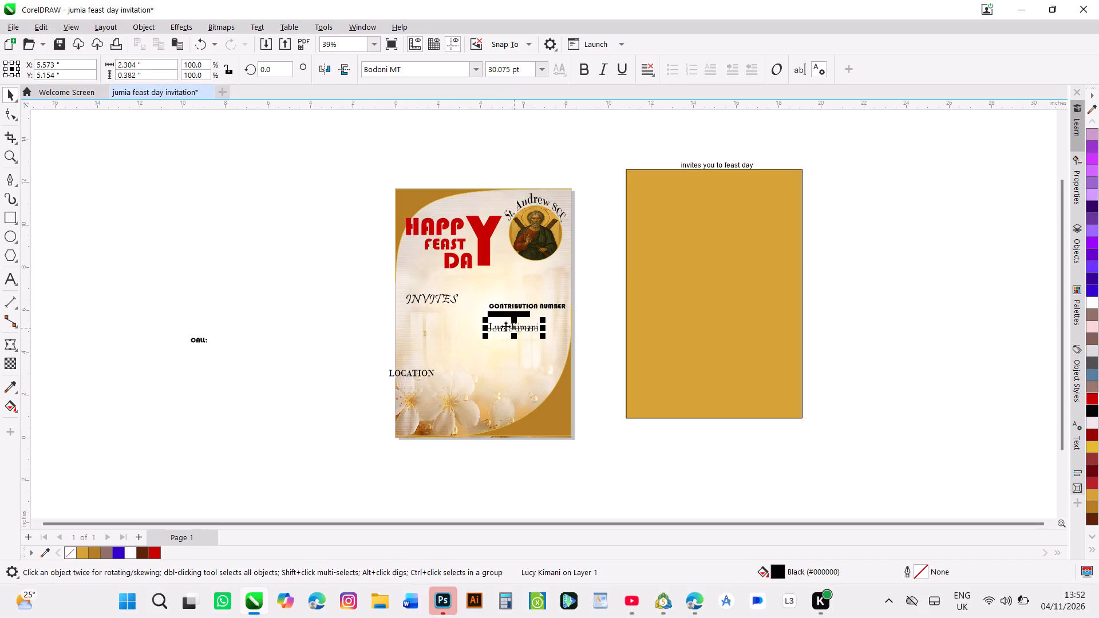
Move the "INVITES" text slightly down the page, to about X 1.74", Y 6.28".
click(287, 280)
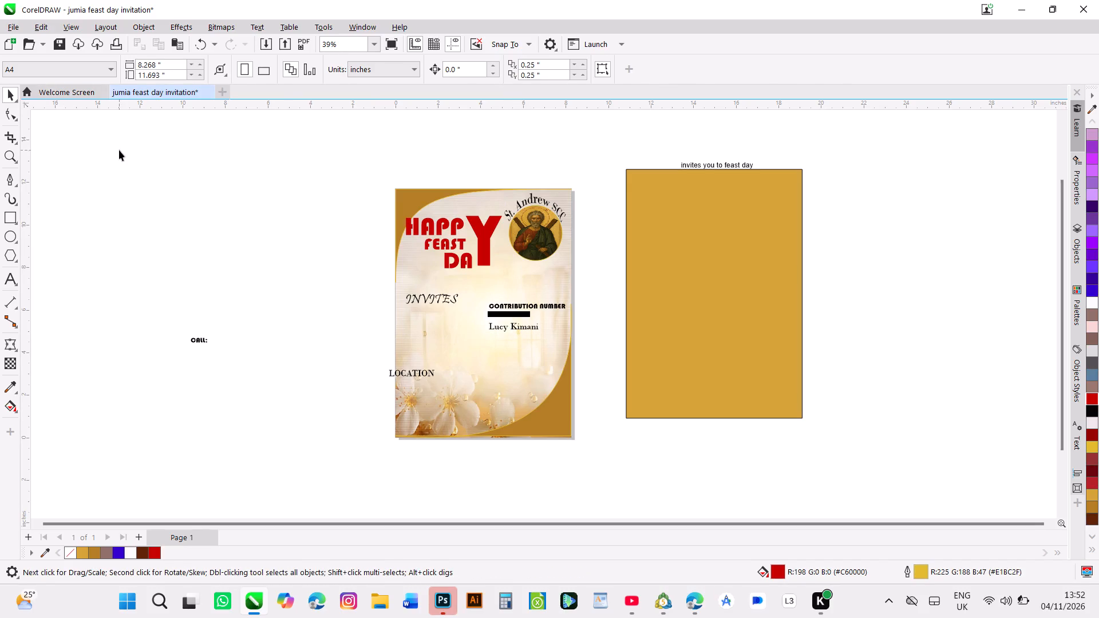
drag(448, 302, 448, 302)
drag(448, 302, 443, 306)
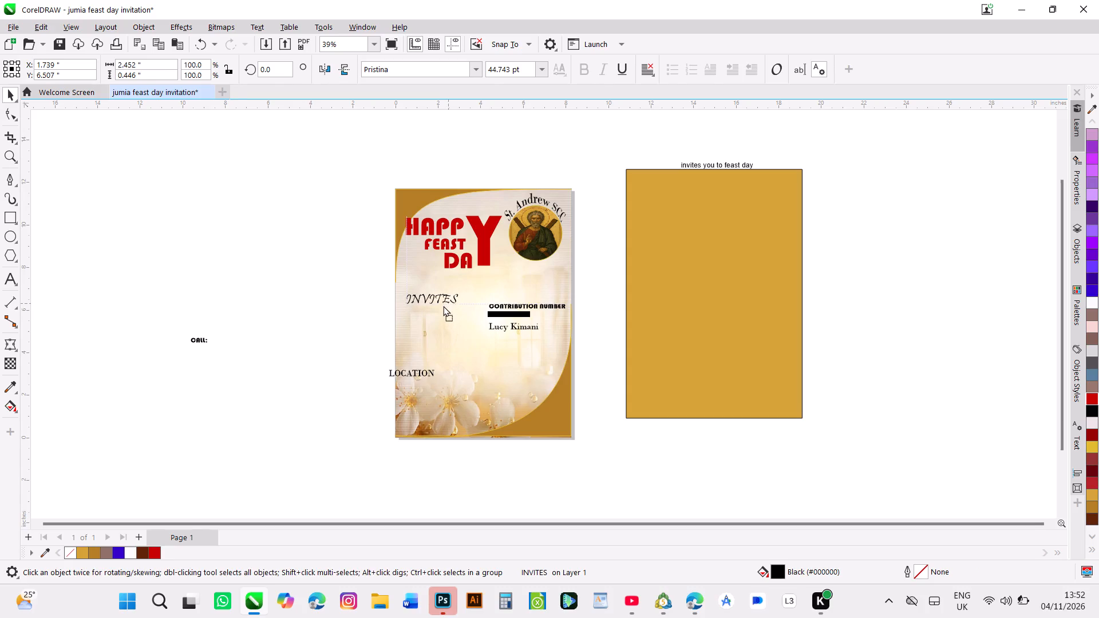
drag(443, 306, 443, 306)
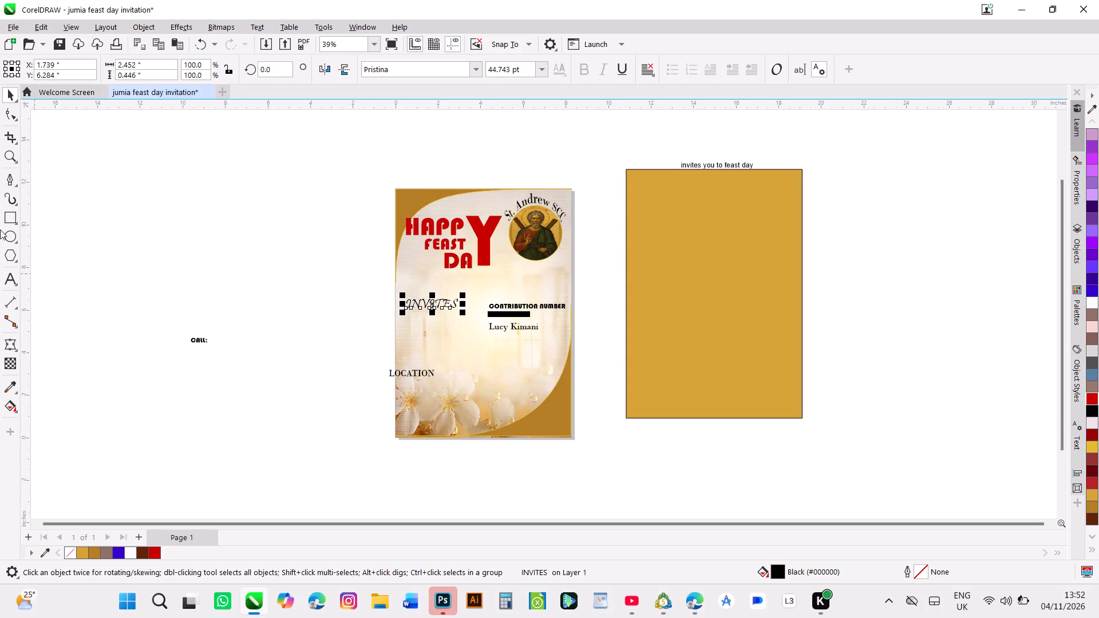
Add separate text objects "you", "for", "jumuia", "feast" and "day" in Bodoni MT, about 30 pt, on the empty canvas left of the page.
click(14, 276)
click(156, 181)
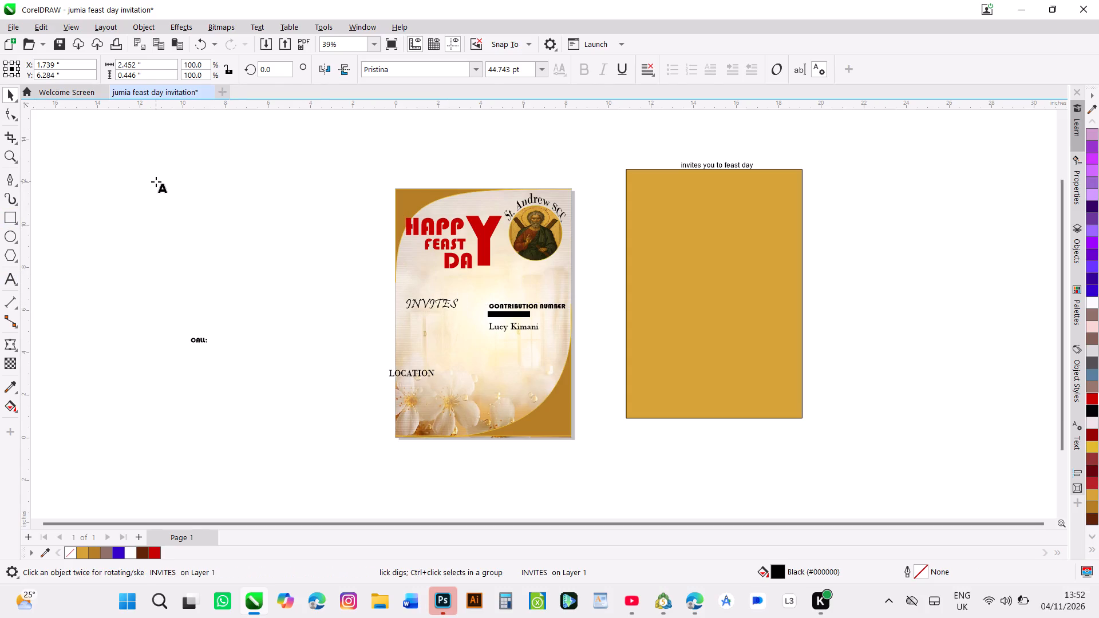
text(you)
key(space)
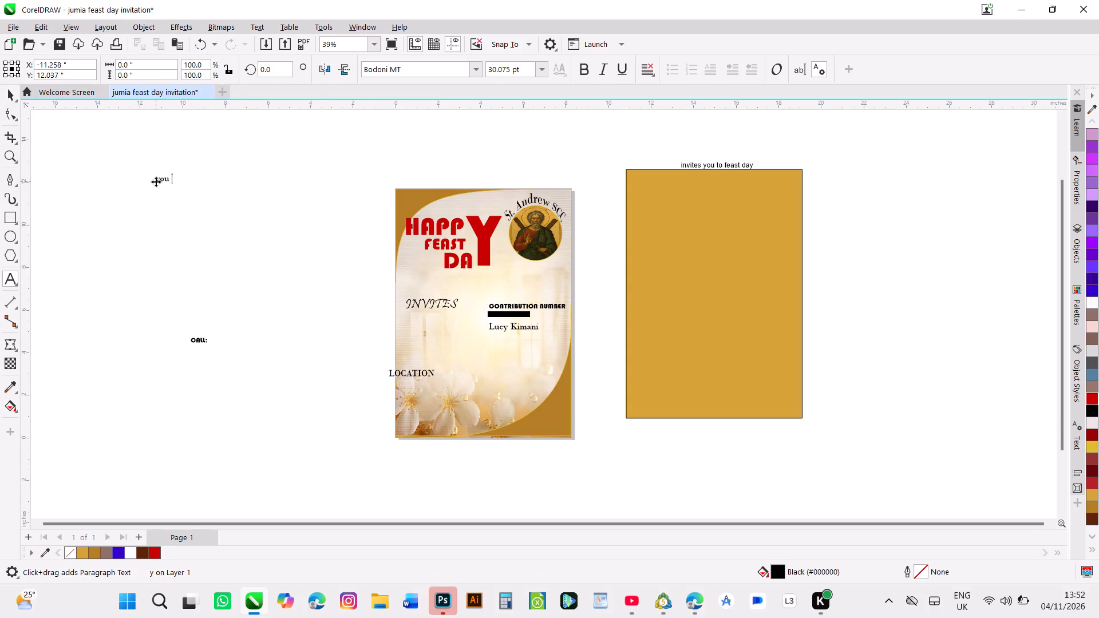
click(184, 256)
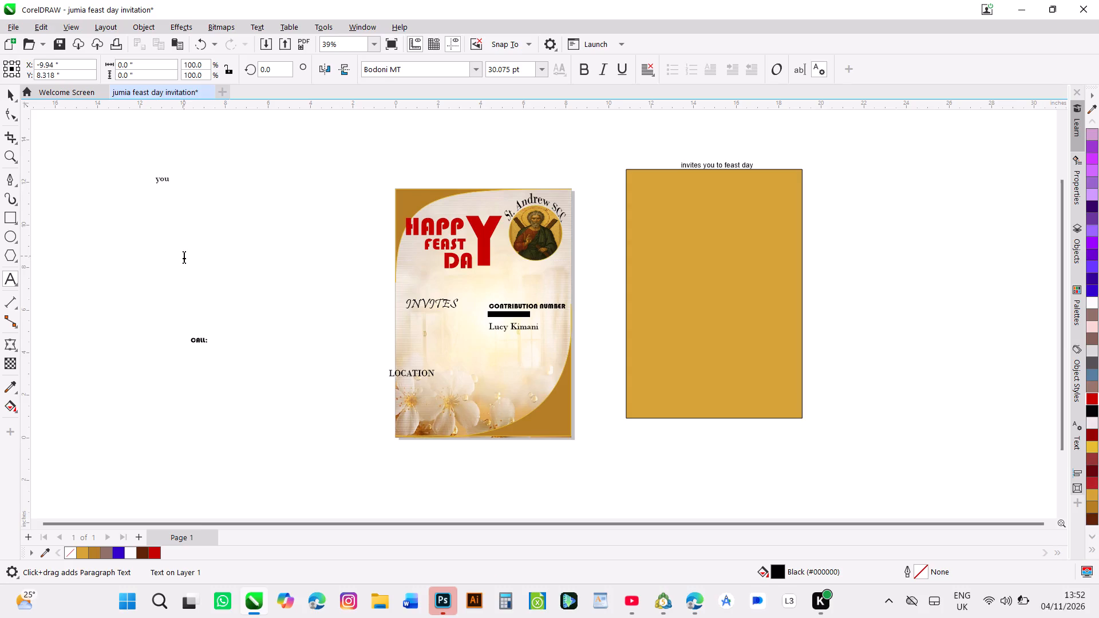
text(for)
click(282, 192)
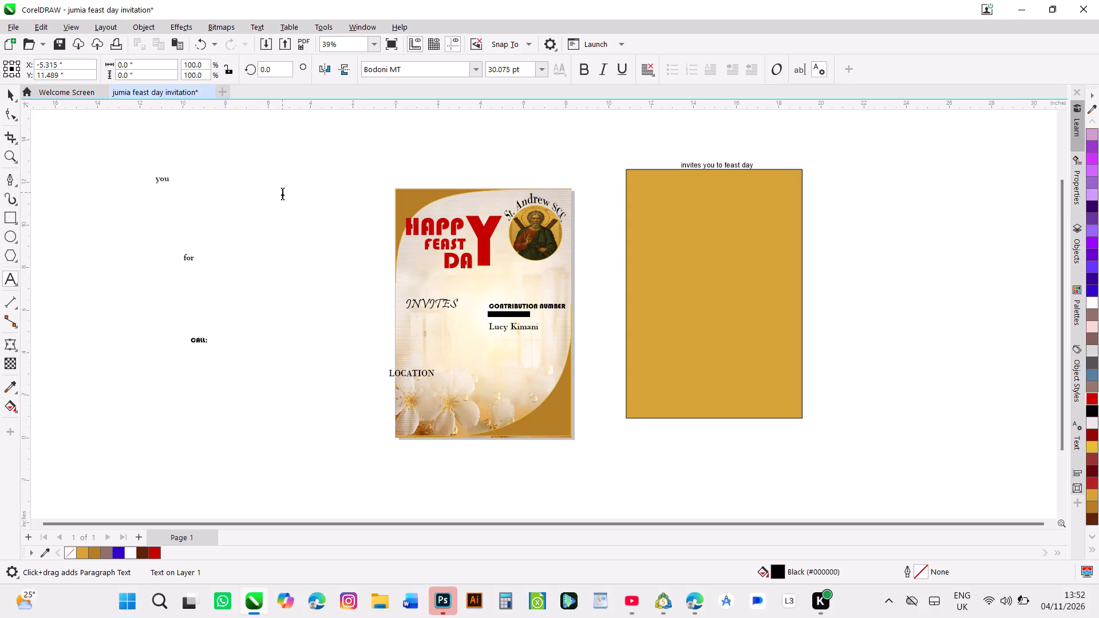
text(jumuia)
click(290, 215)
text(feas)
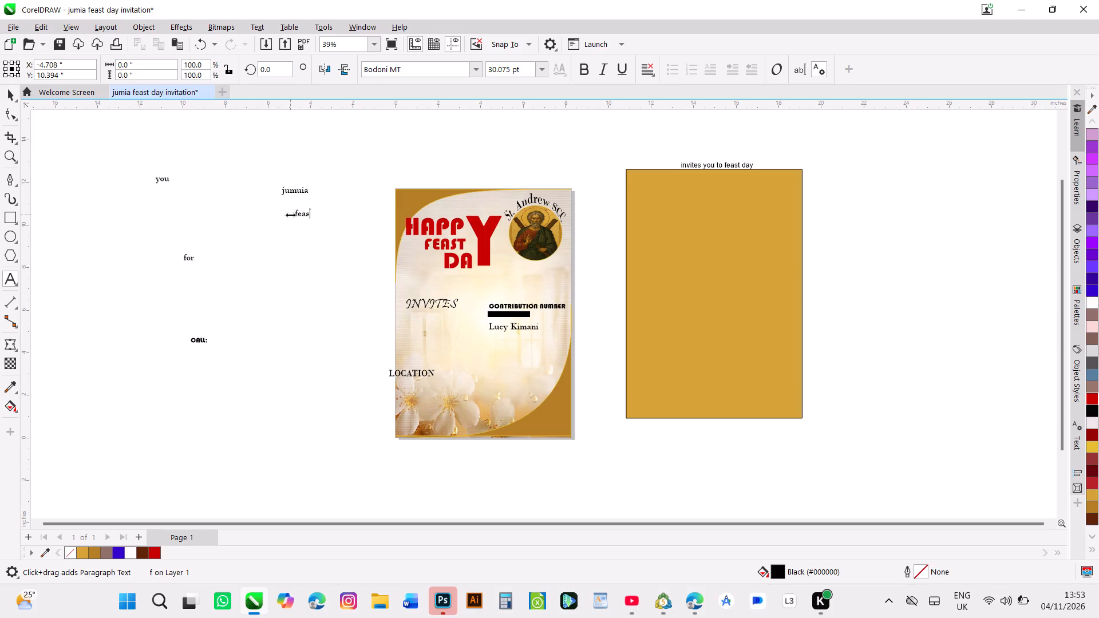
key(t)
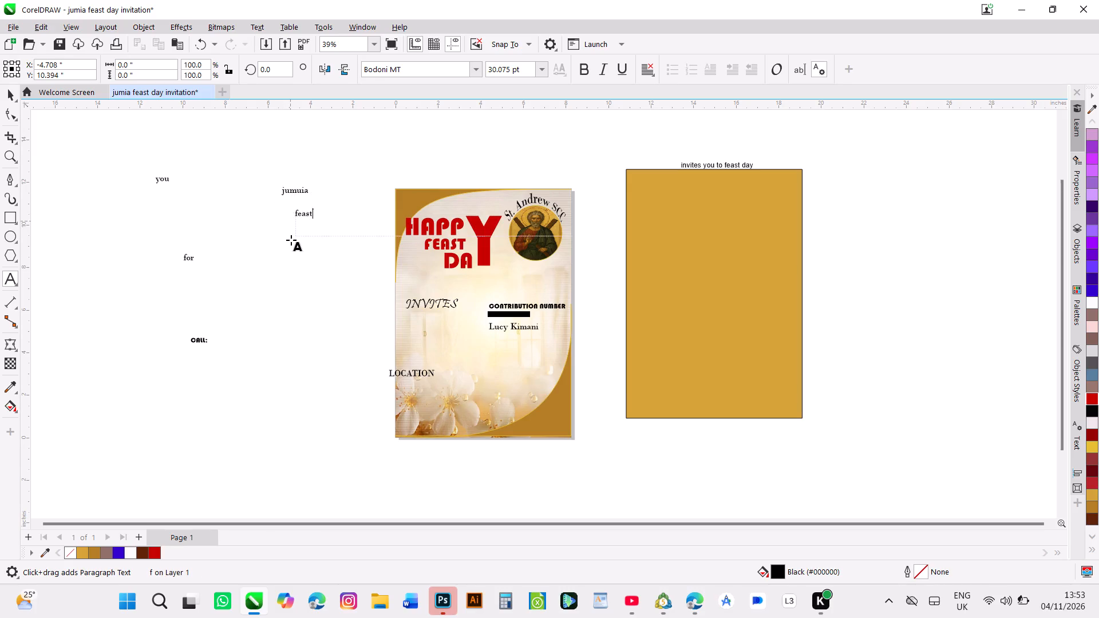
click(291, 246)
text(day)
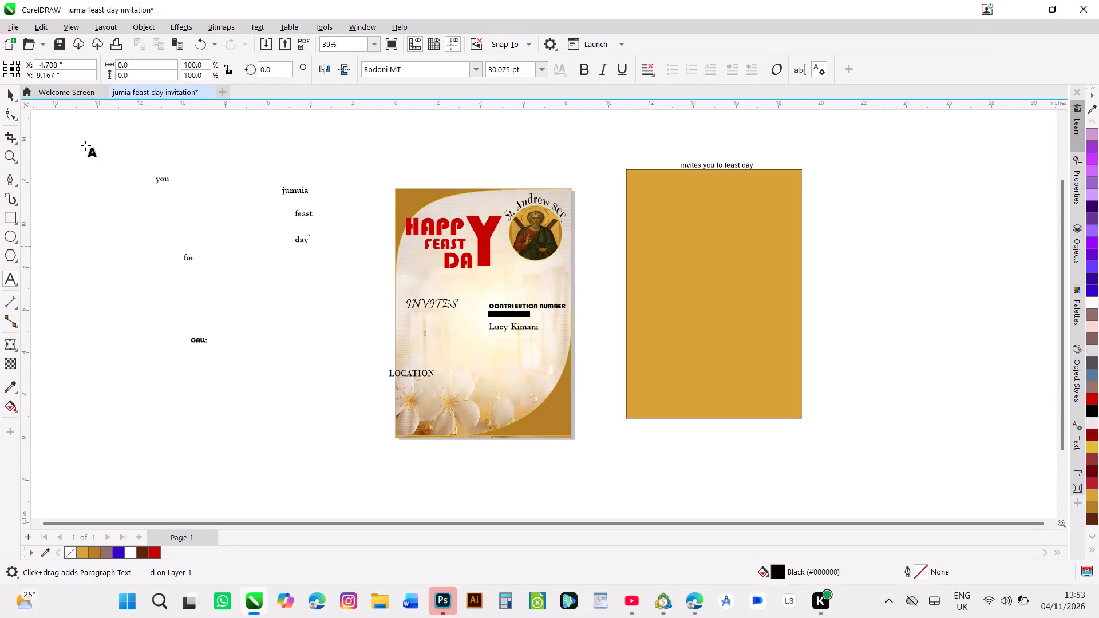
click(12, 94)
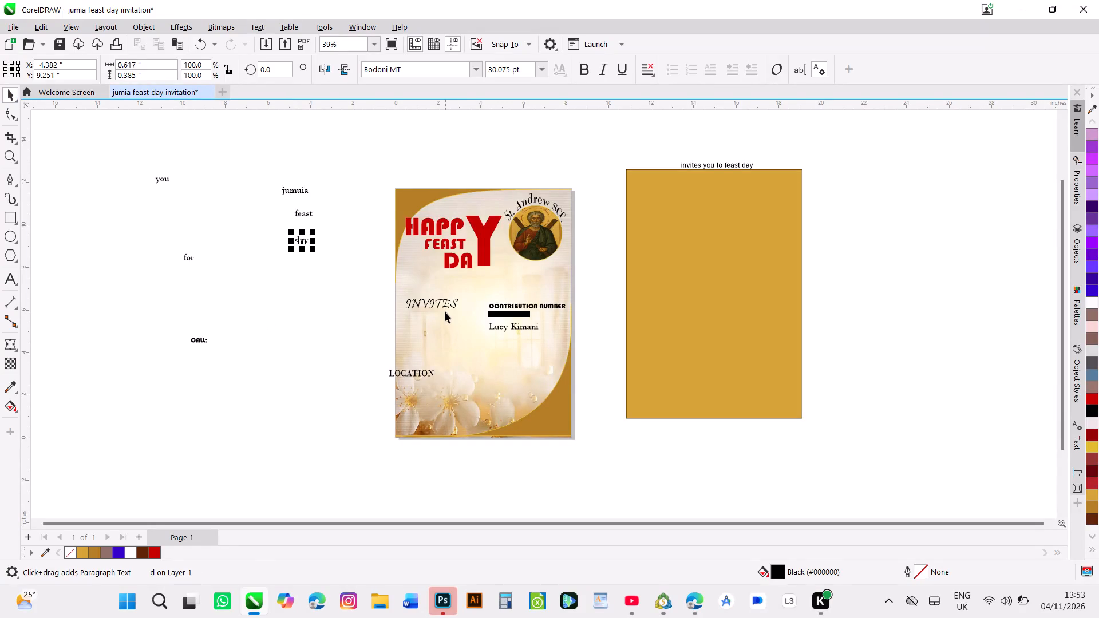
Enlarge the "INVITES" text to about 53.8 pt and place it below the title at about X 1.99", Y 6.55".
click(442, 302)
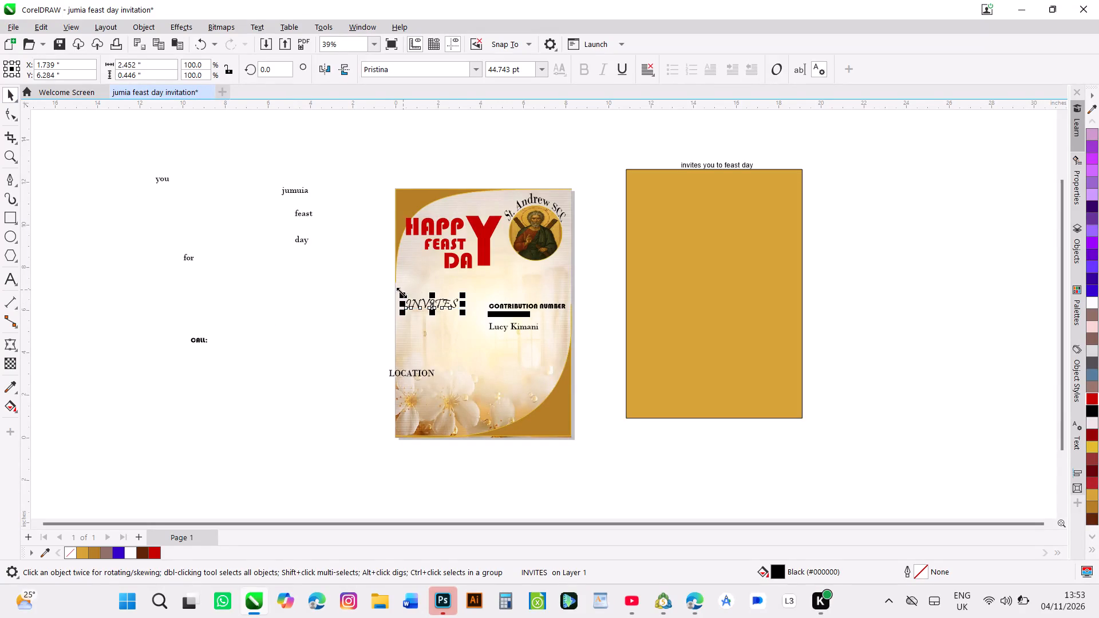
drag(401, 292, 394, 279)
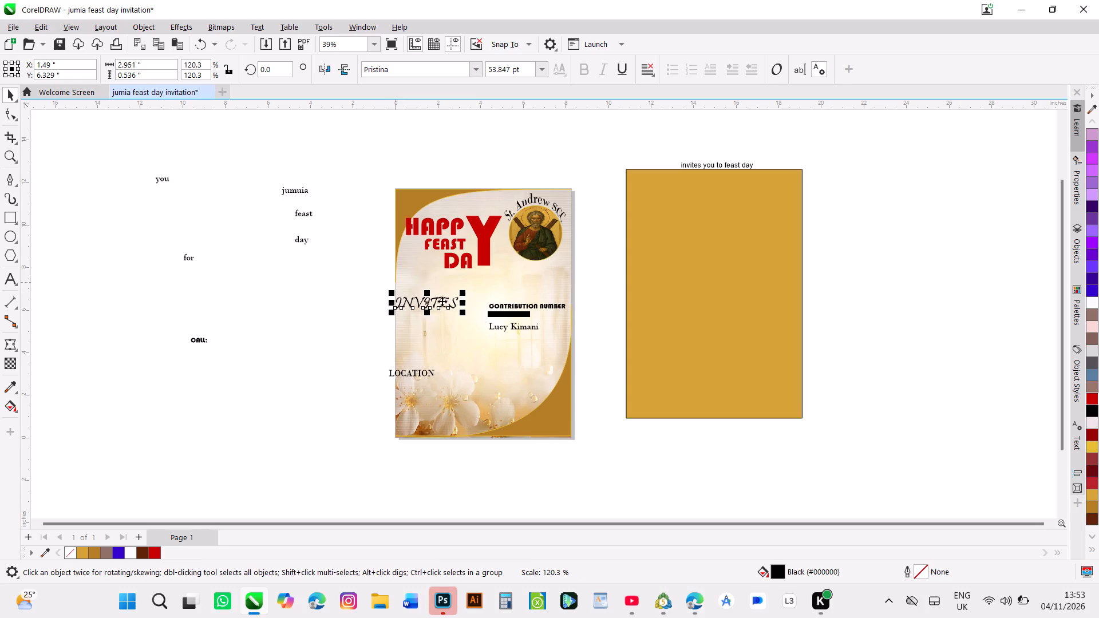
drag(429, 304, 435, 299)
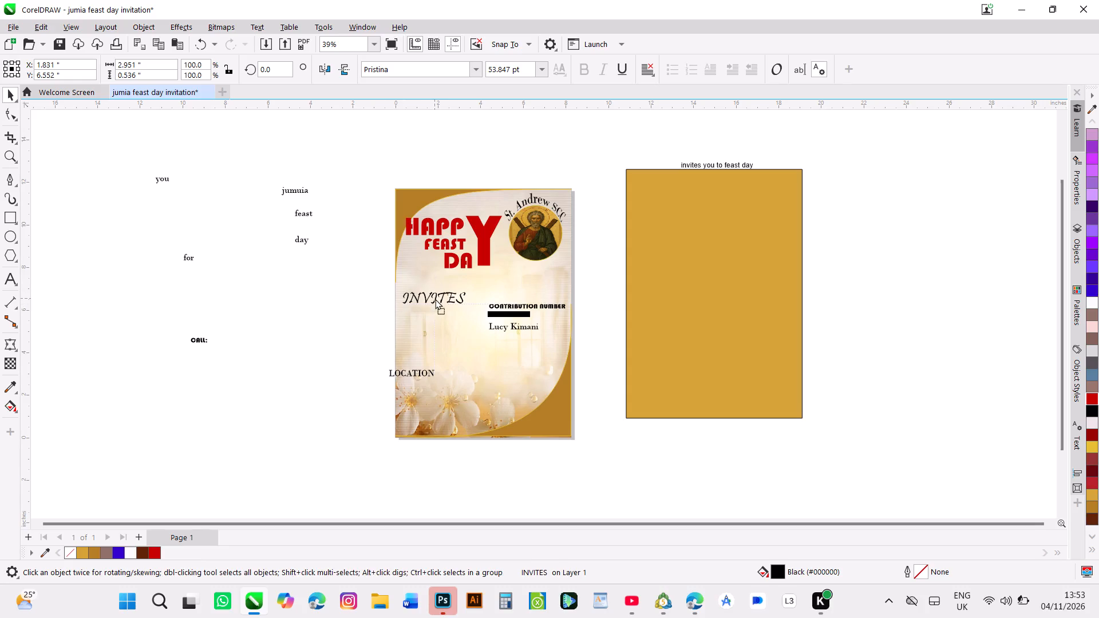
drag(435, 299, 436, 299)
click(562, 140)
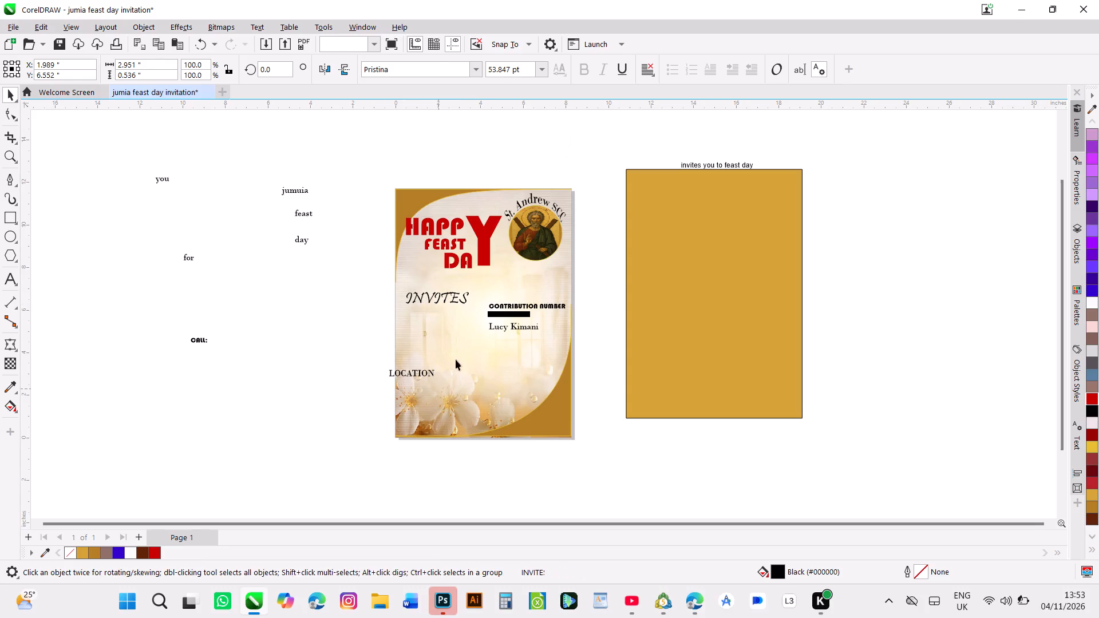
Switch to Edge, browse the related Pinterest backgrounds and copy the image of festive gold ribbons on white.
click(465, 395)
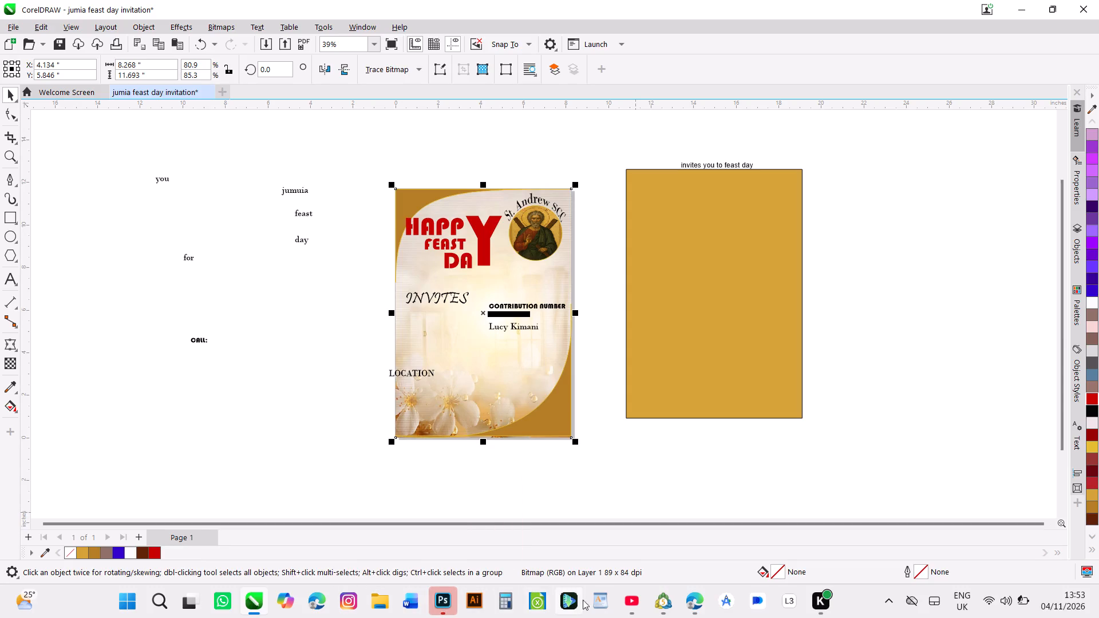
click(699, 602)
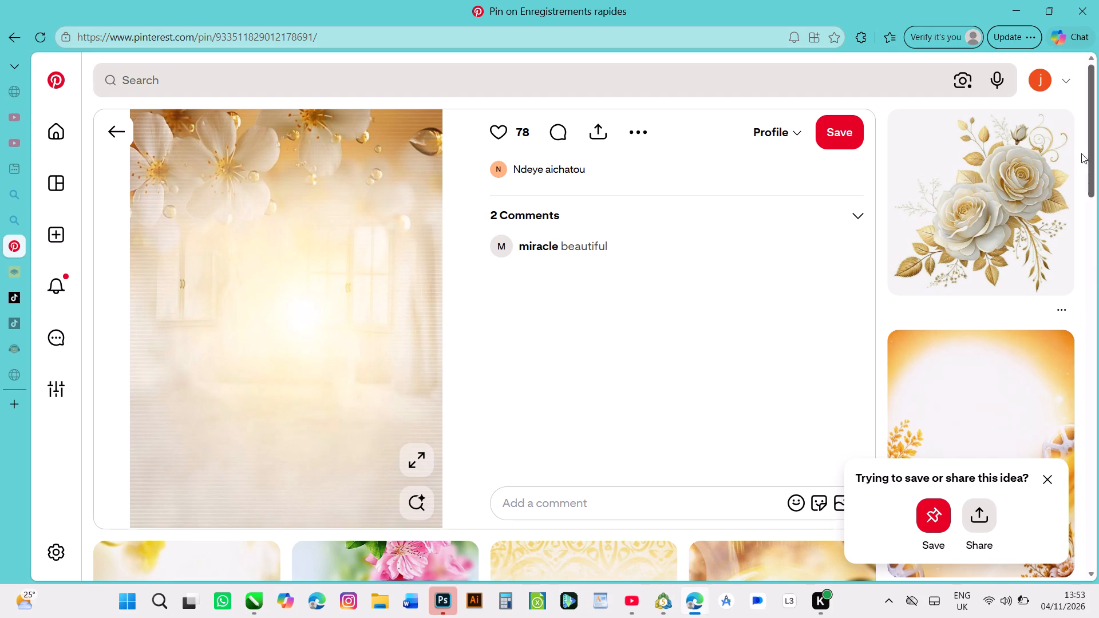
drag(1096, 152, 1098, 267)
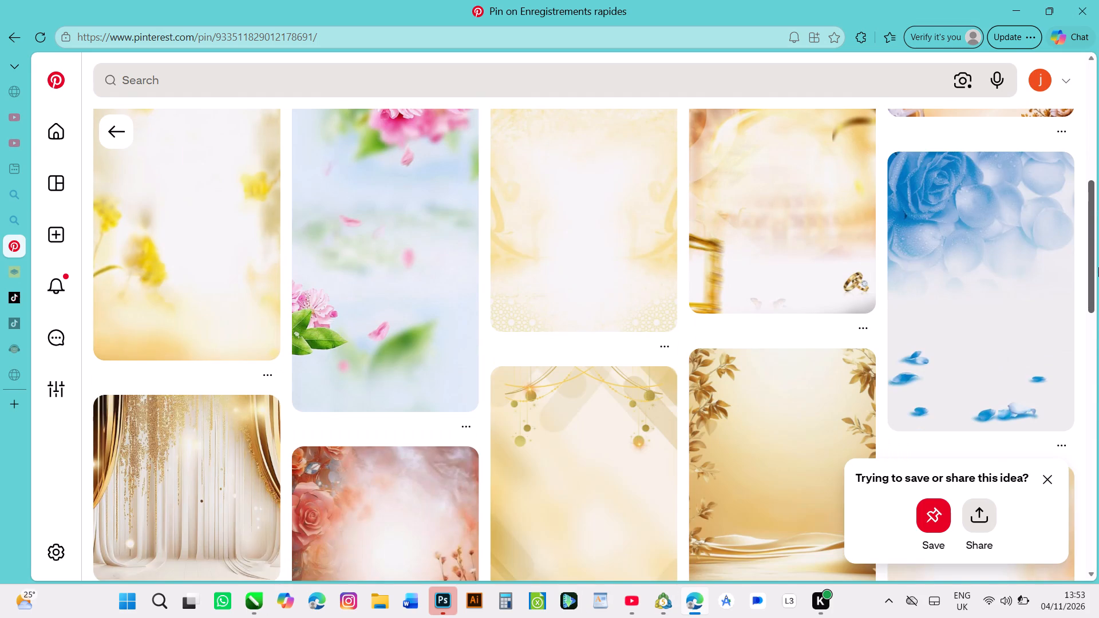
drag(1098, 267, 1098, 343)
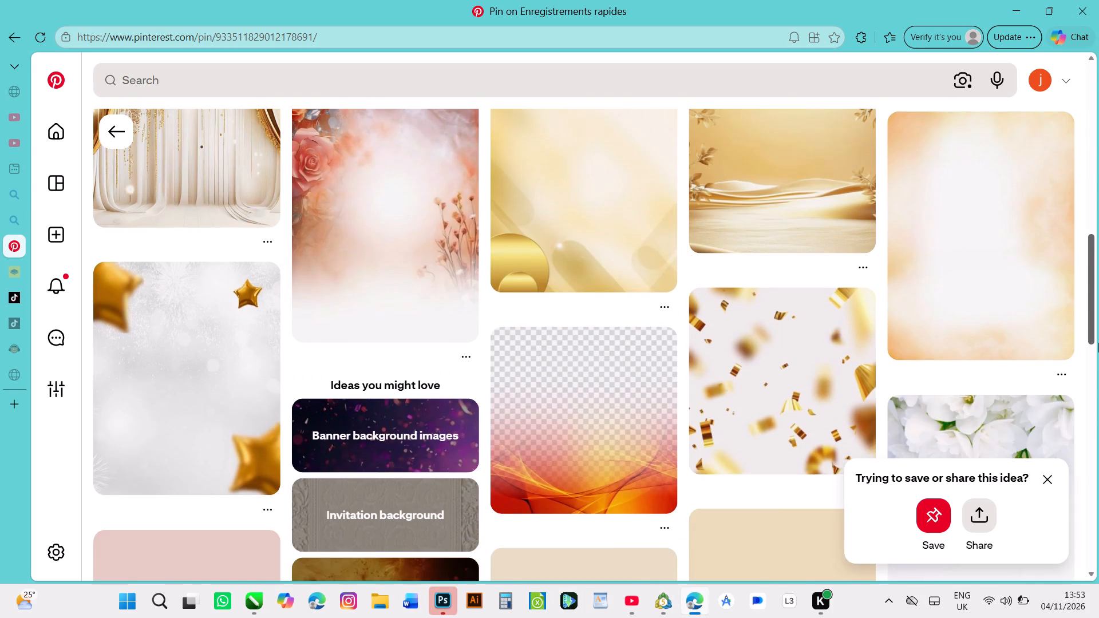
drag(1098, 343, 1098, 310)
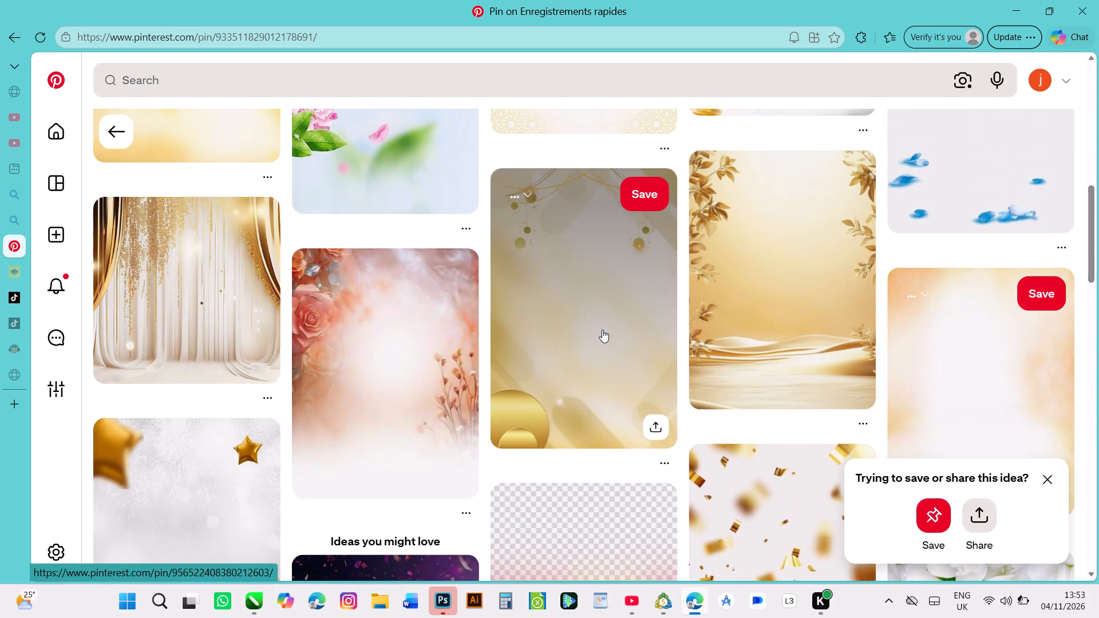
drag(1097, 259, 1098, 315)
drag(1094, 281, 1094, 330)
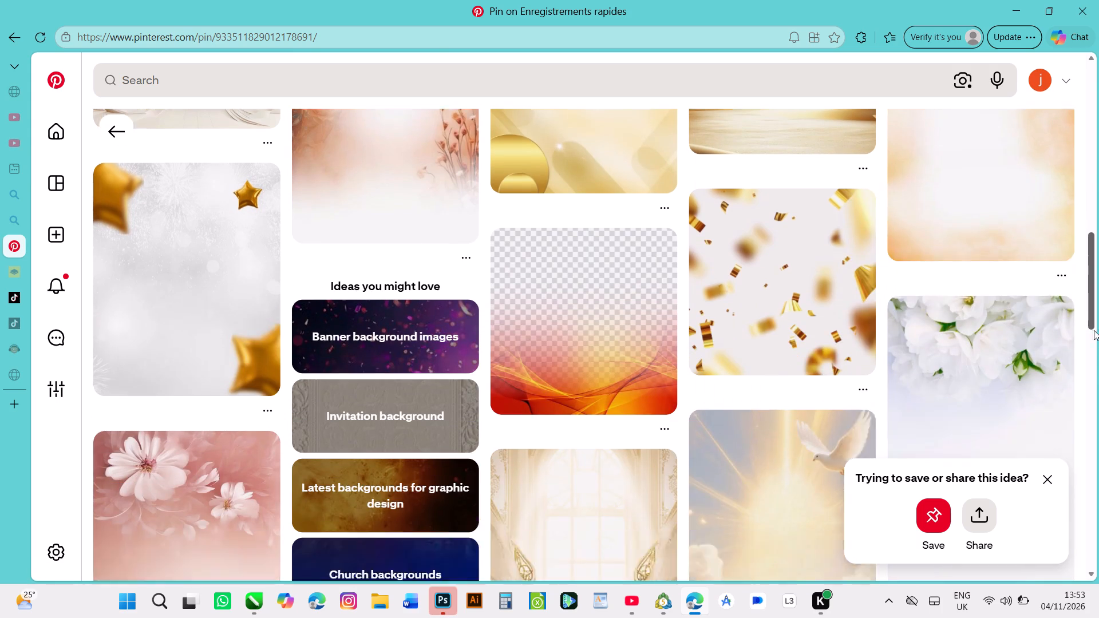
drag(1094, 330, 1098, 420)
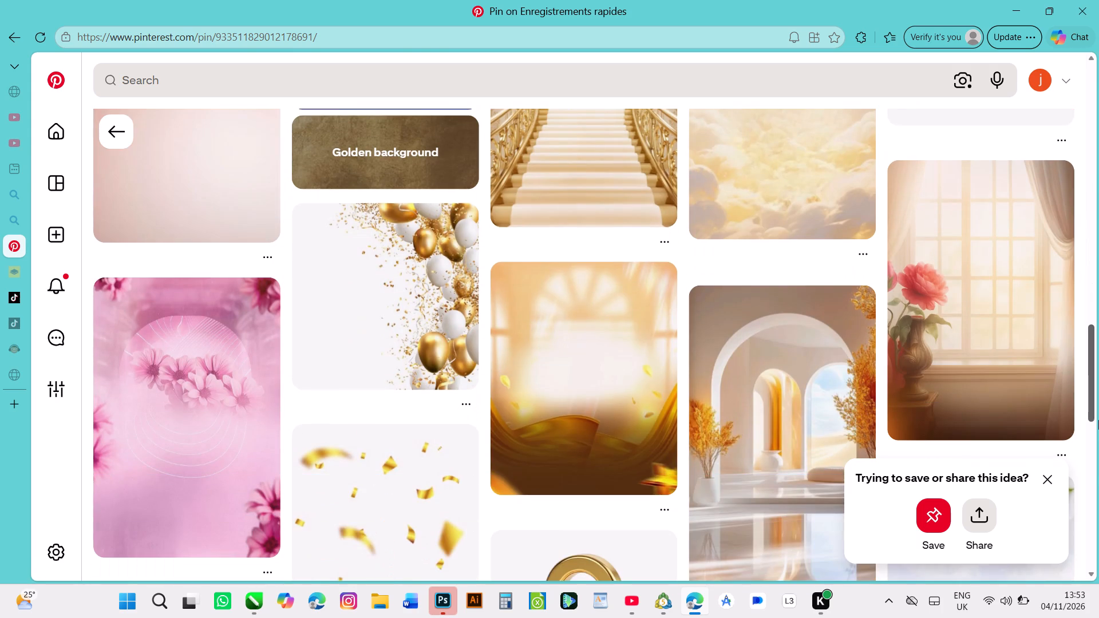
drag(1098, 420, 1098, 501)
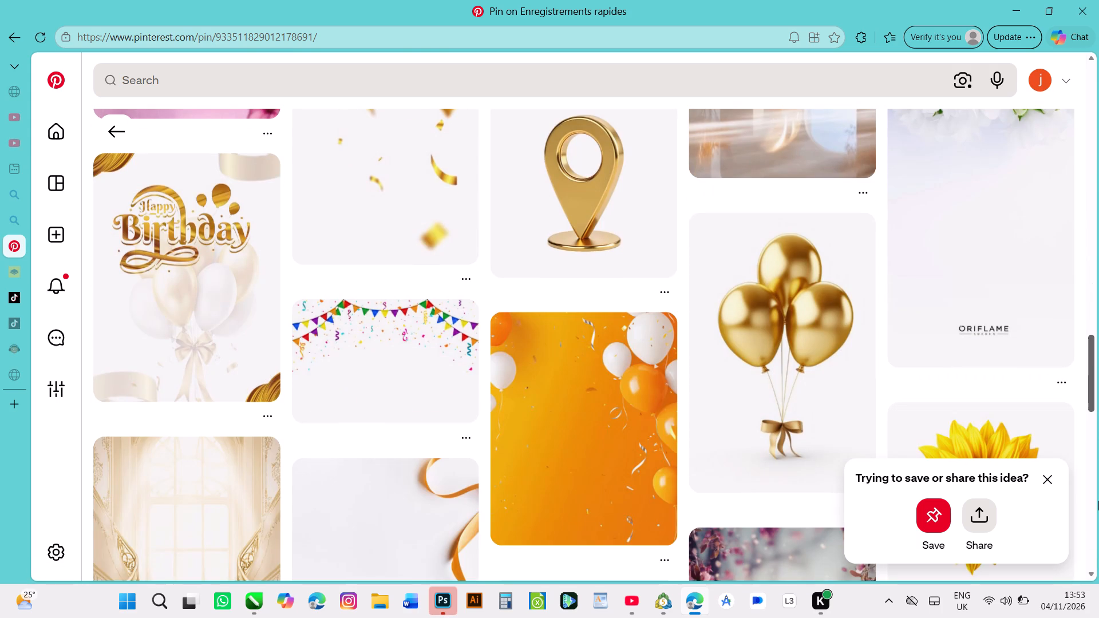
drag(1098, 501, 1098, 575)
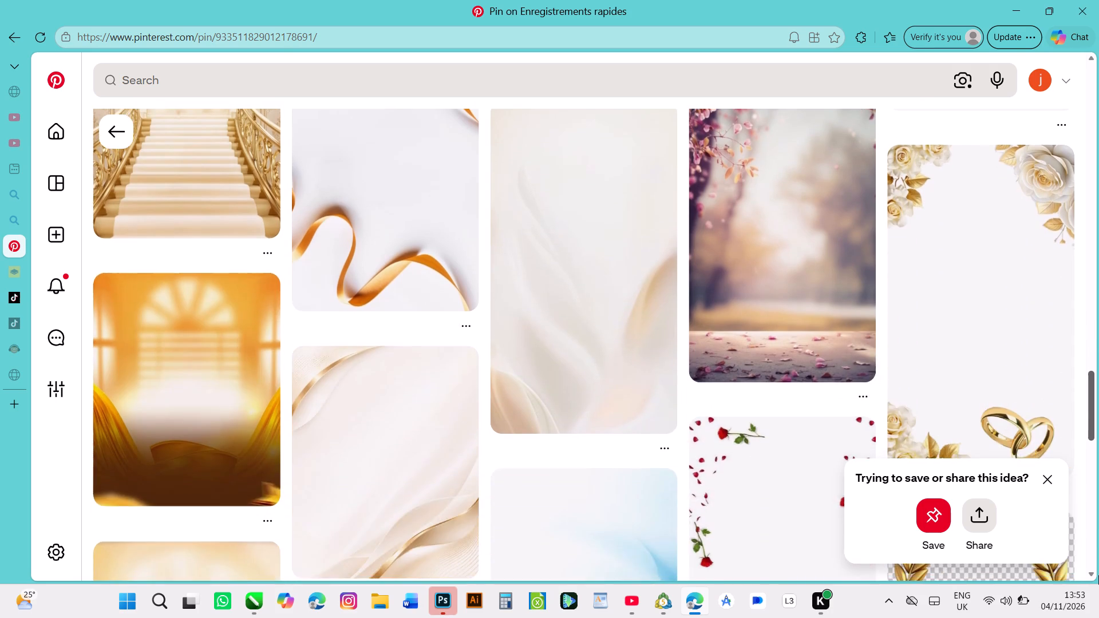
drag(1098, 575, 1098, 544)
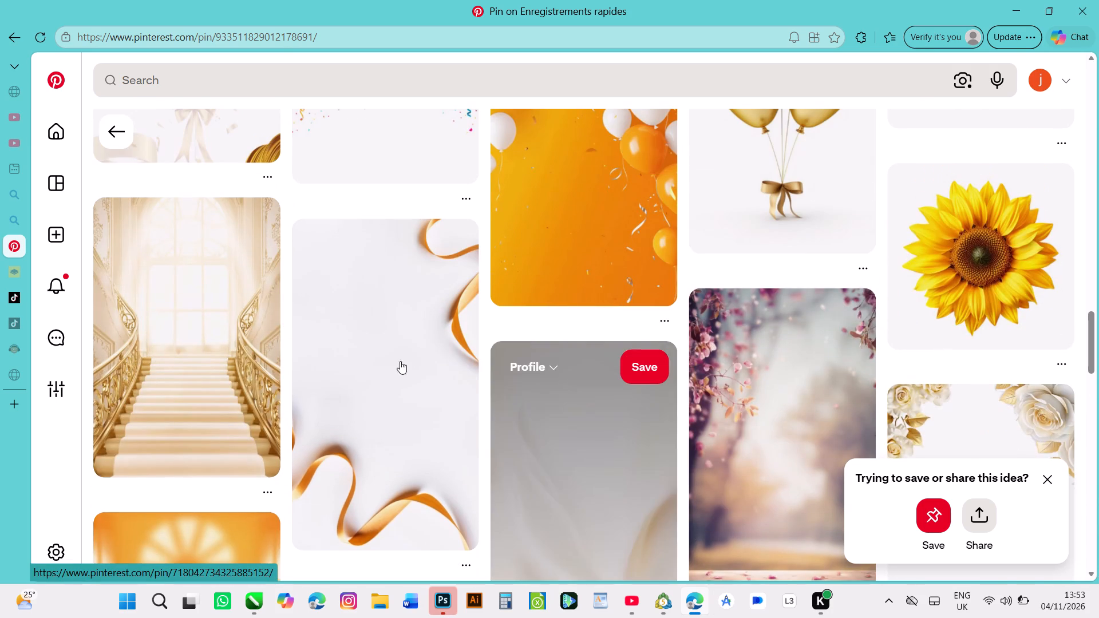
click(400, 361)
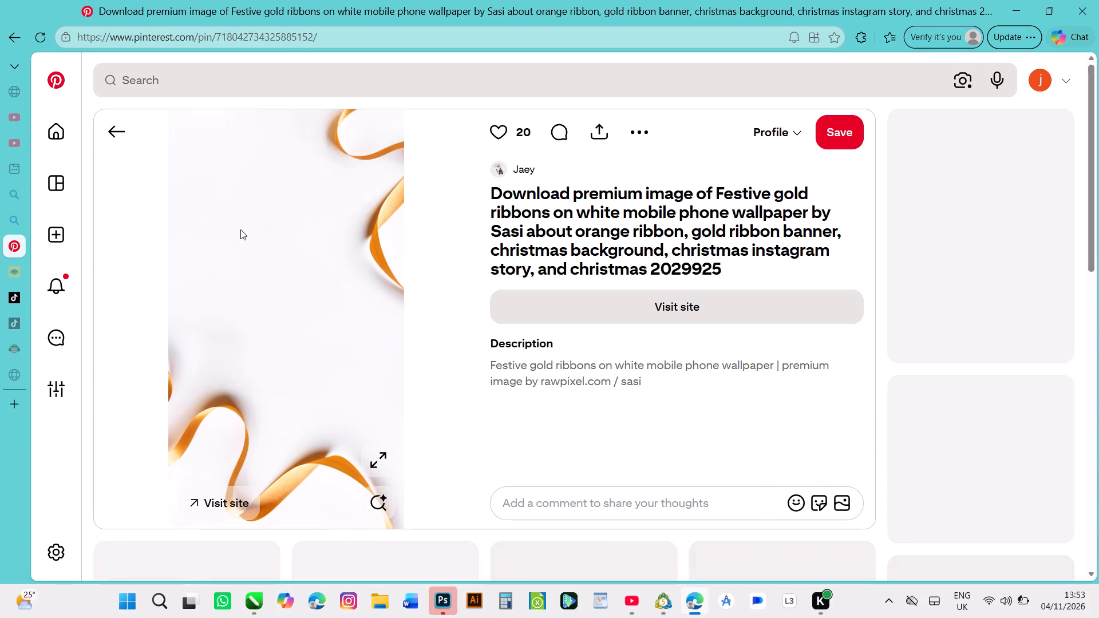
right_click(240, 229)
click(298, 291)
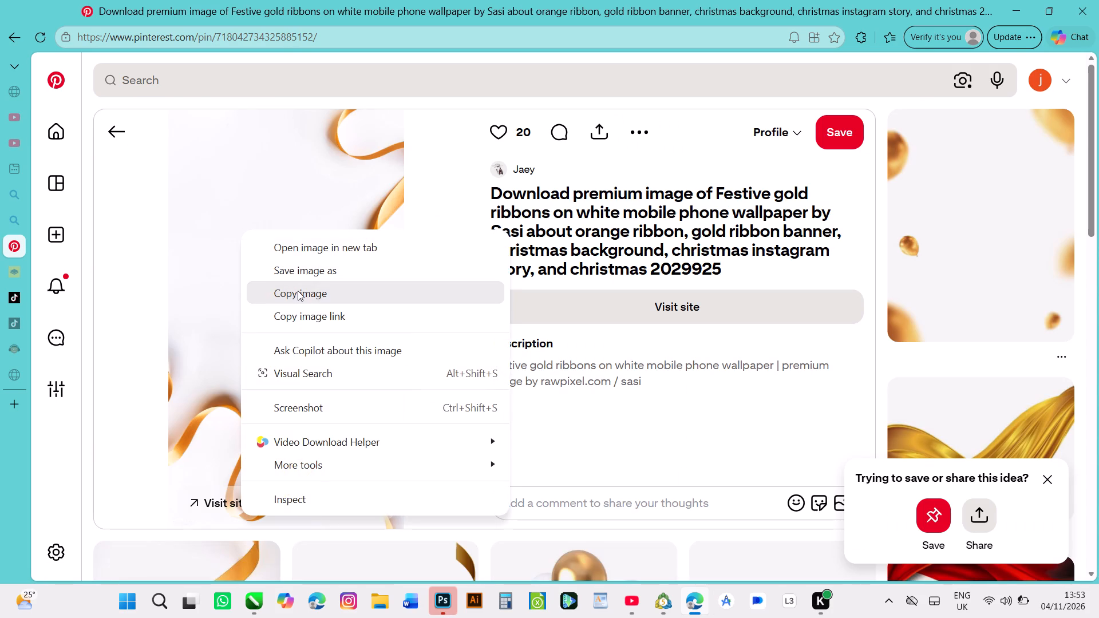
click(1030, 5)
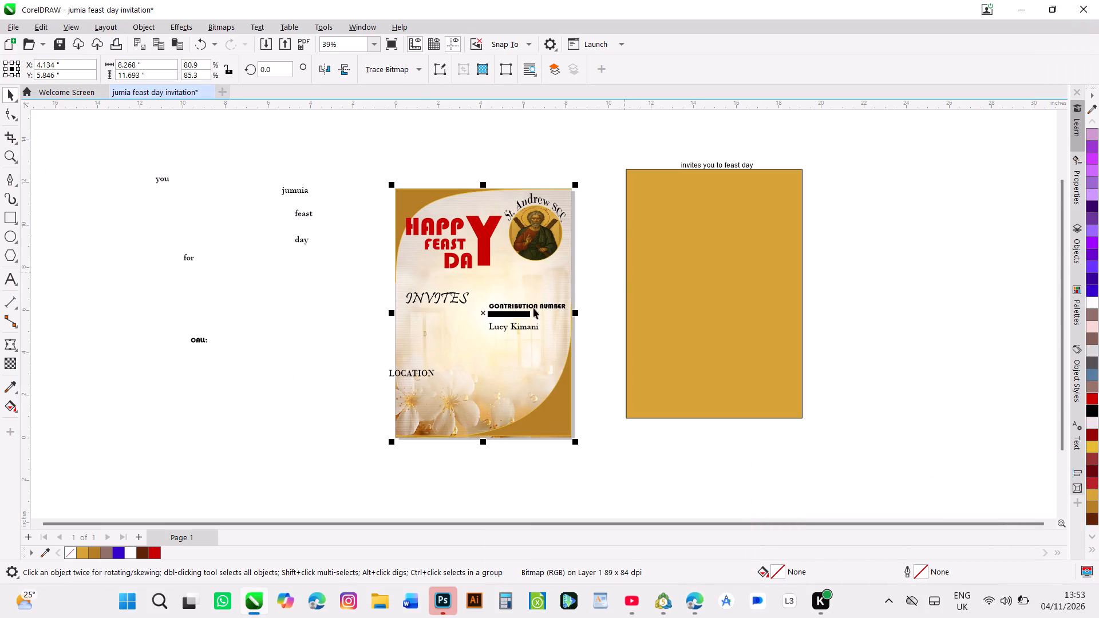
Move the floral background bitmap off the page to beyond the gold rectangle, at about X 24.49", Y 7.07".
drag(495, 397, 860, 358)
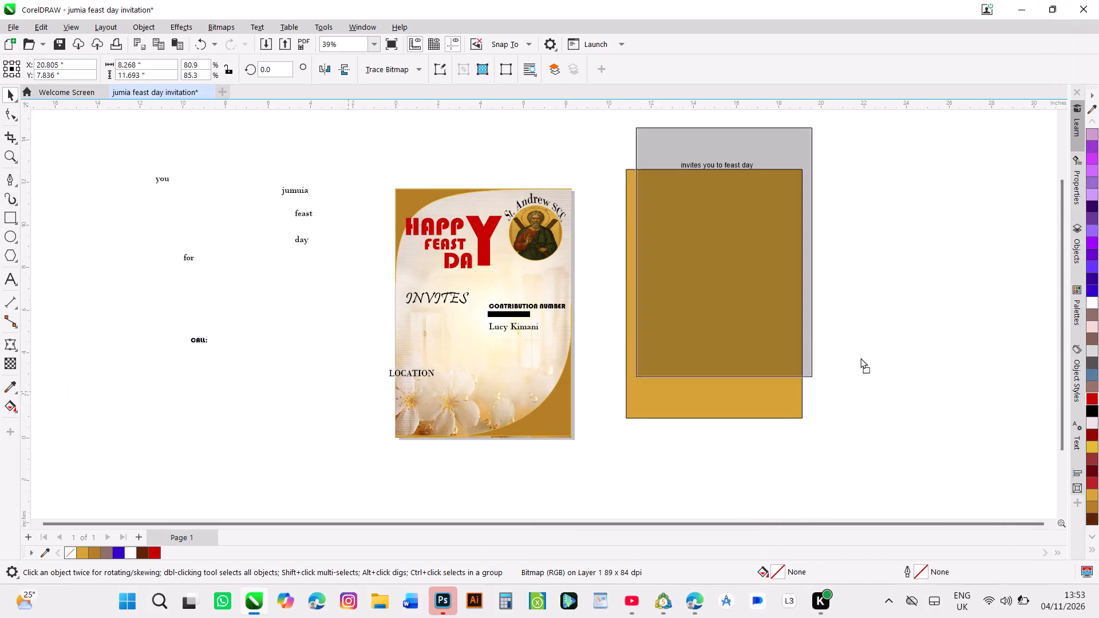
drag(860, 358, 928, 373)
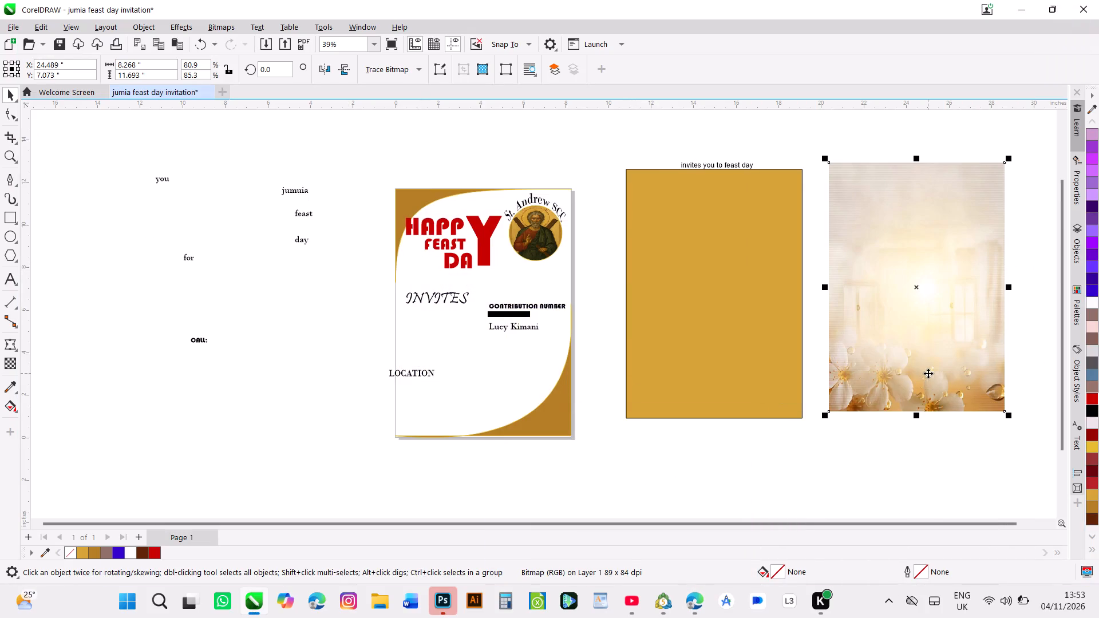
Paste the gold-ribbon image, scale it down proportionally to about 6.9" x 12.27" and centre it on the page.
key(ctrl+v)
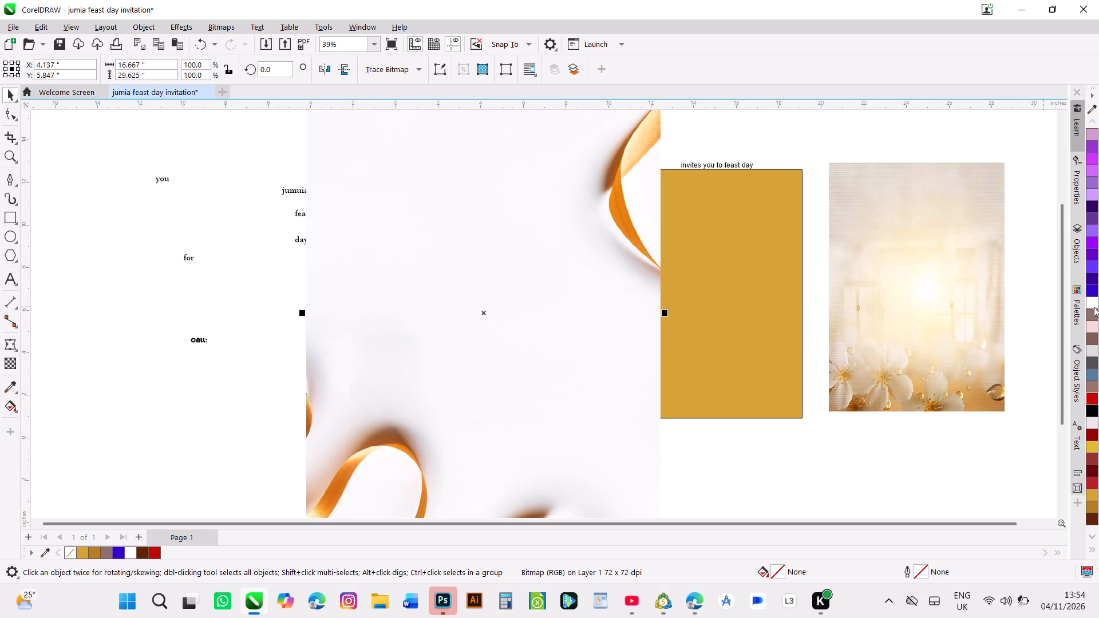
drag(666, 314, 591, 331)
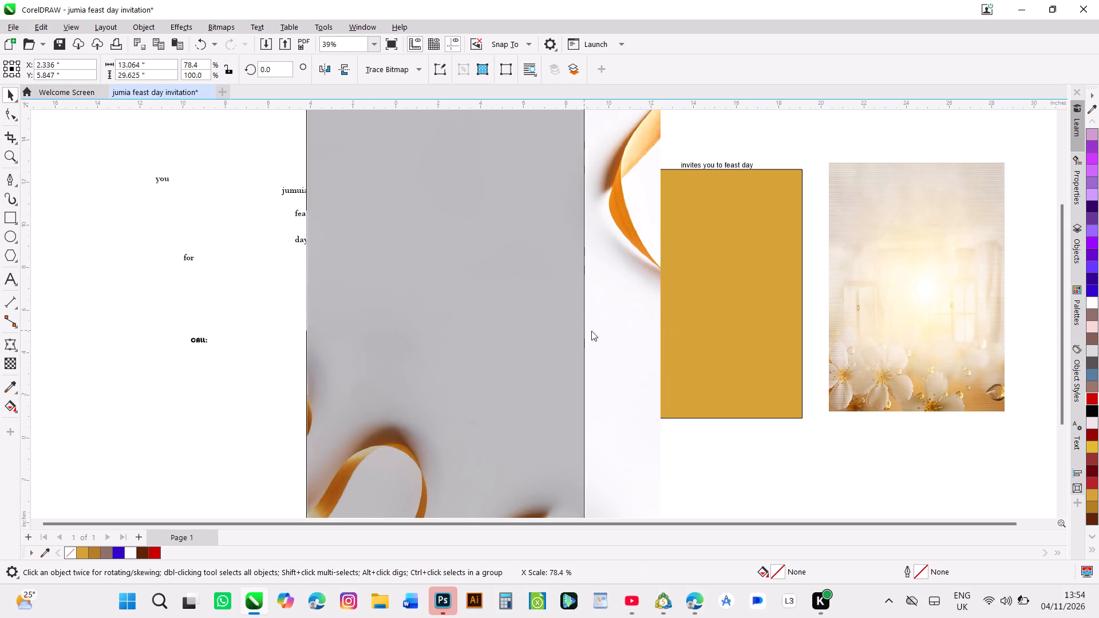
key(ctrl+z)
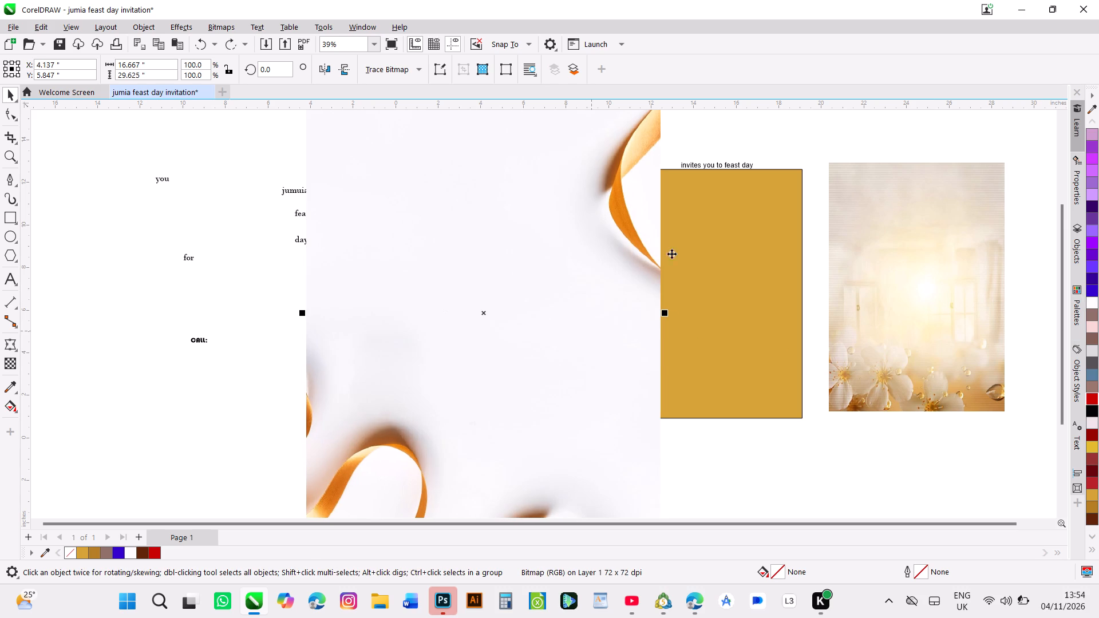
click(682, 256)
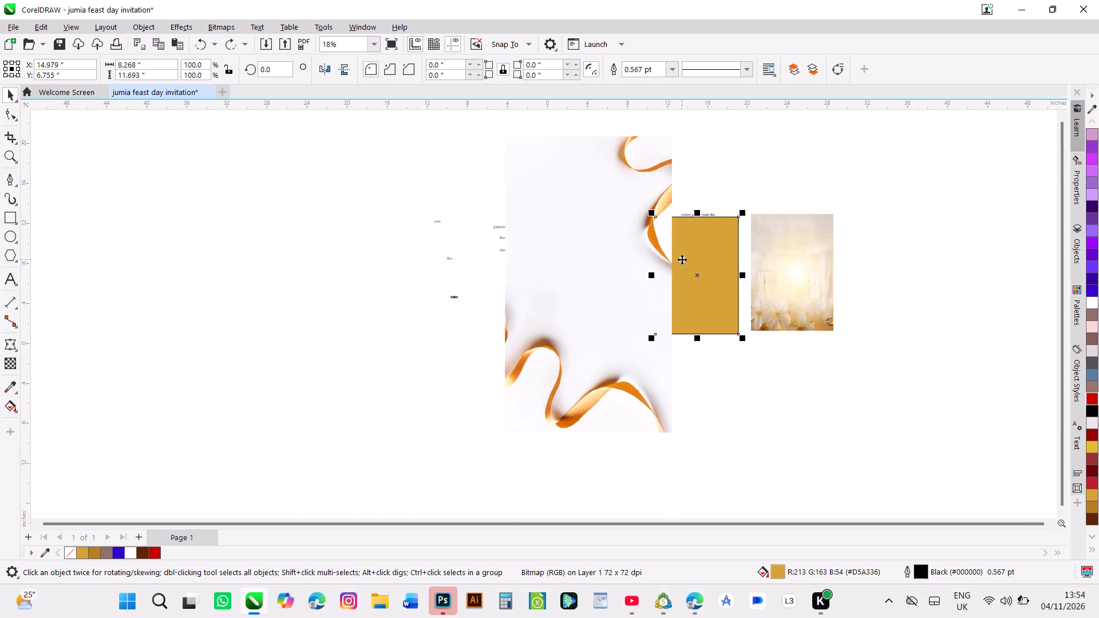
click(645, 157)
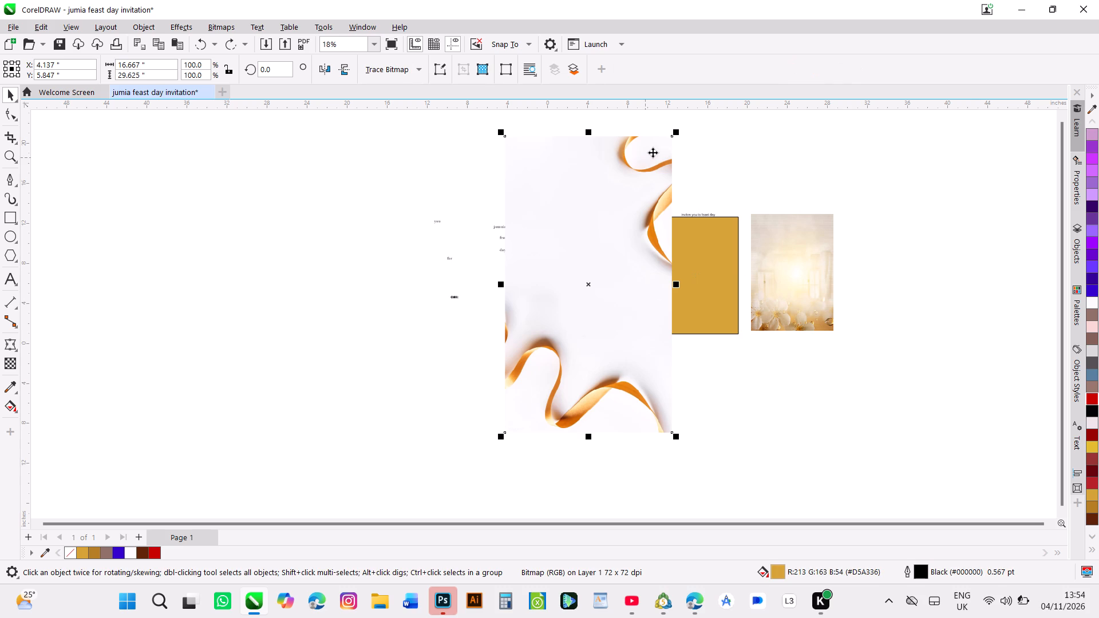
drag(676, 129, 632, 217)
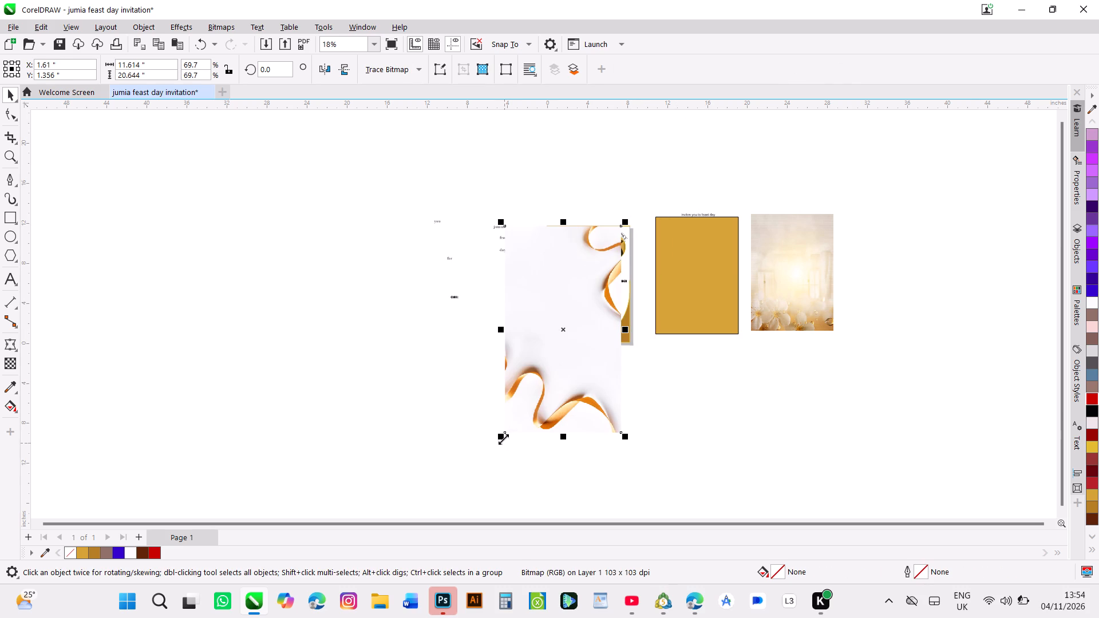
drag(501, 437, 549, 365)
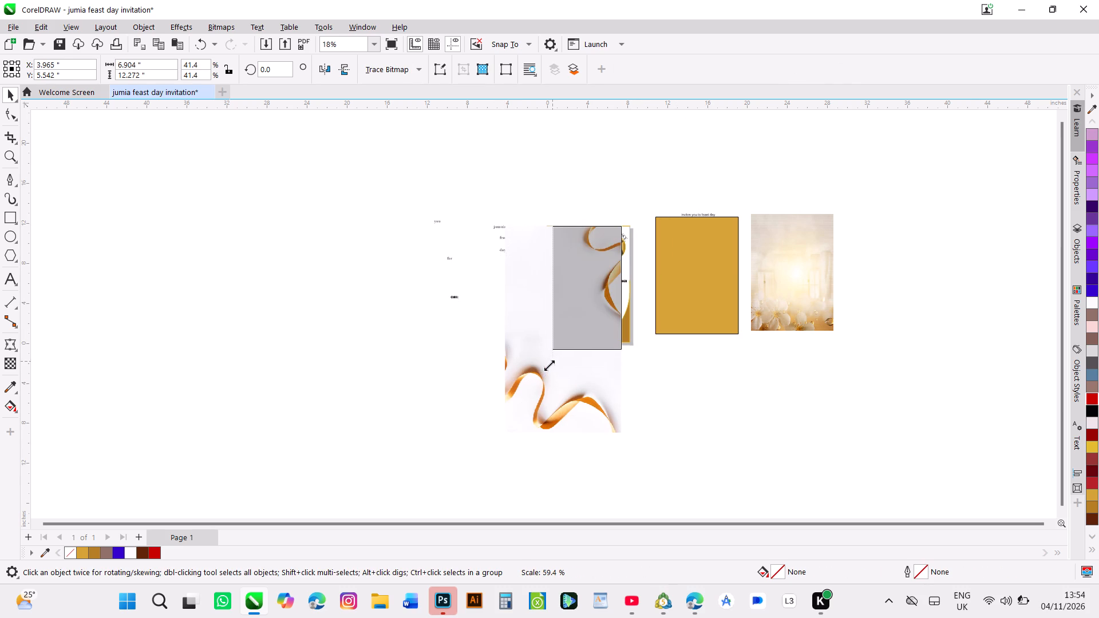
drag(549, 365, 549, 365)
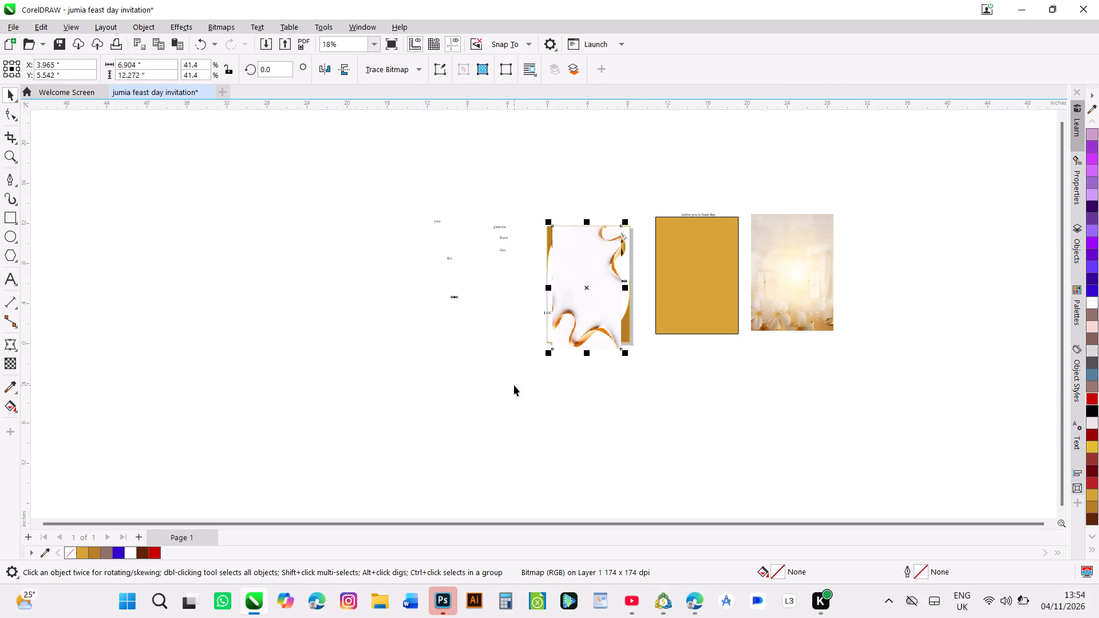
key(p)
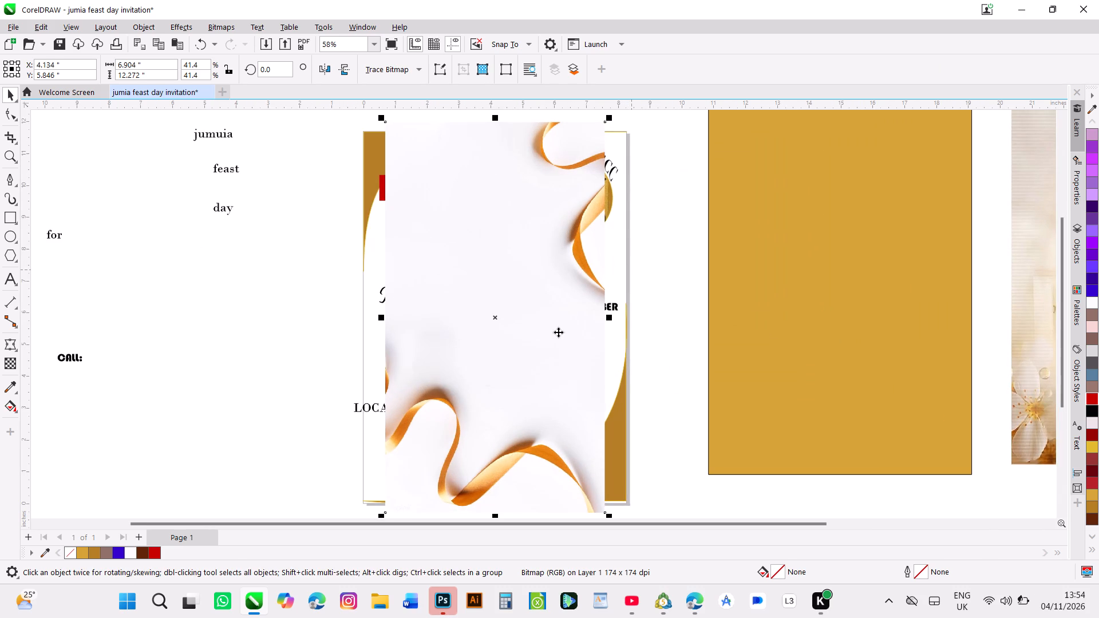
Stretch the ribbon bitmap's sides and trim its height to about 8.26" x 11.52" so it fits the page.
drag(609, 319, 628, 318)
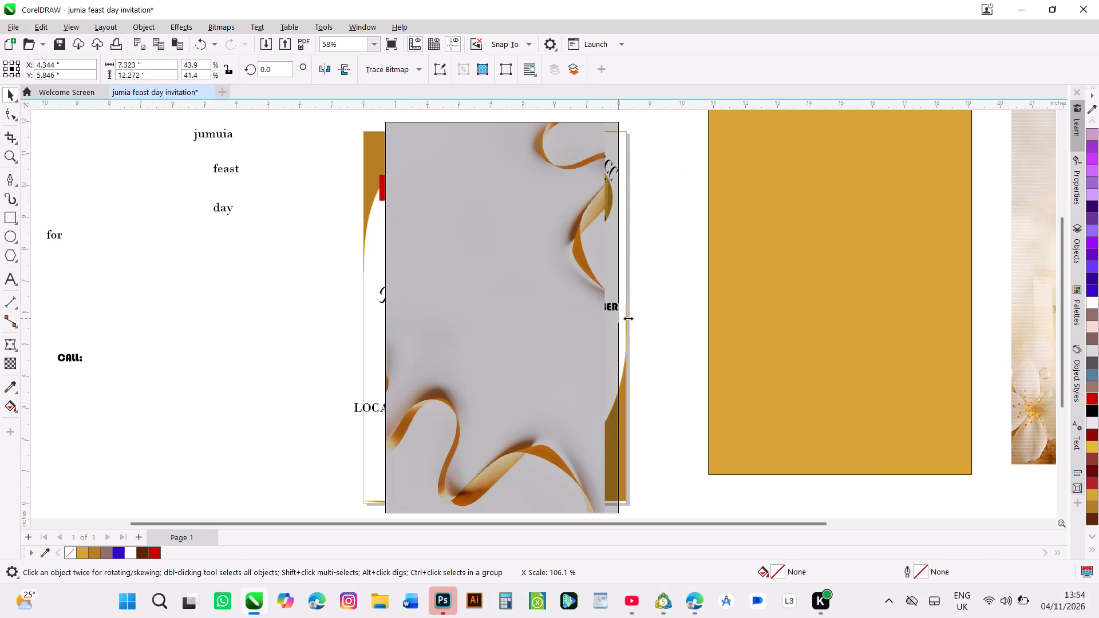
drag(628, 318, 632, 318)
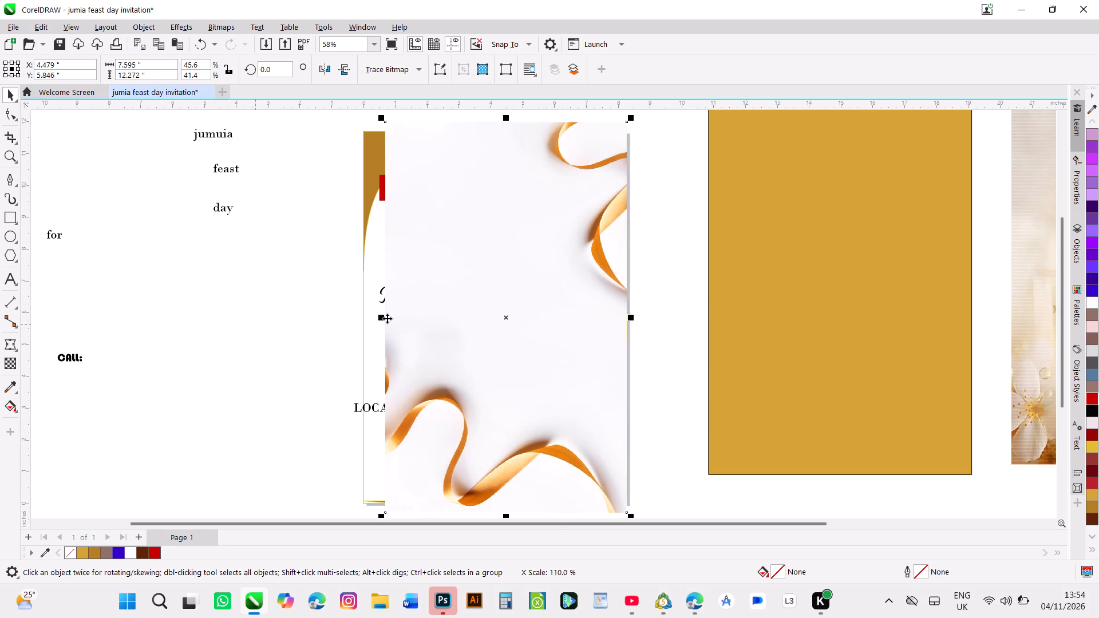
drag(382, 318, 361, 318)
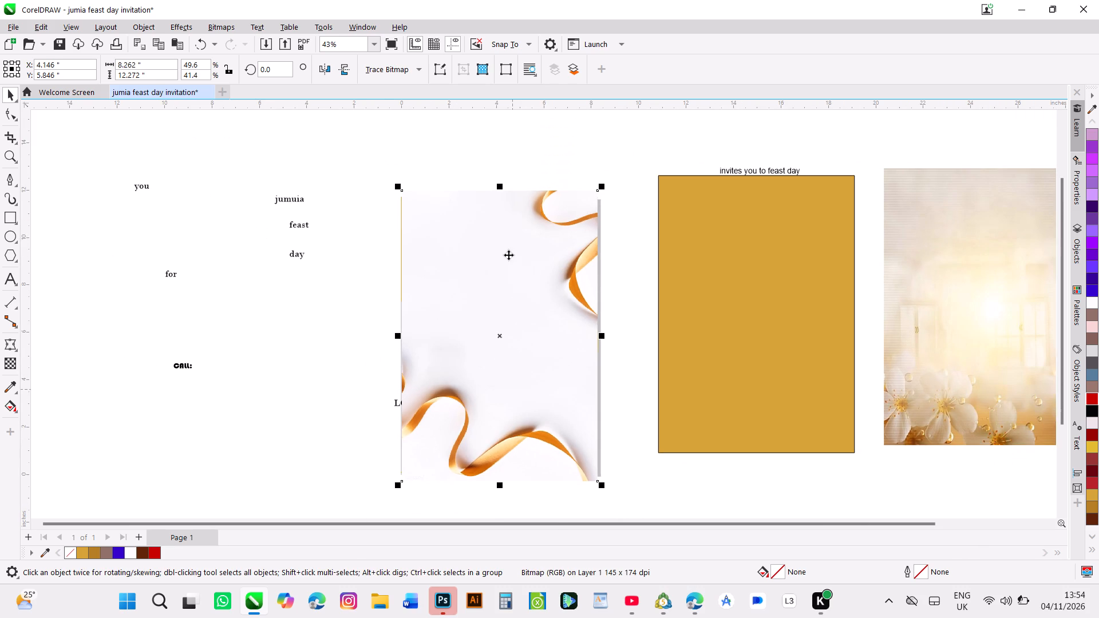
drag(503, 185, 505, 200)
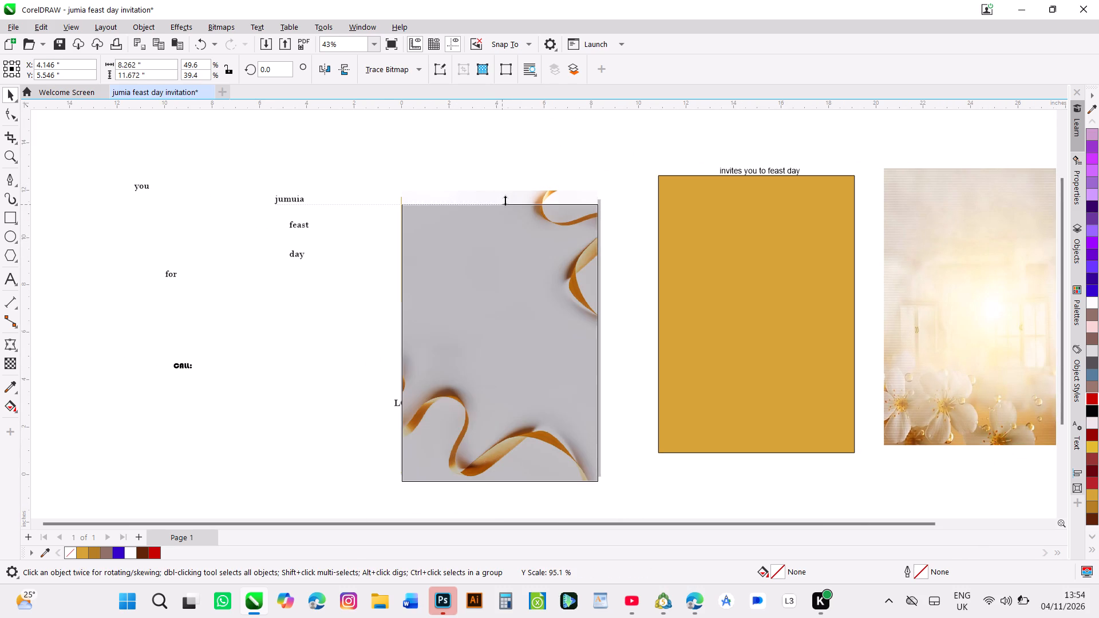
drag(505, 200, 507, 195)
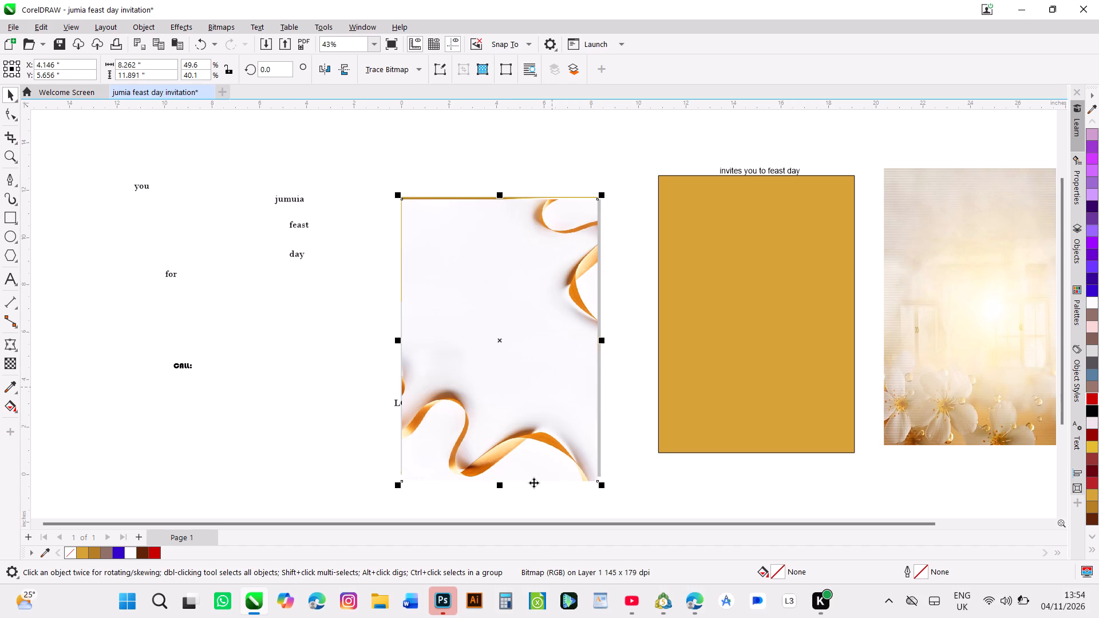
drag(497, 486, 497, 477)
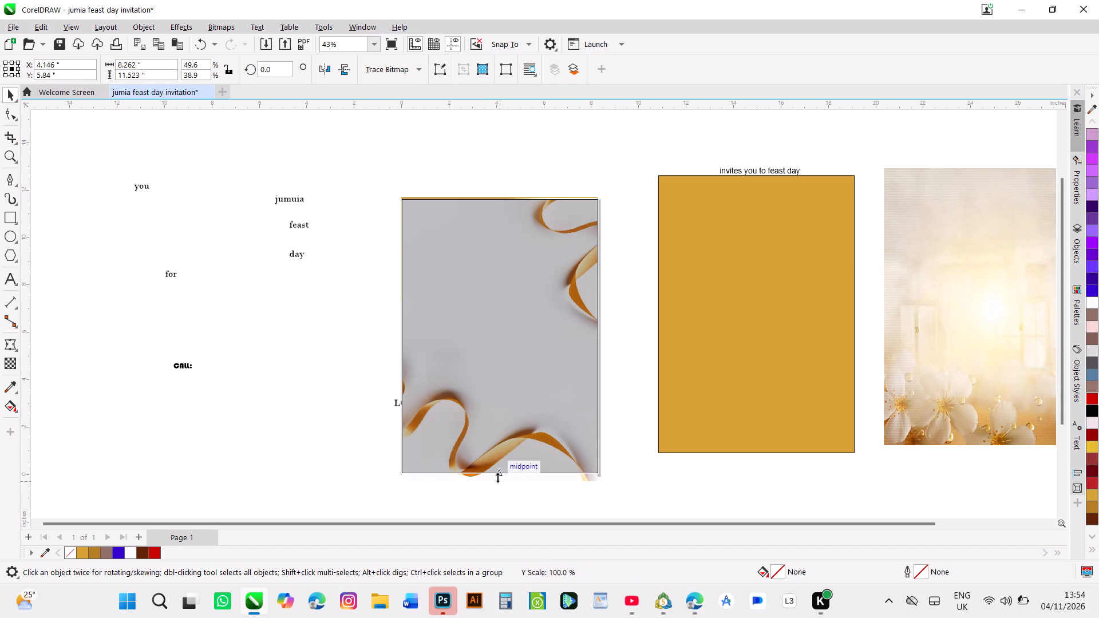
drag(497, 477, 498, 478)
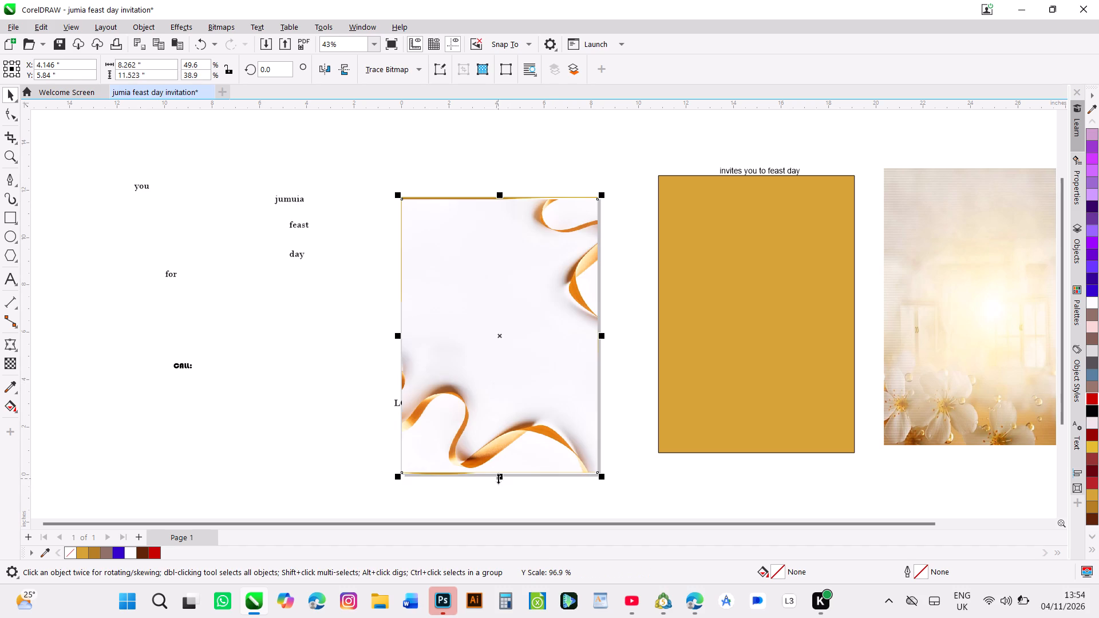
Send the ribbon background behind all page artwork and mirror it horizontally.
key(ctrl+End)
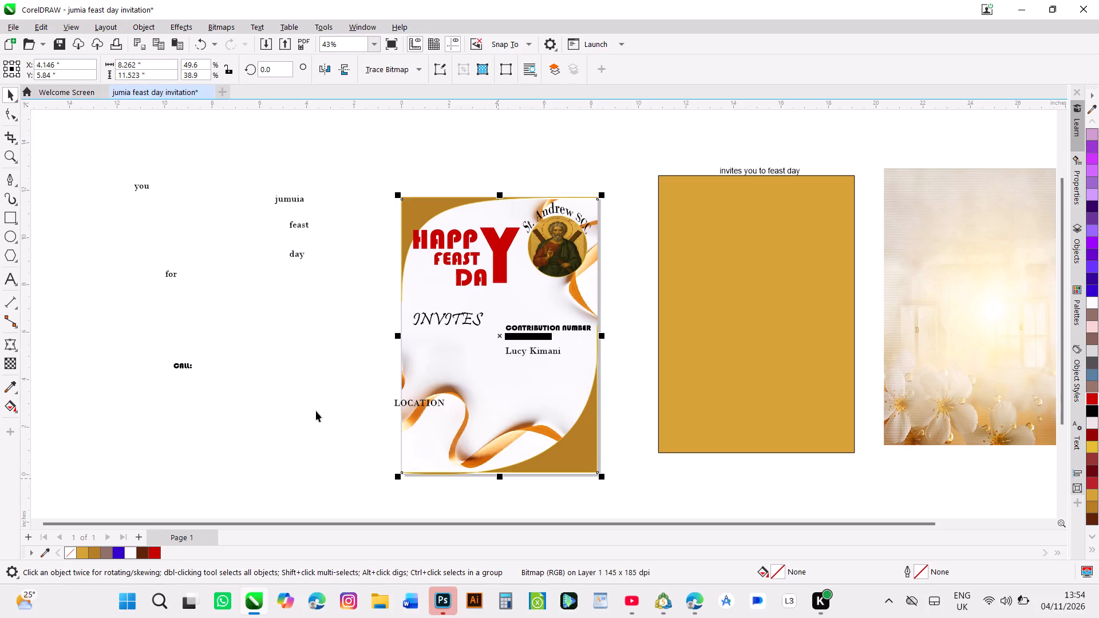
click(325, 72)
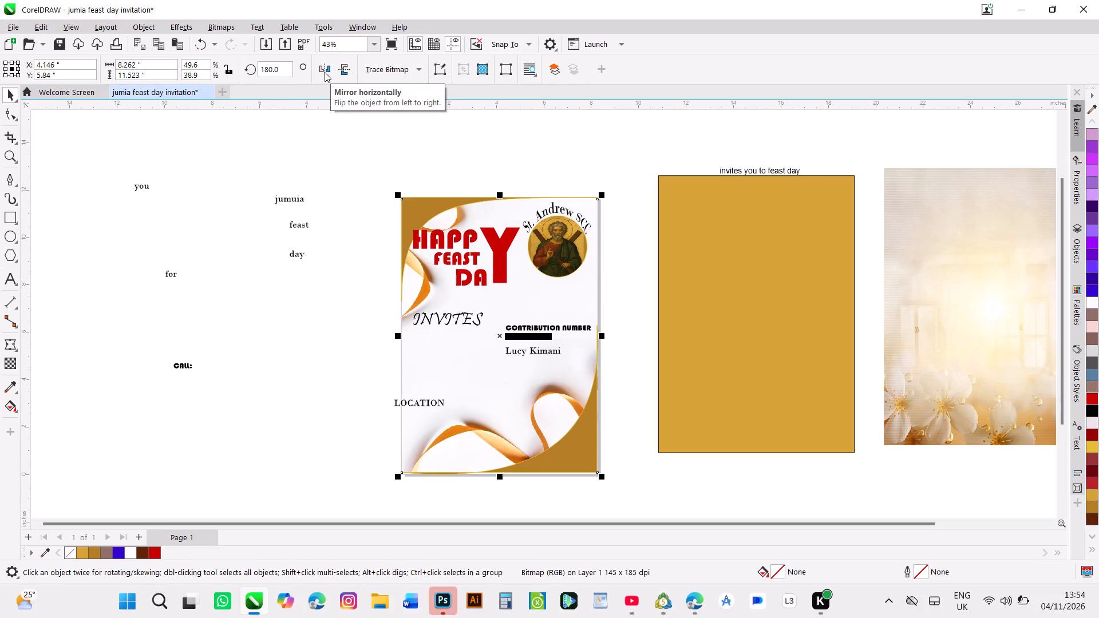
click(363, 160)
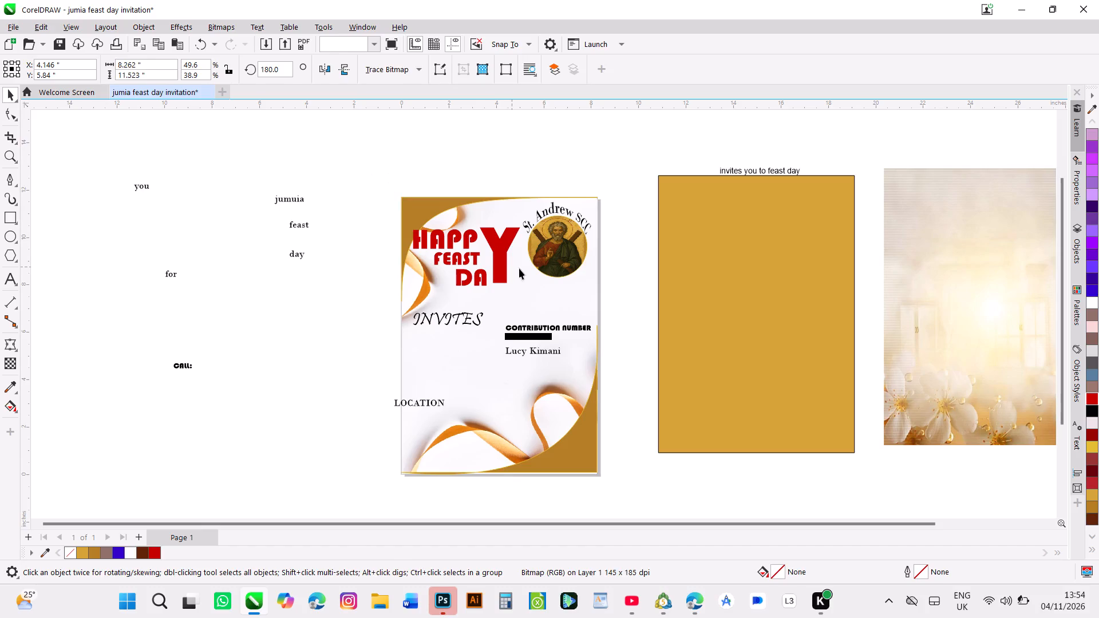
Nudge the red "HAPPY FEAST DAY" title group to about X 2.95", Y 8.99".
drag(496, 262, 504, 274)
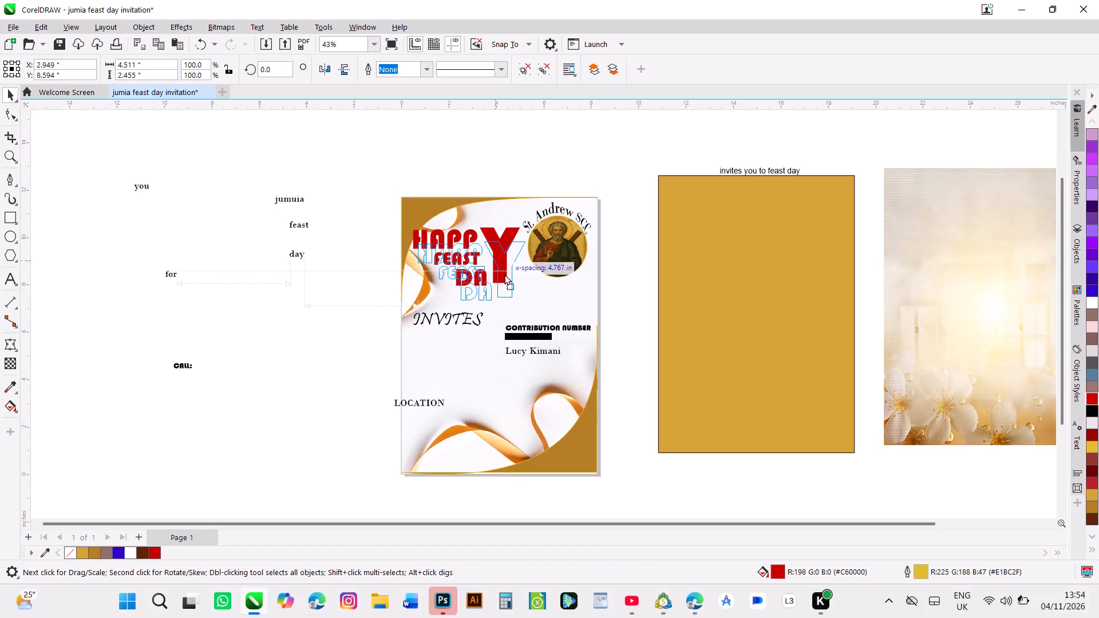
drag(504, 274, 504, 271)
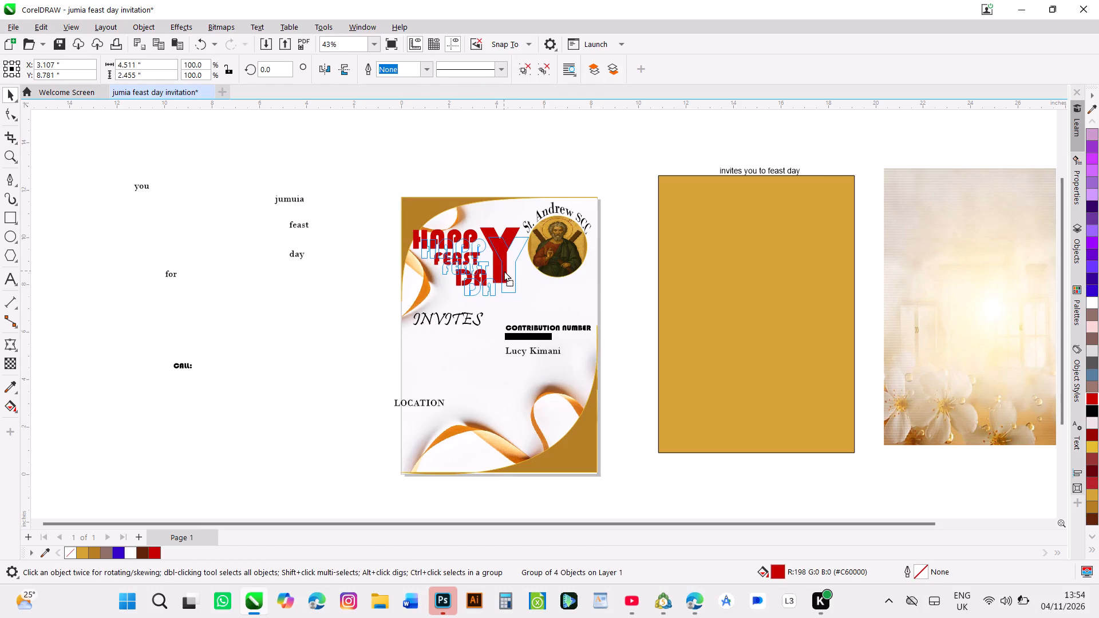
drag(504, 271, 503, 269)
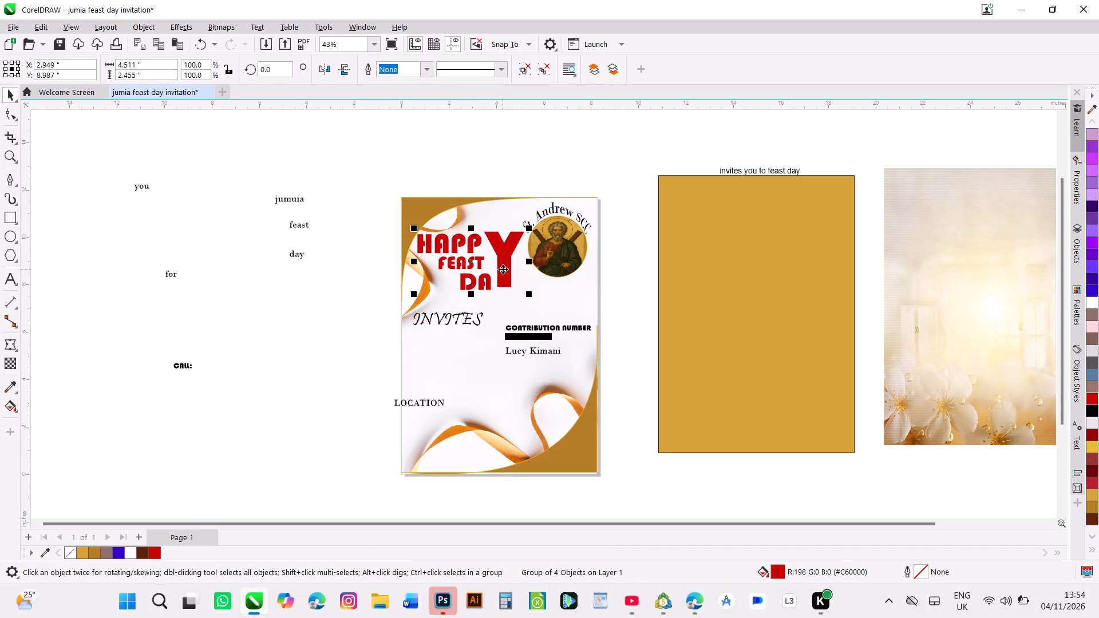
click(605, 138)
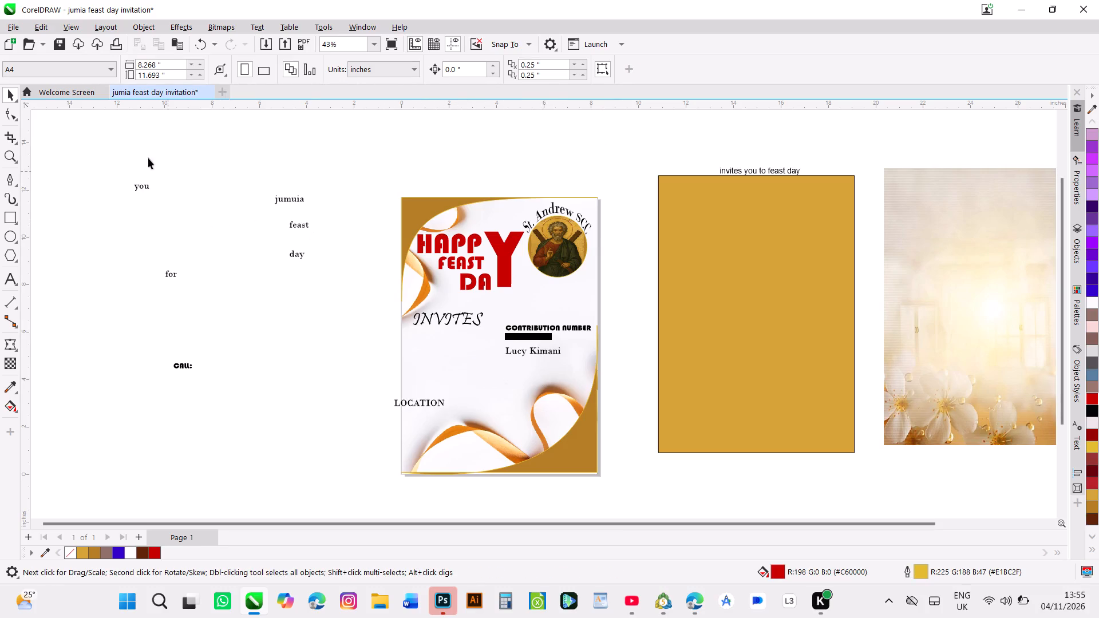
Place "you" at about X 1.01", Y 5.81" and "for" beside it at about X 1.83", Y 5.95", below "INVITES".
drag(143, 185, 471, 359)
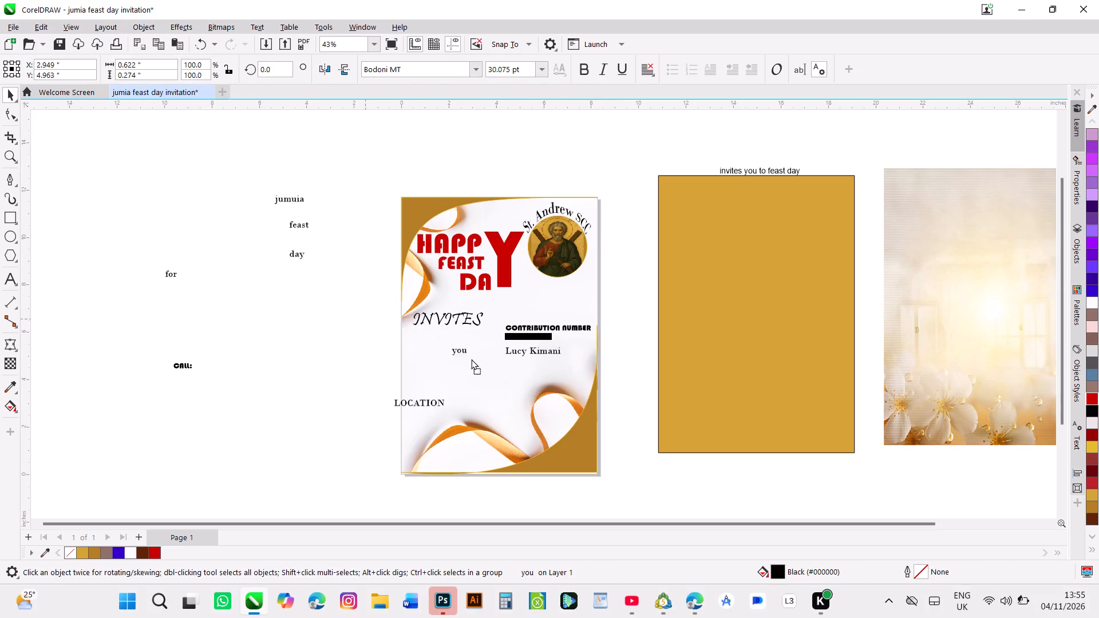
drag(471, 359, 425, 338)
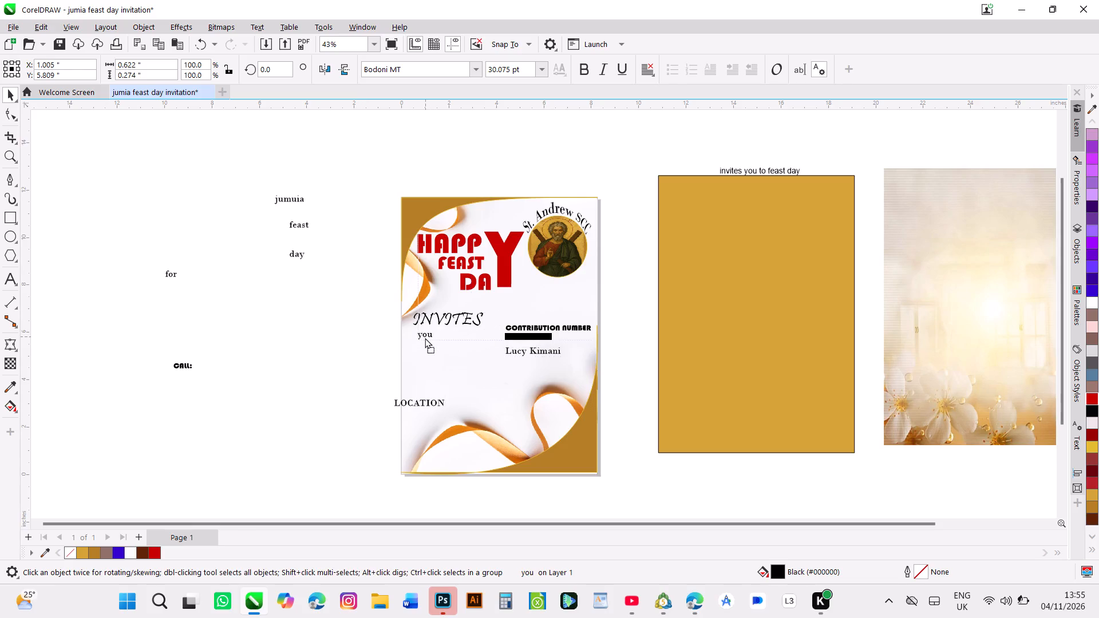
drag(425, 338, 426, 337)
drag(174, 273, 441, 348)
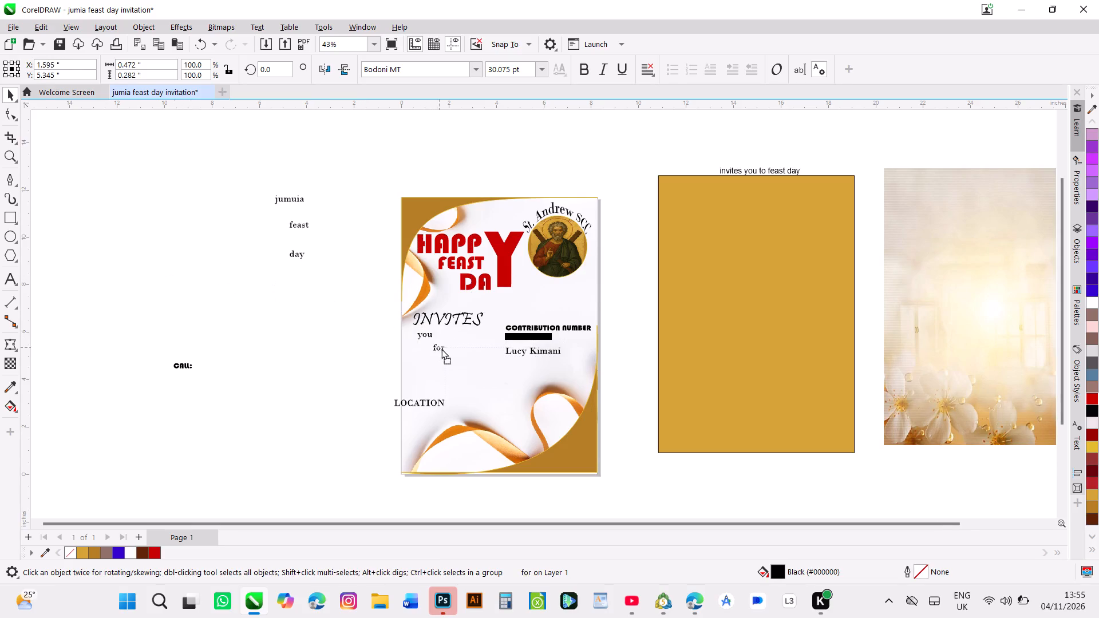
drag(441, 348, 448, 336)
drag(448, 336, 447, 335)
drag(447, 335, 445, 335)
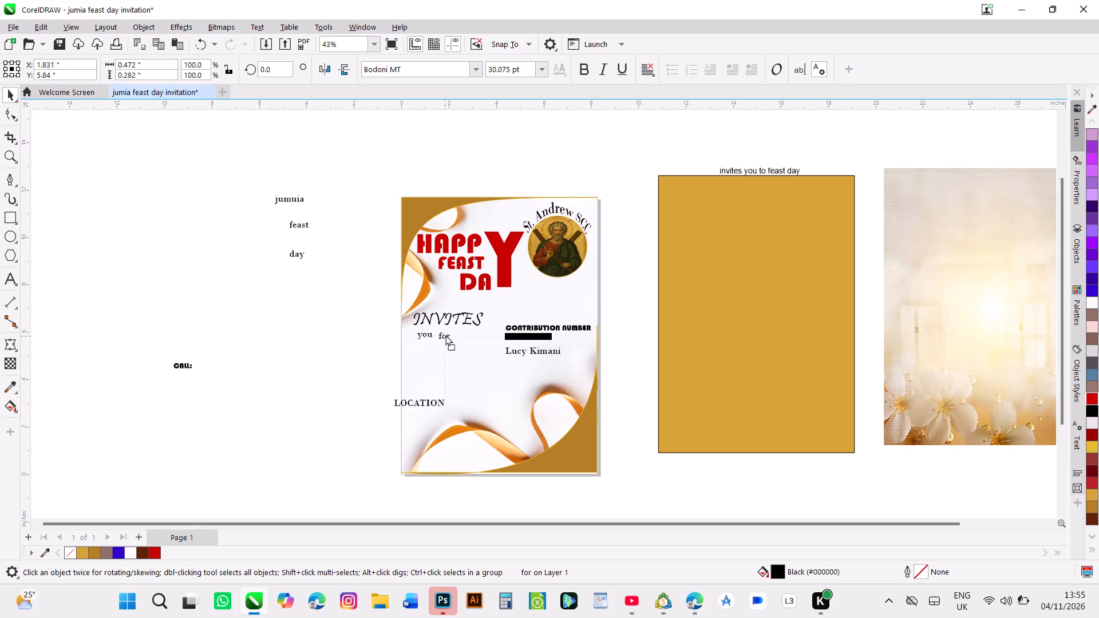
drag(445, 335, 445, 334)
Place the word "jumuia" below "you for" at about X 1.60", Y 5.49".
drag(282, 196, 393, 318)
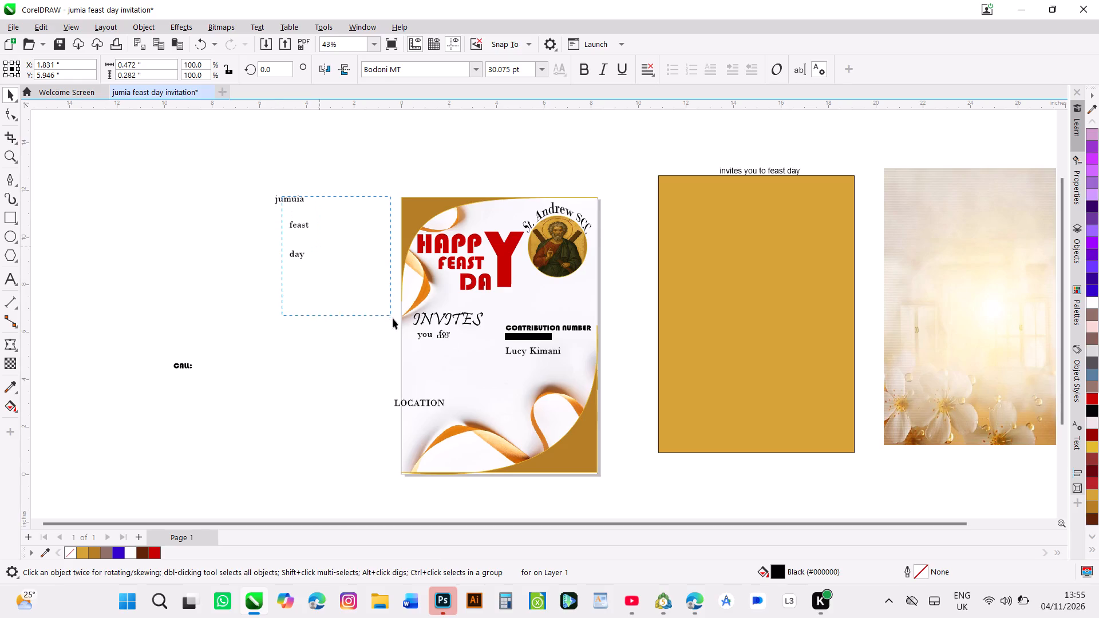
drag(393, 318, 329, 271)
drag(279, 218, 264, 207)
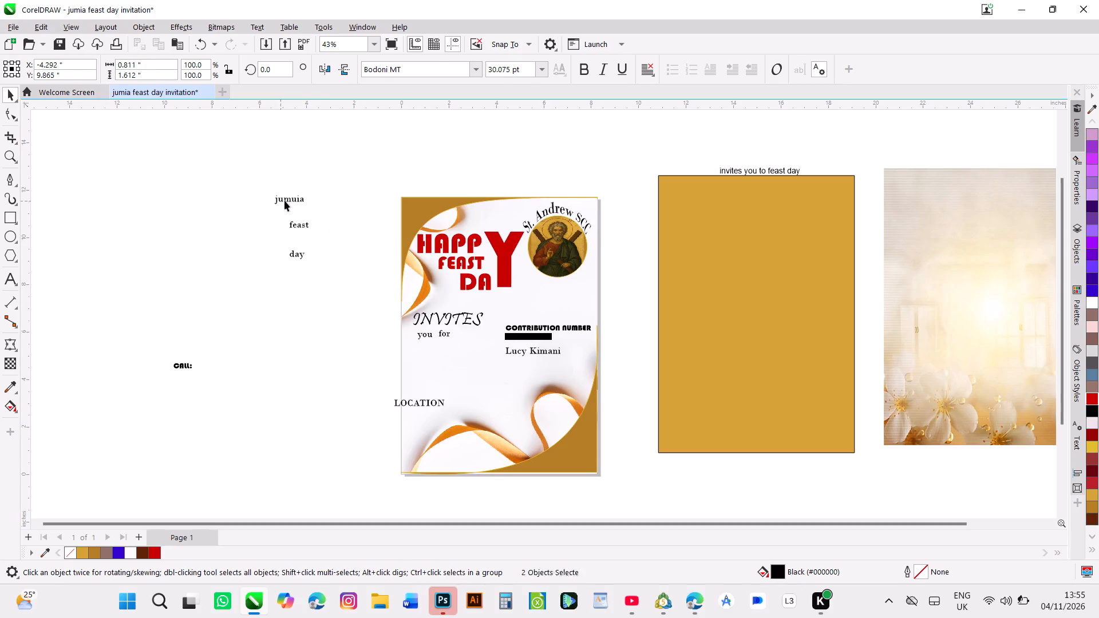
drag(287, 198, 351, 299)
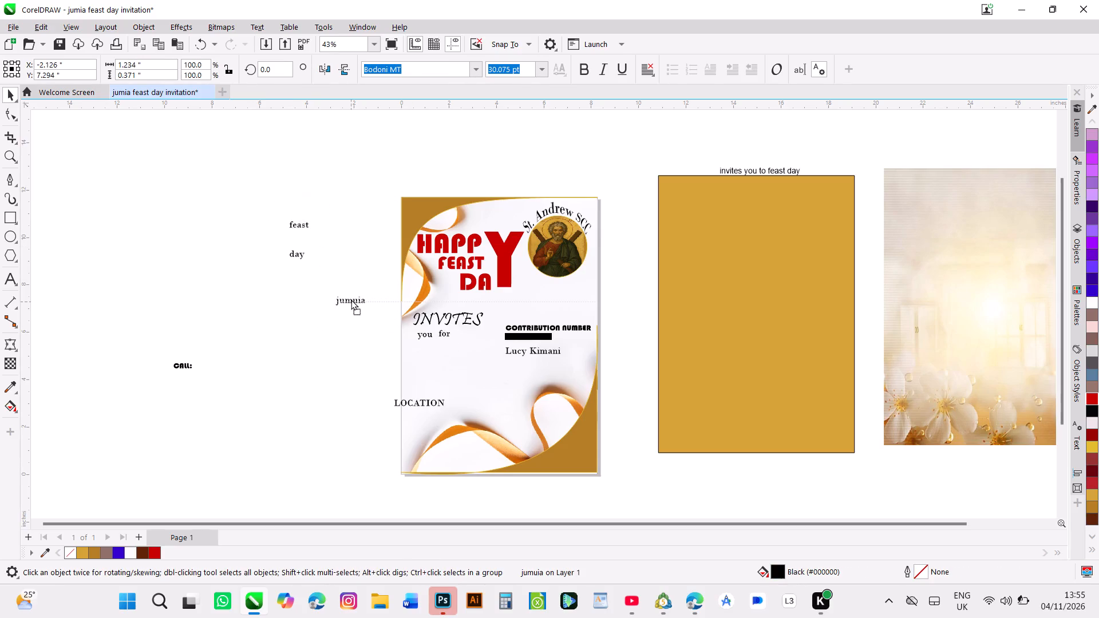
drag(351, 299, 435, 348)
drag(435, 348, 439, 344)
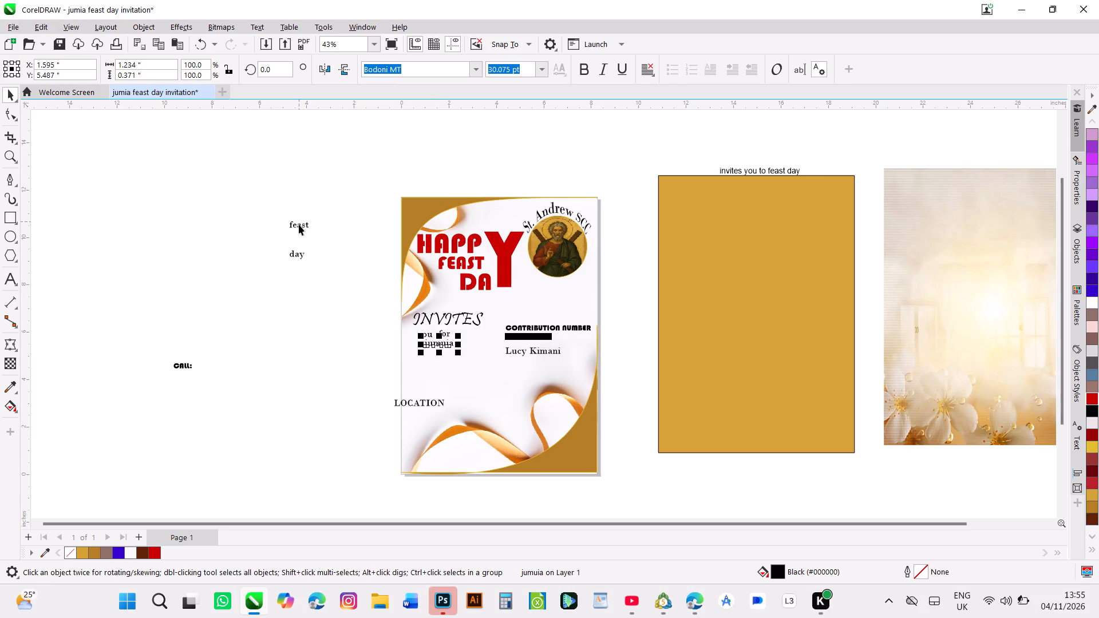
Place "feast" below "jumuia" at about X 0.98", Y 4.96" and "day" beneath it at about X 1.52", Y 4.45".
drag(299, 224, 430, 342)
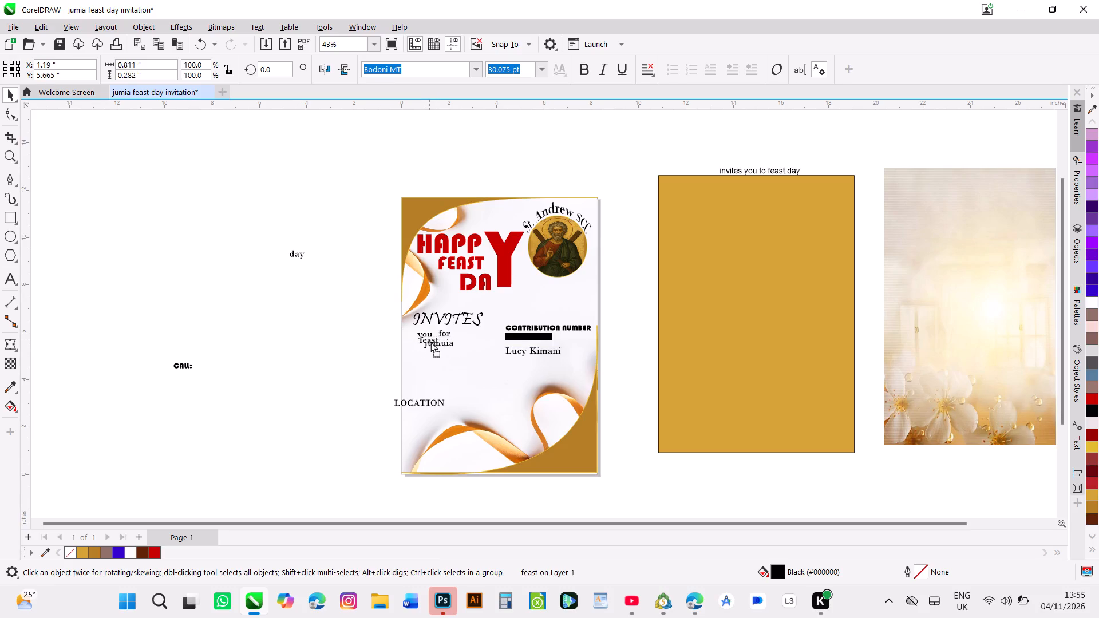
drag(430, 342, 424, 358)
drag(424, 358, 424, 358)
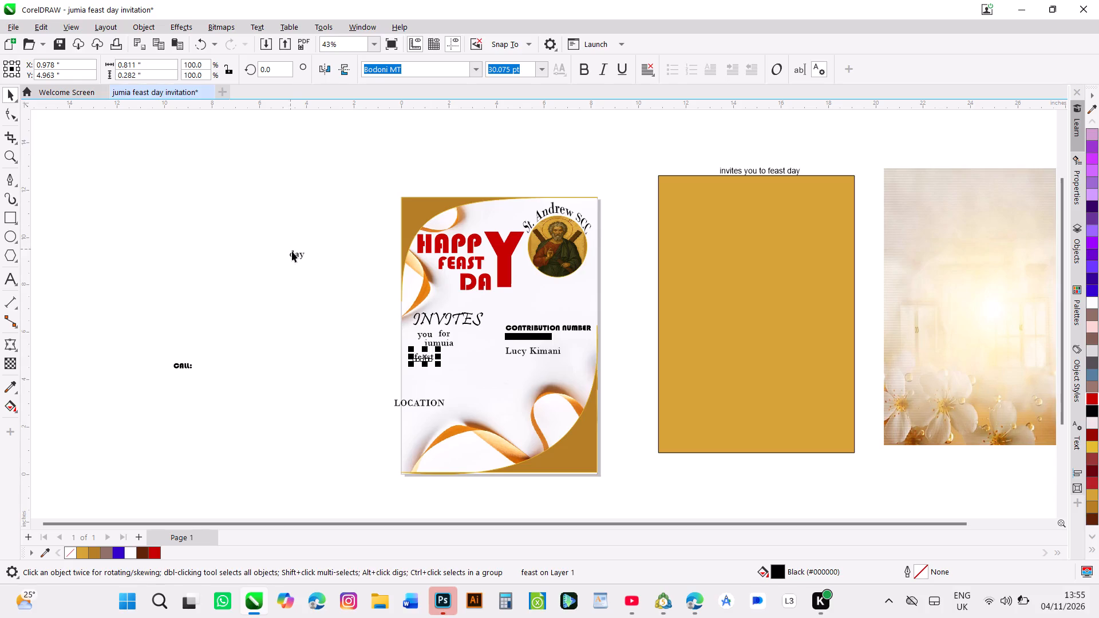
drag(295, 253, 442, 373)
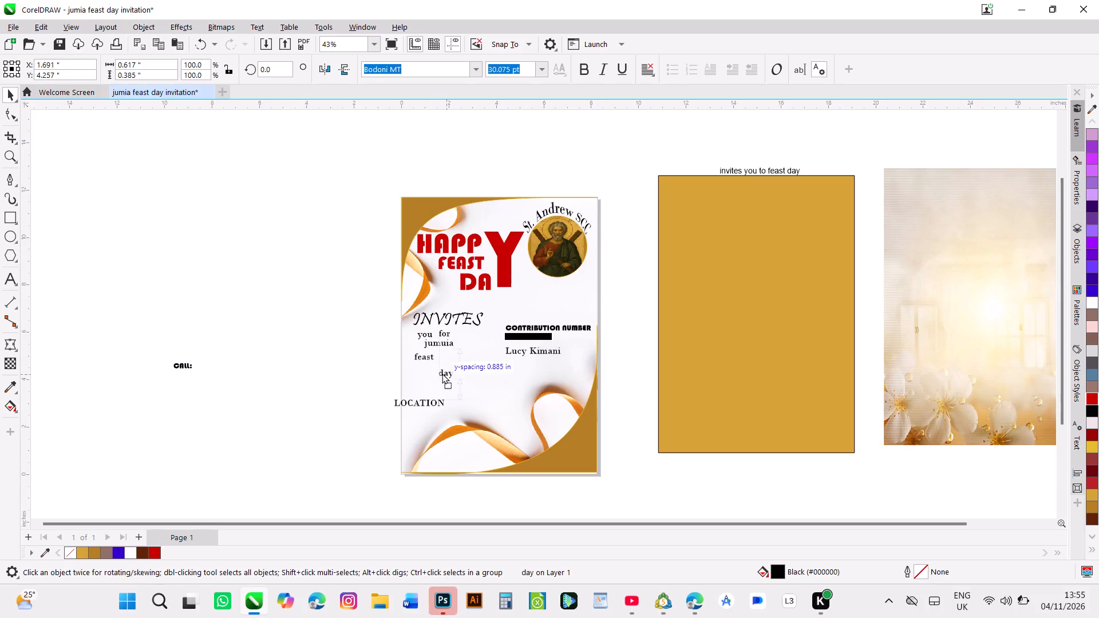
drag(442, 373, 438, 369)
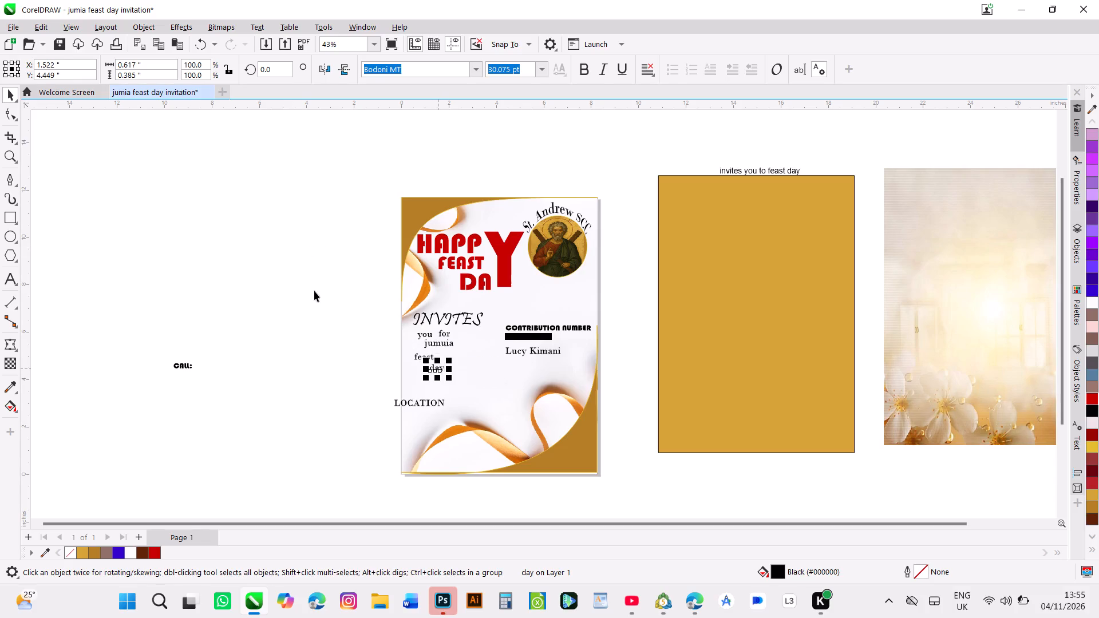
click(287, 260)
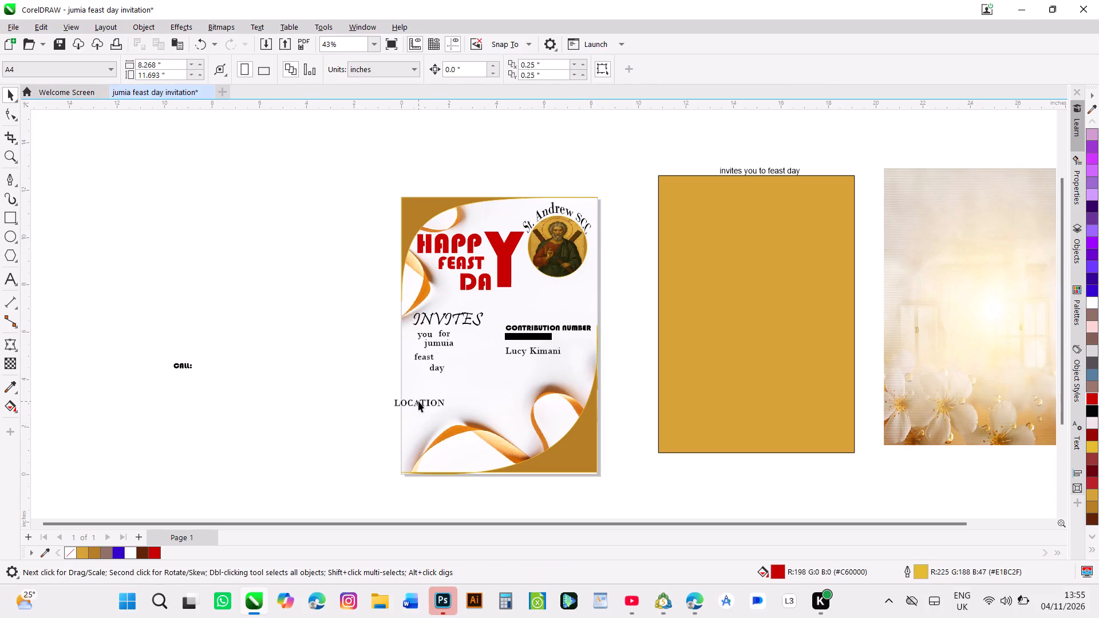
Move the "LOCATION" text fully onto the page at about X 1.83", Y 3.45".
drag(418, 401, 446, 390)
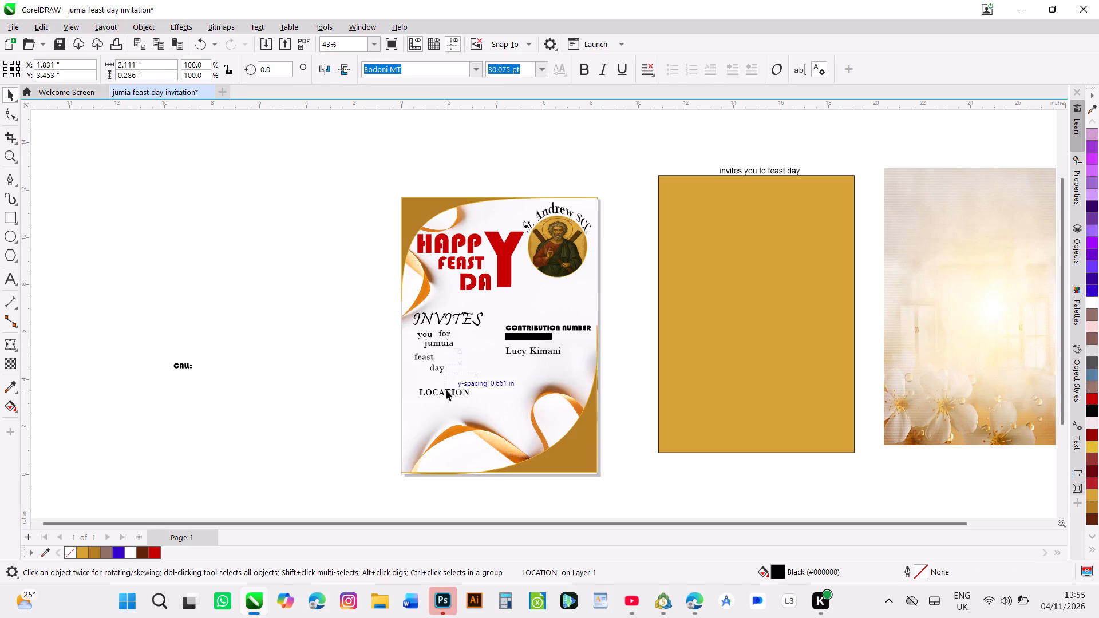
click(216, 241)
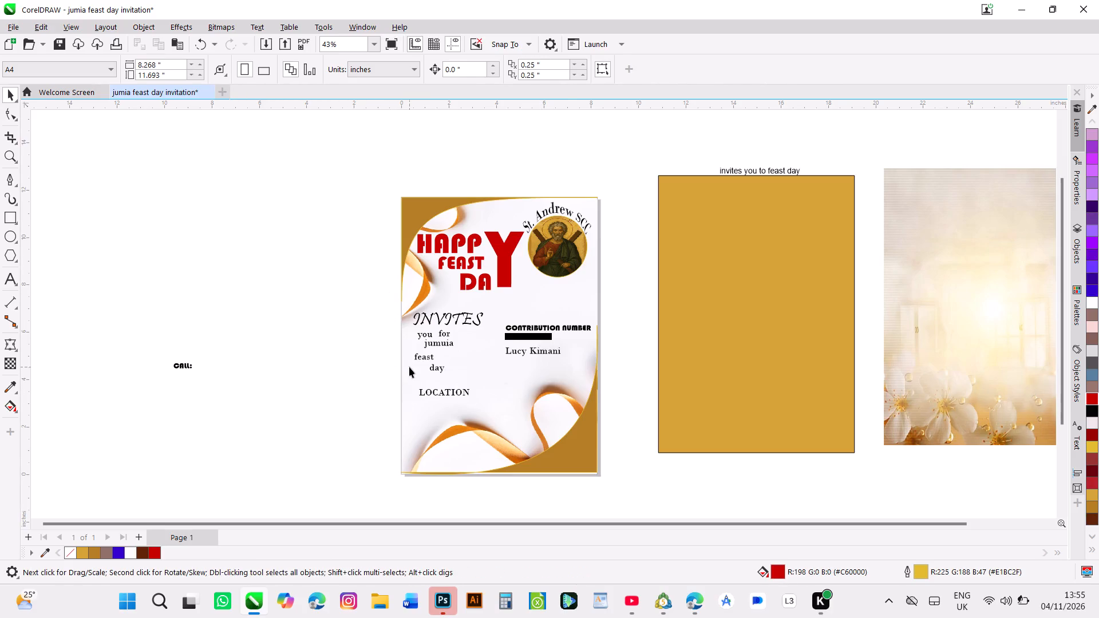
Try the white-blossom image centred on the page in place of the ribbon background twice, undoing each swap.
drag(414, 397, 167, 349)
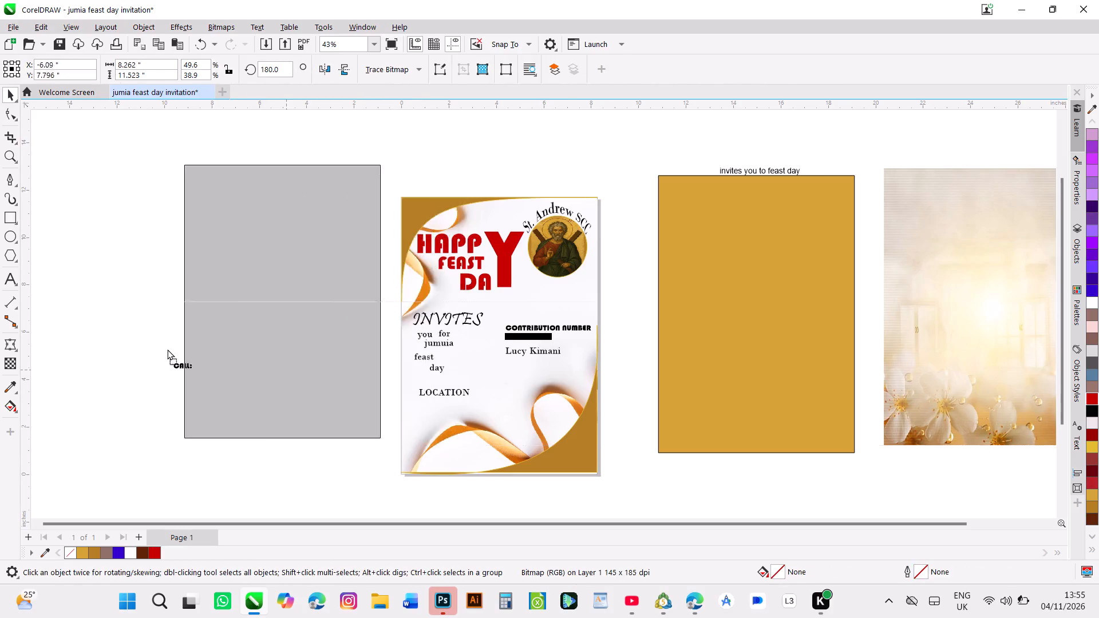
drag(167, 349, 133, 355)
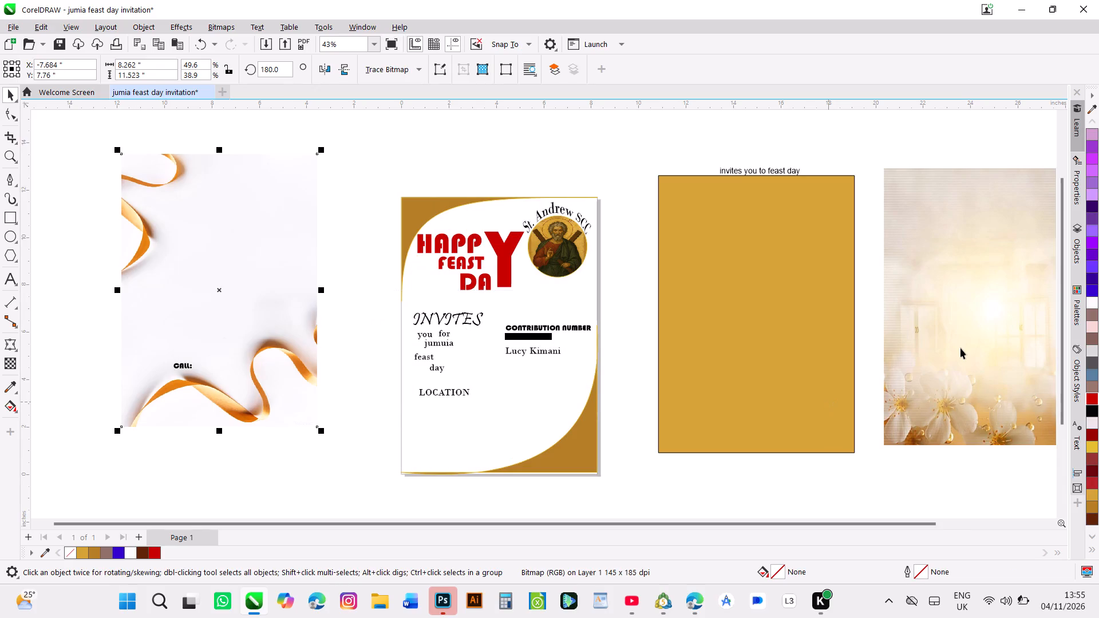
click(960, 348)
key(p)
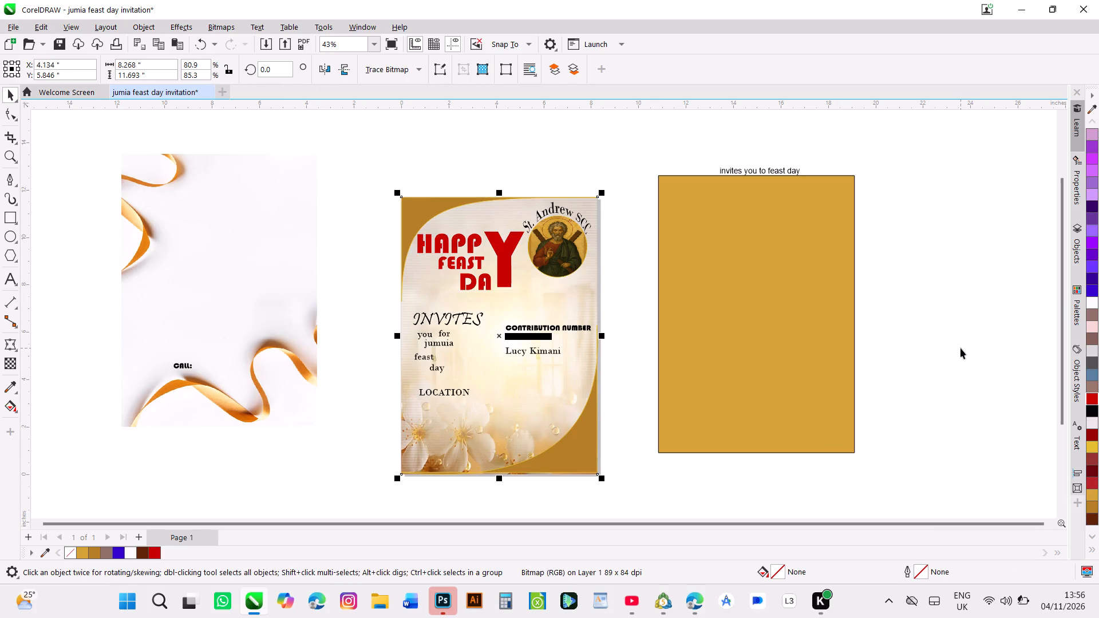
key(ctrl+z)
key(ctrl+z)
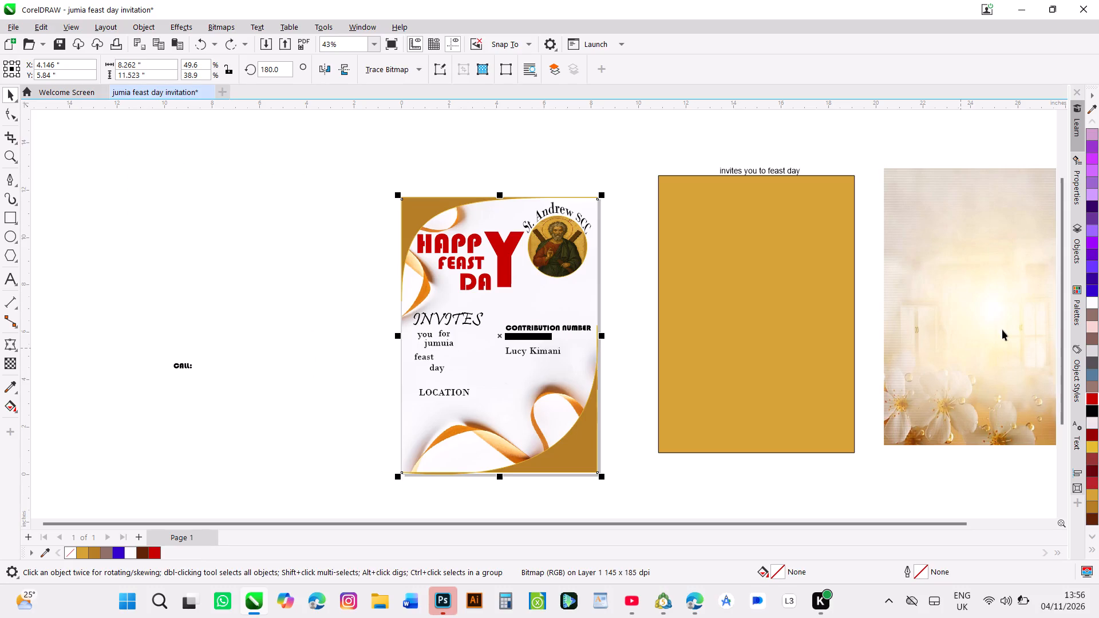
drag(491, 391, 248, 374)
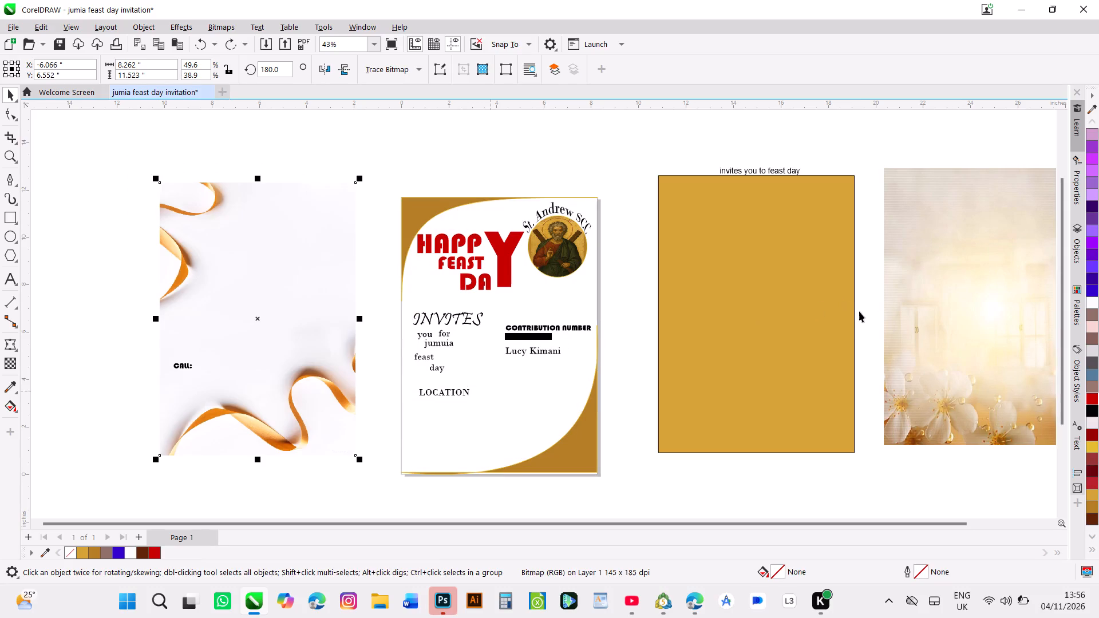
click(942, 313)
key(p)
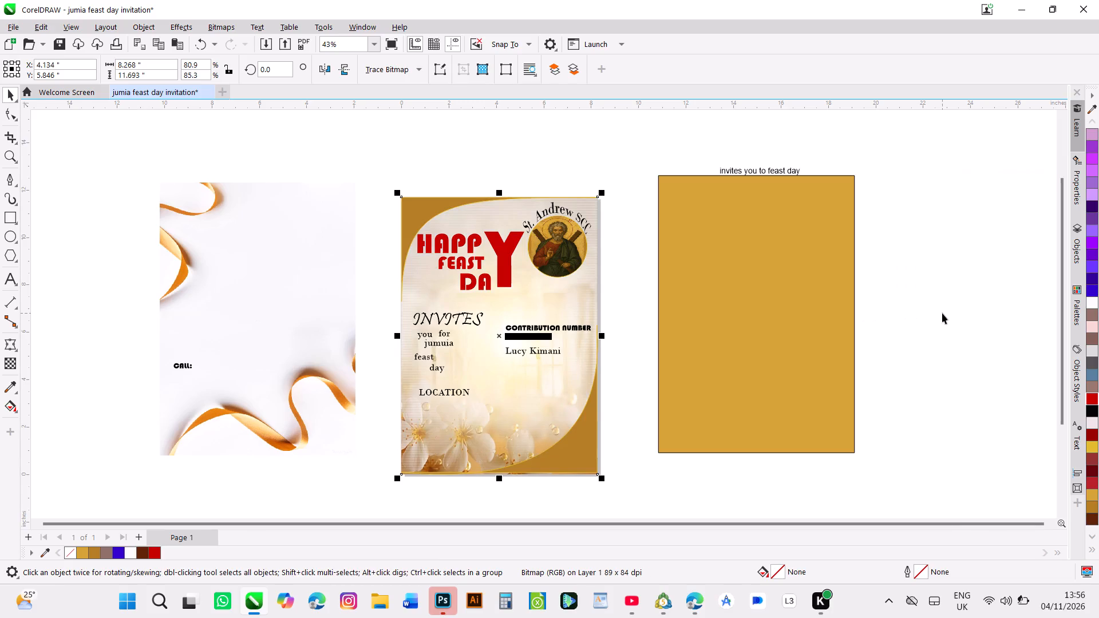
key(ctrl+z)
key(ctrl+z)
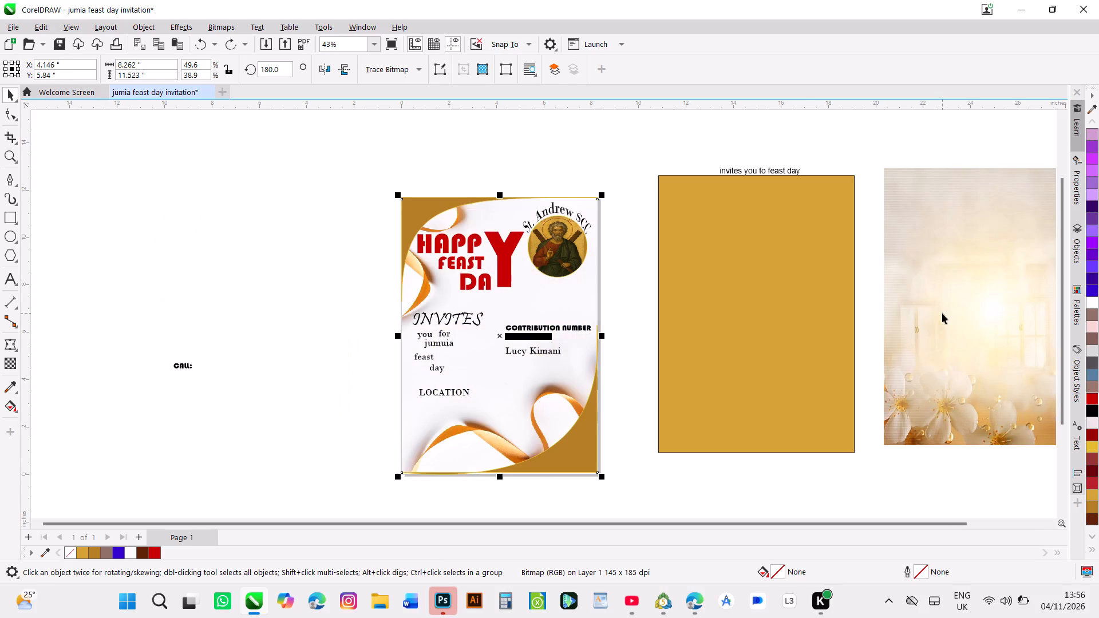
Scale the St. Andrew portrait and curved-text group down to about 2.40" x 2.65", keeping it in the page's upper corner.
click(559, 270)
drag(515, 283, 526, 271)
click(505, 188)
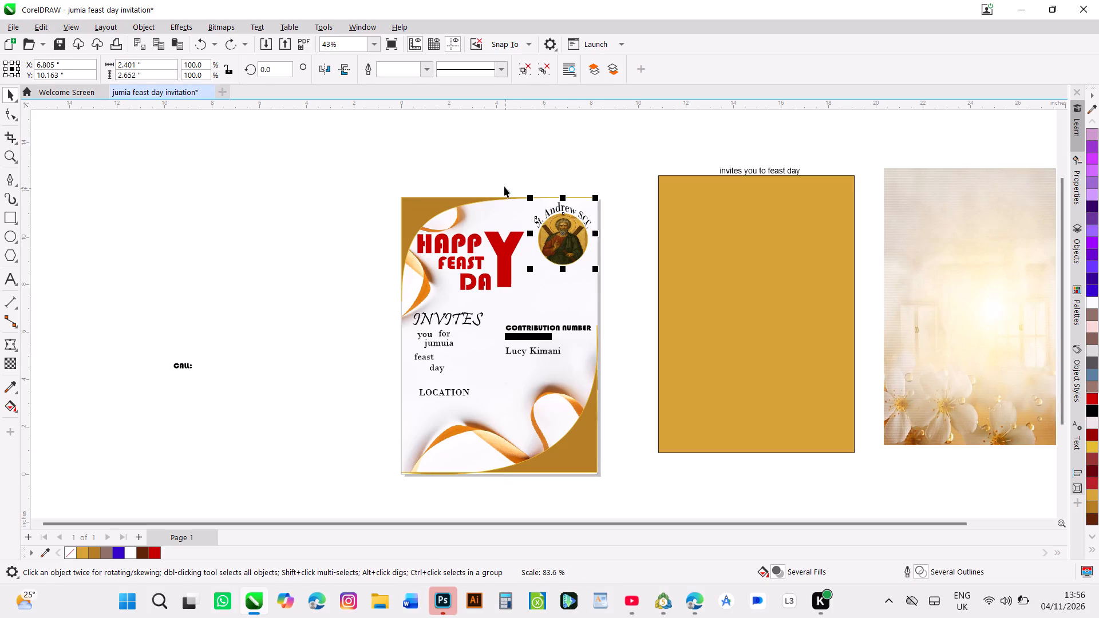
drag(572, 242, 572, 241)
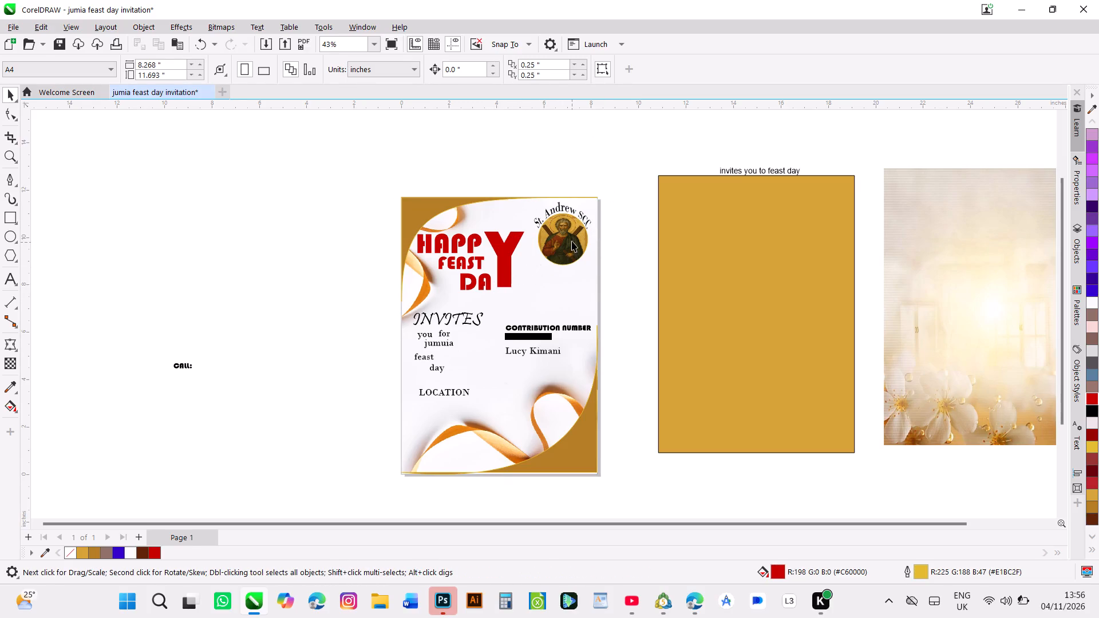
drag(572, 241, 572, 247)
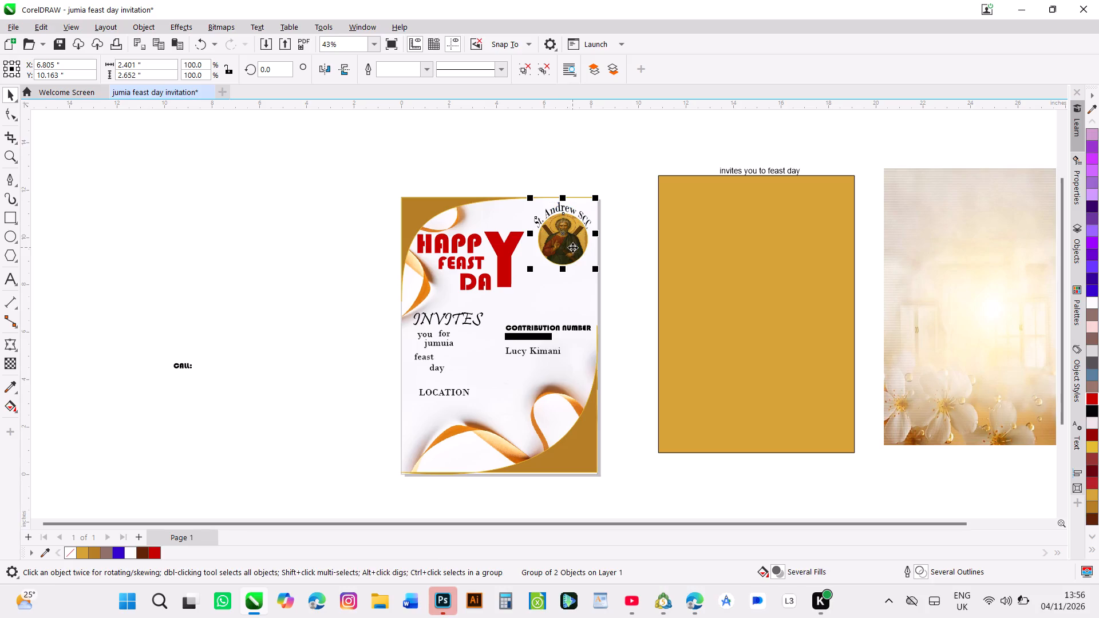
click(638, 137)
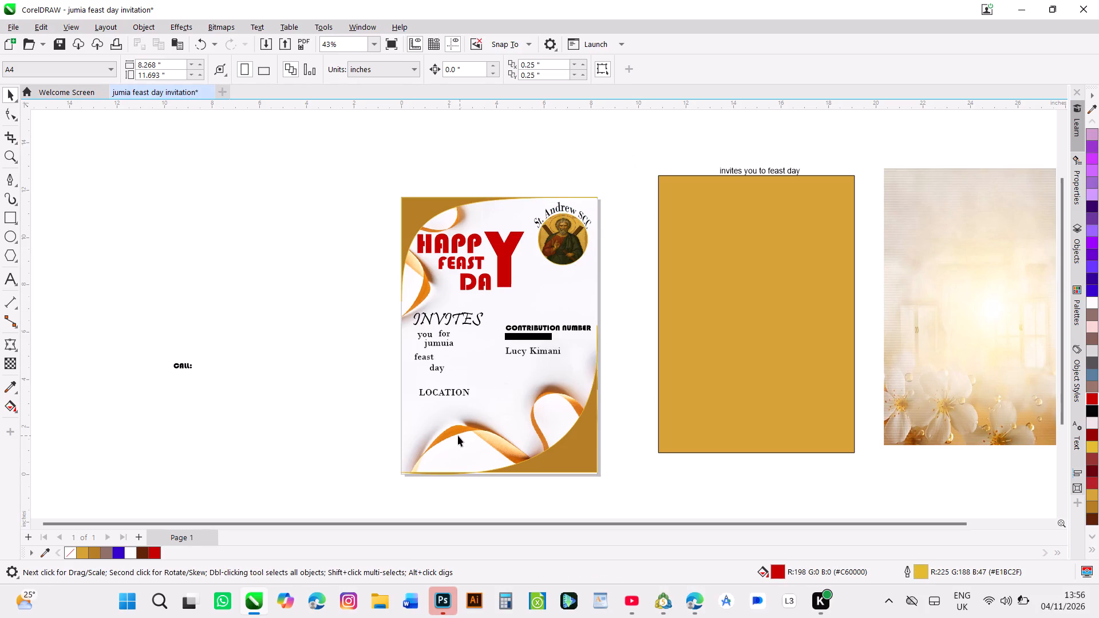
Switch to the Pinterest window in Microsoft Edge, maximize it and search for "location icon".
triple_click(703, 598)
triple_click(703, 598)
triple_click(703, 598)
triple_click(703, 598)
triple_click(703, 598)
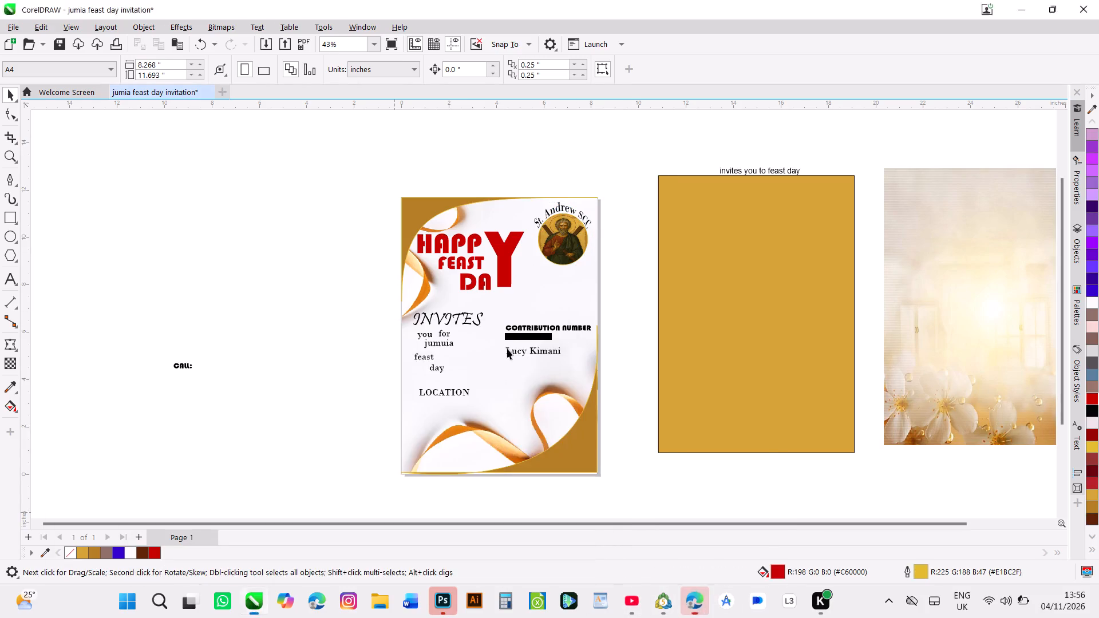
click(703, 607)
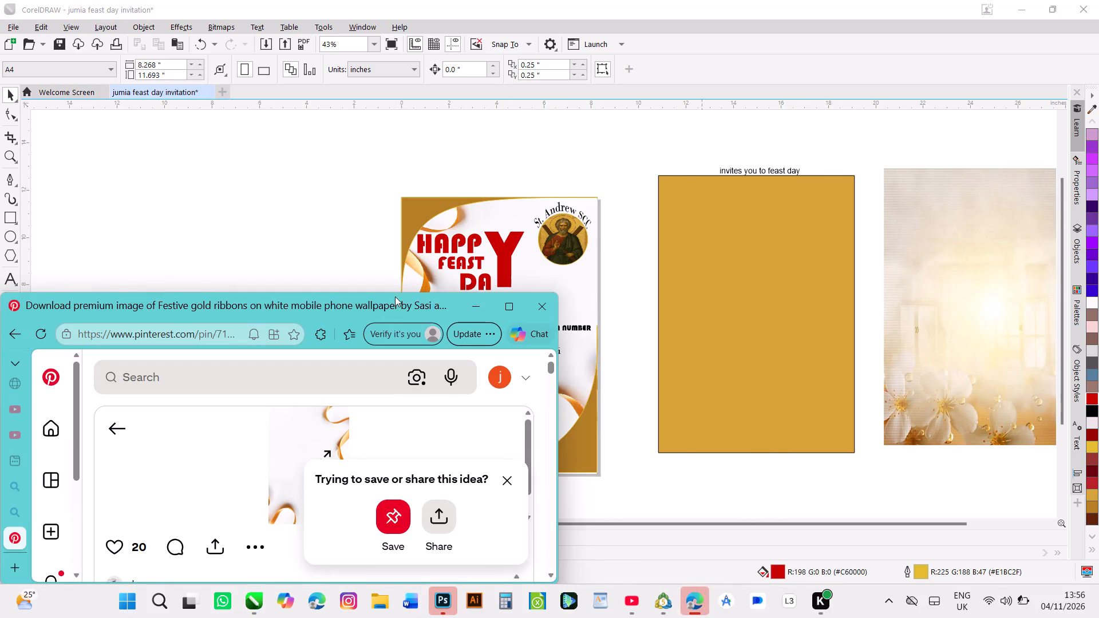
drag(502, 309, 211, 600)
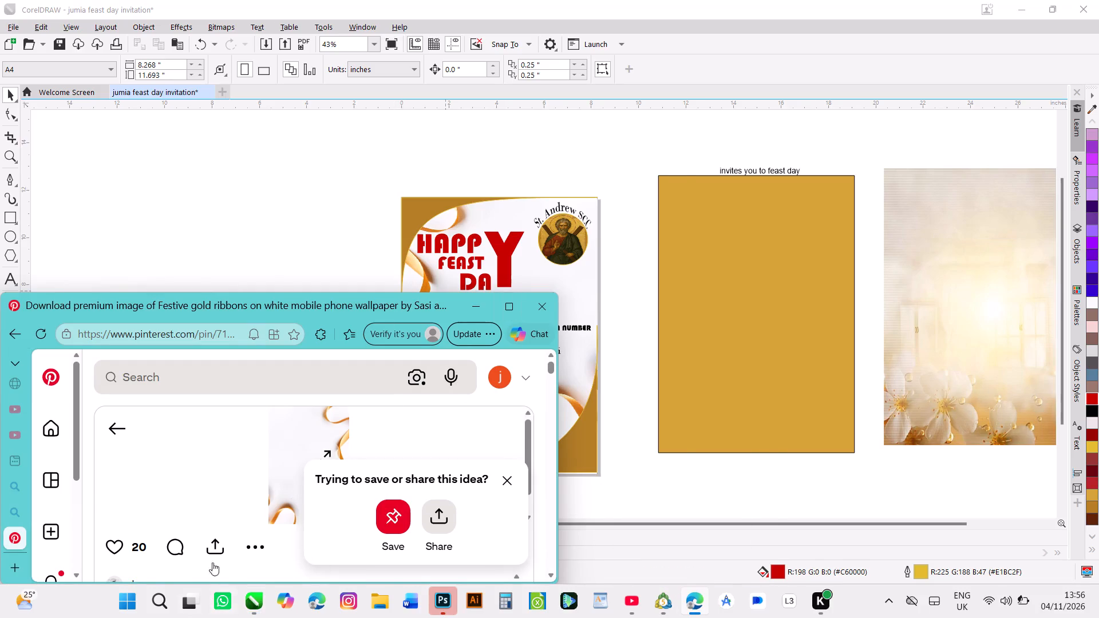
click(517, 269)
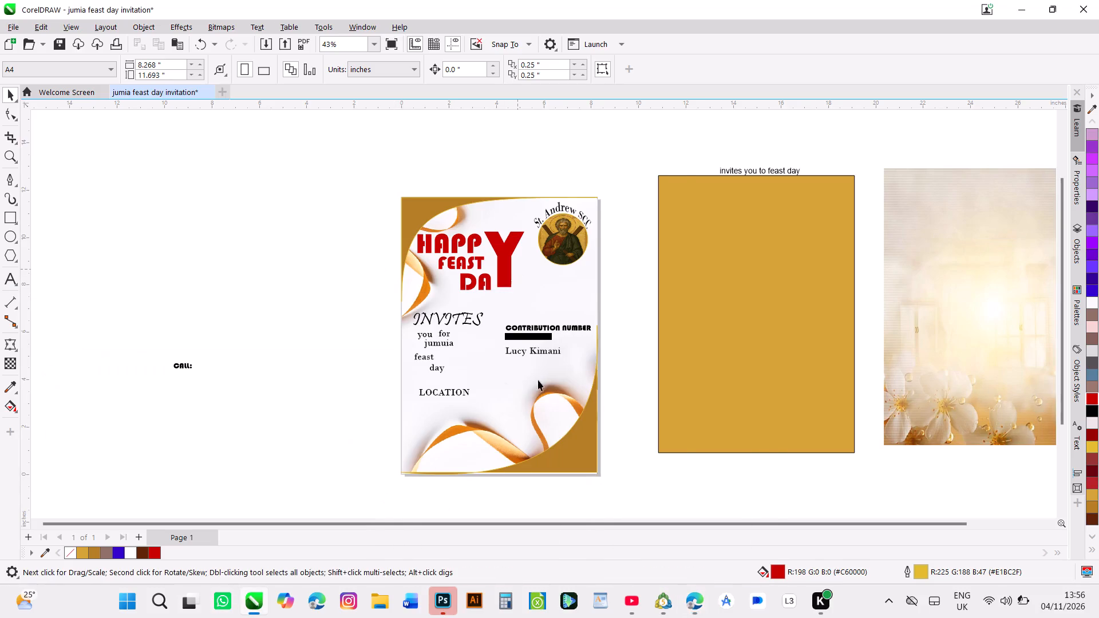
click(702, 594)
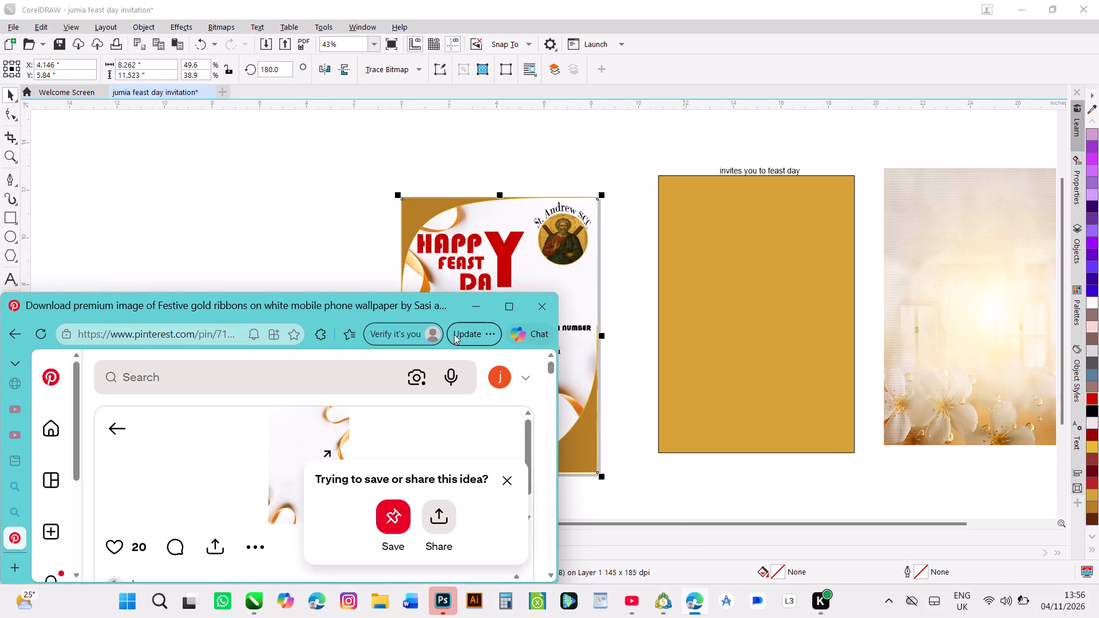
double_click(512, 312)
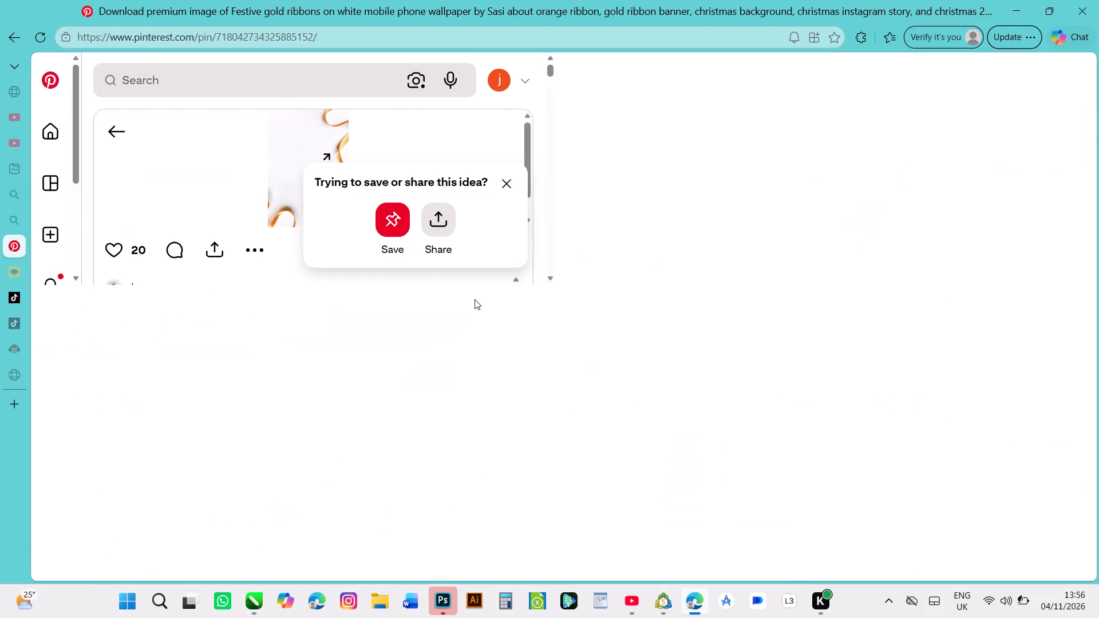
click(322, 82)
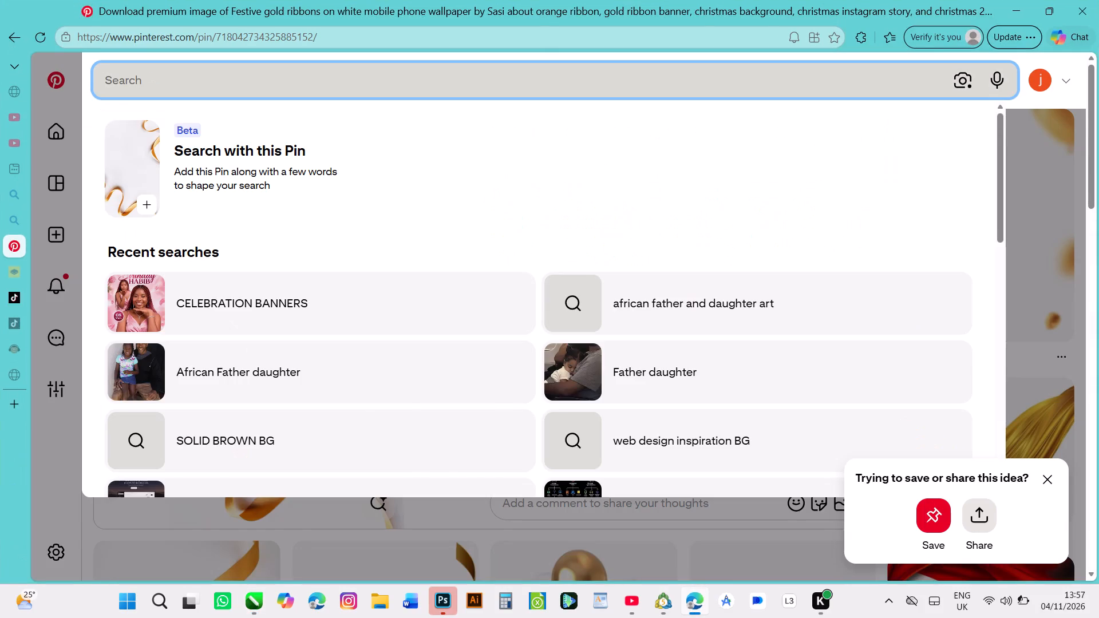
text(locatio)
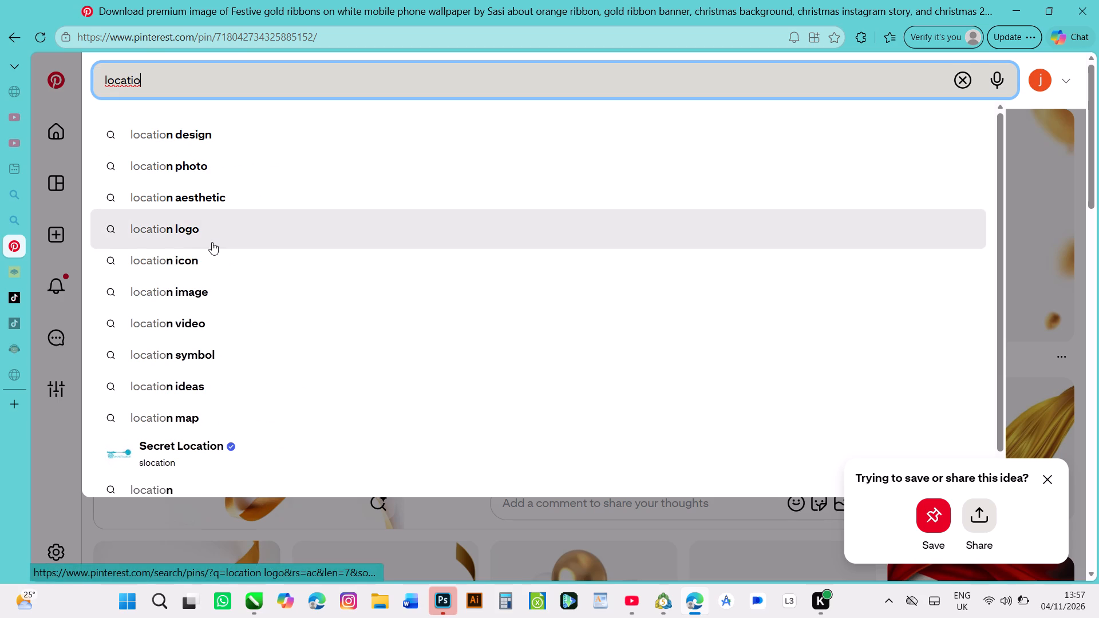
click(207, 257)
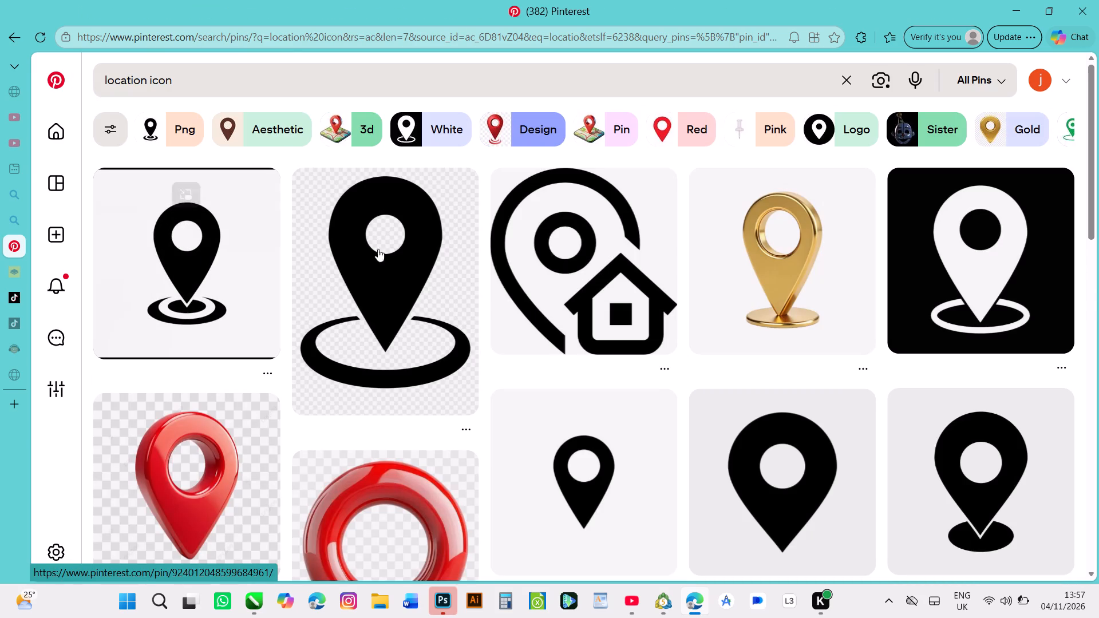
Open the gold location pin result, then its related glossy gold pin on a black background.
click(796, 324)
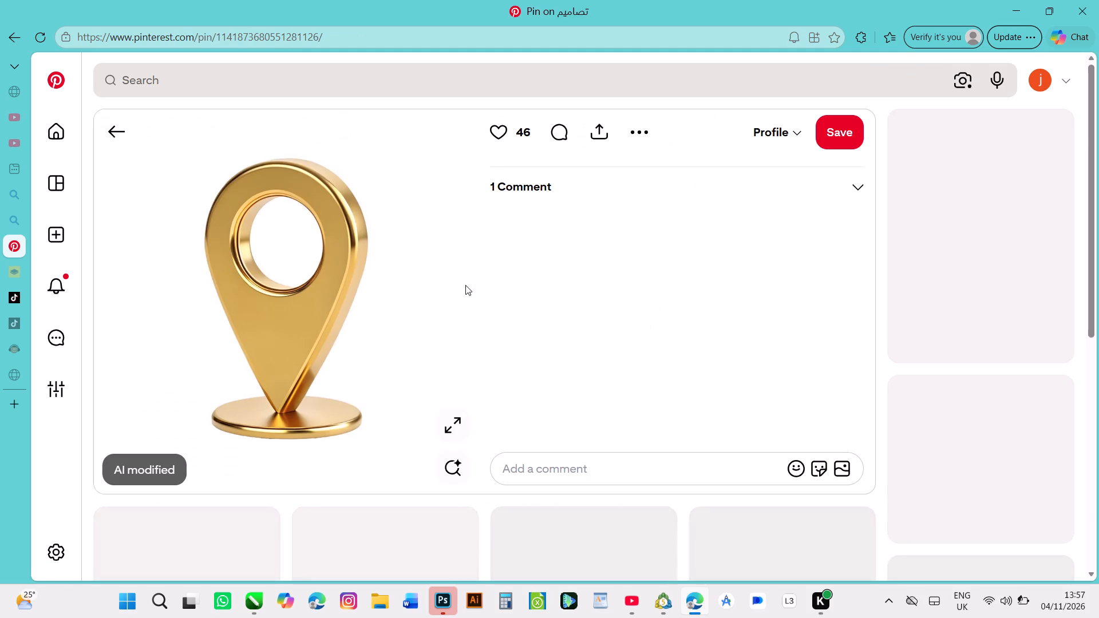
drag(310, 232, 201, 181)
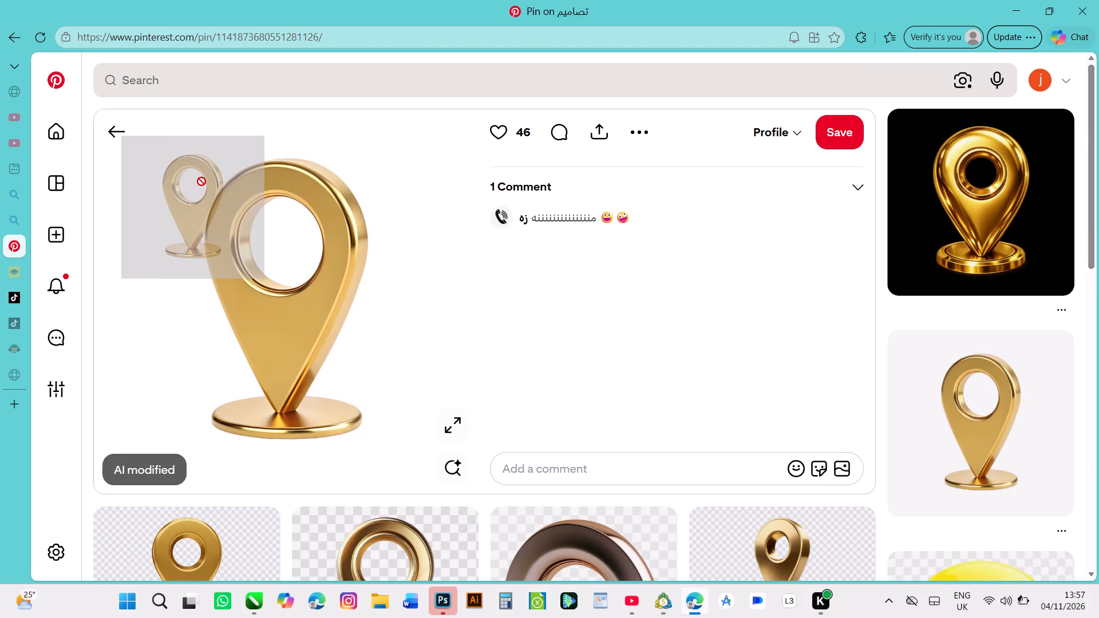
drag(201, 181, 290, 233)
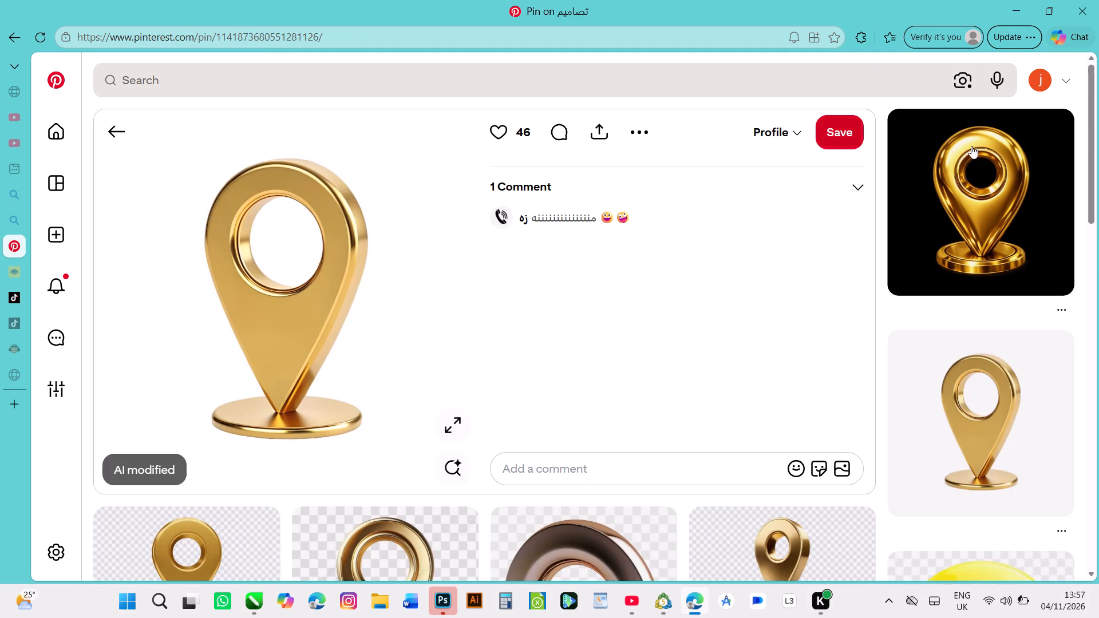
click(1002, 196)
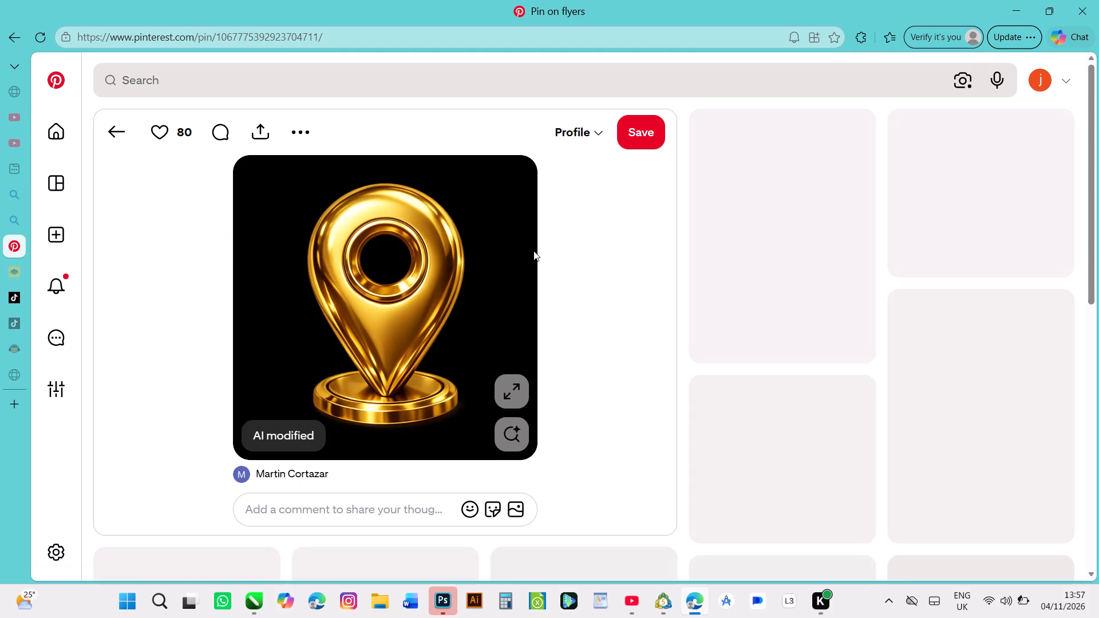
Remove the black background from the gold pin image in remove.bg and download the free 500 x 500 preview.
drag(434, 278, 50, 253)
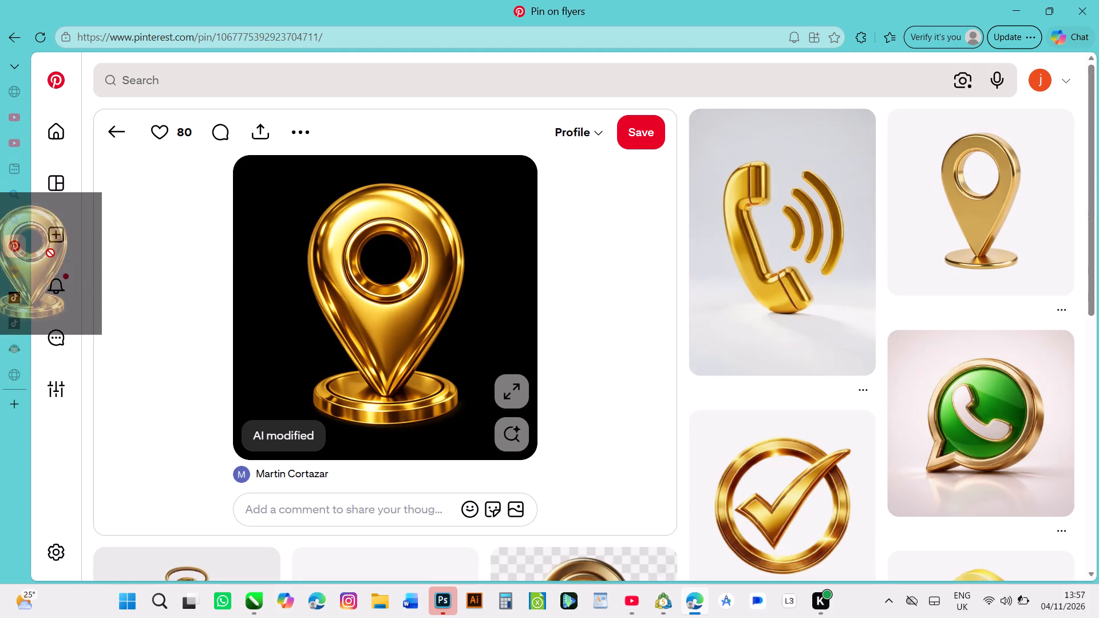
drag(50, 253, 367, 360)
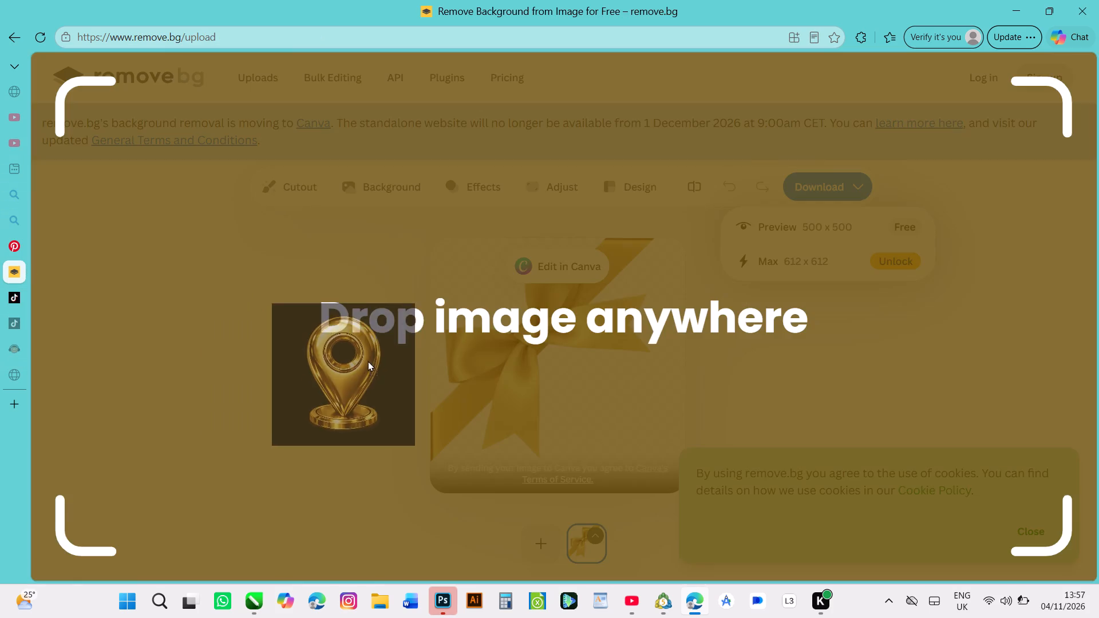
drag(367, 360, 375, 360)
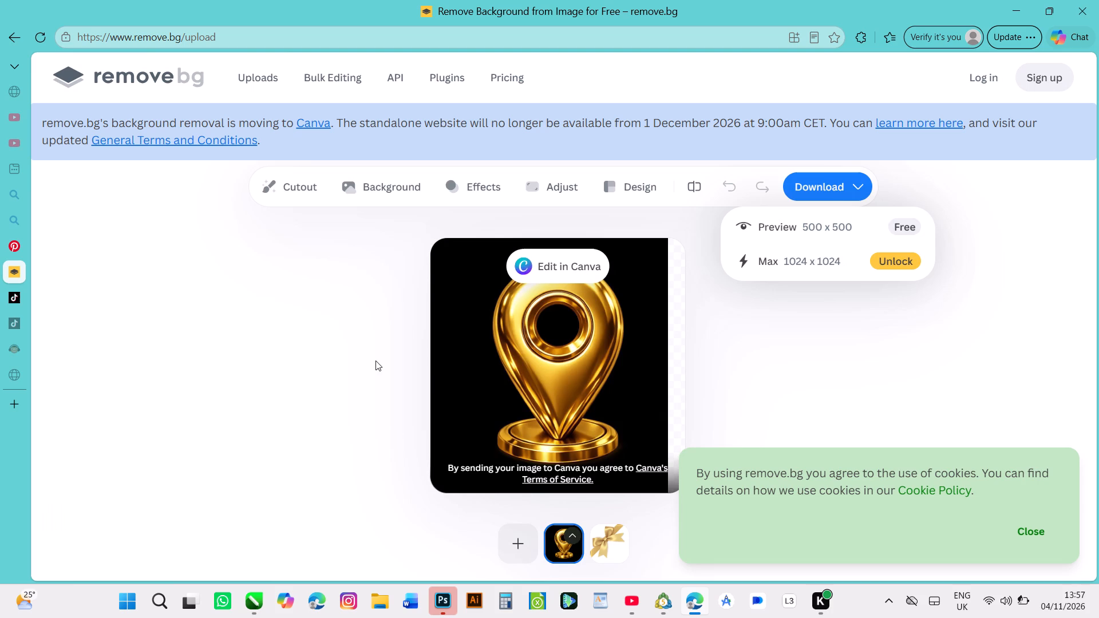
click(800, 224)
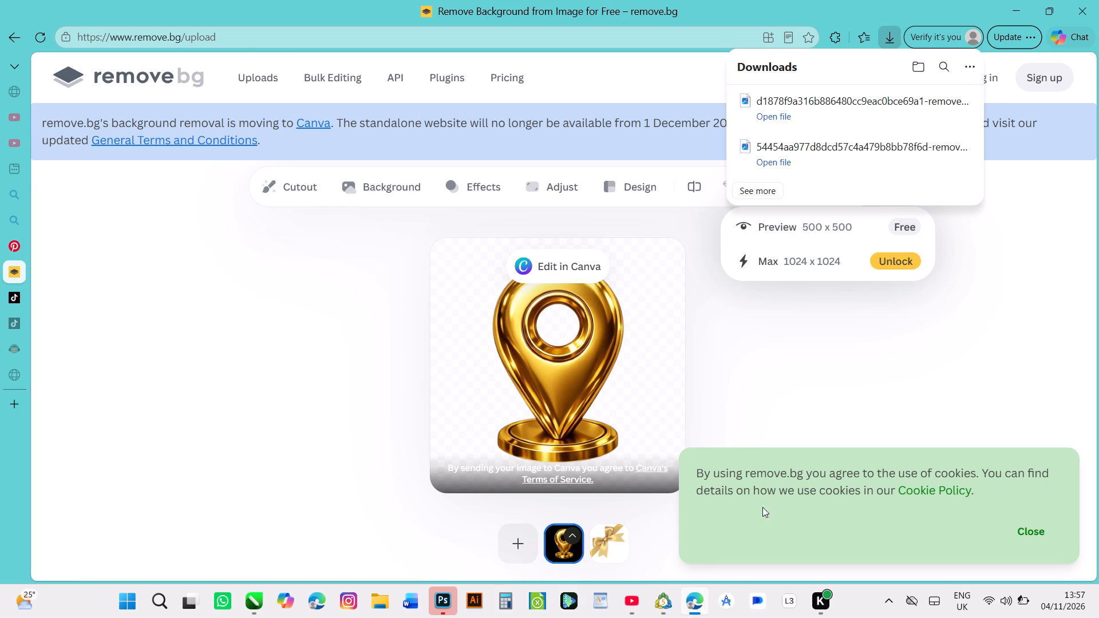
Switch to CorelDRAW and import the background-removed gold pin image from Downloads into the empty area beside the page.
click(701, 598)
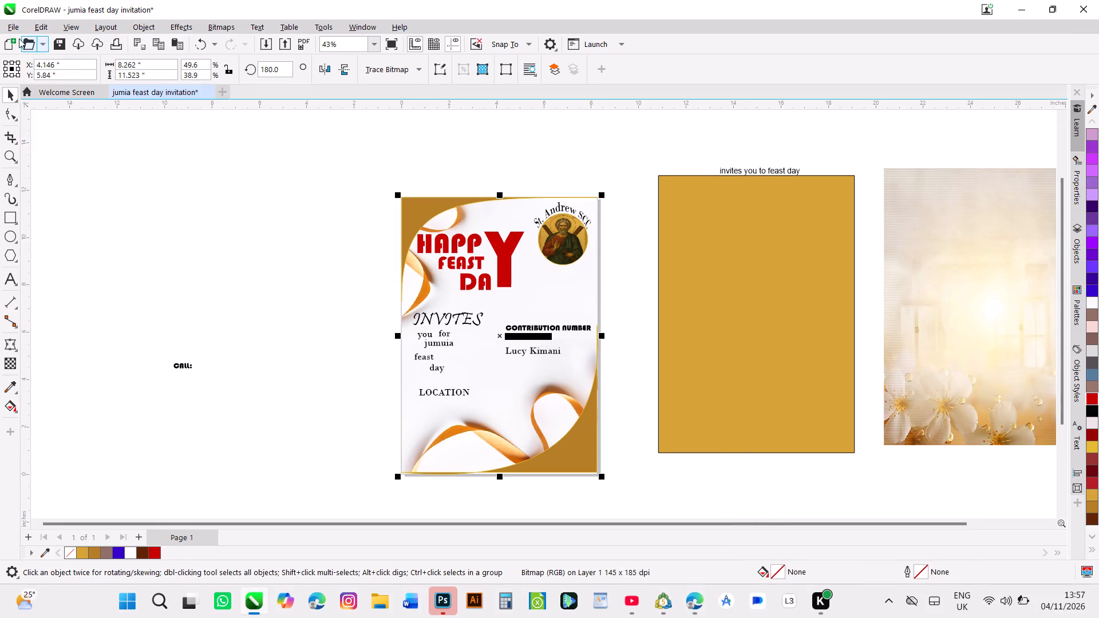
click(17, 31)
click(74, 248)
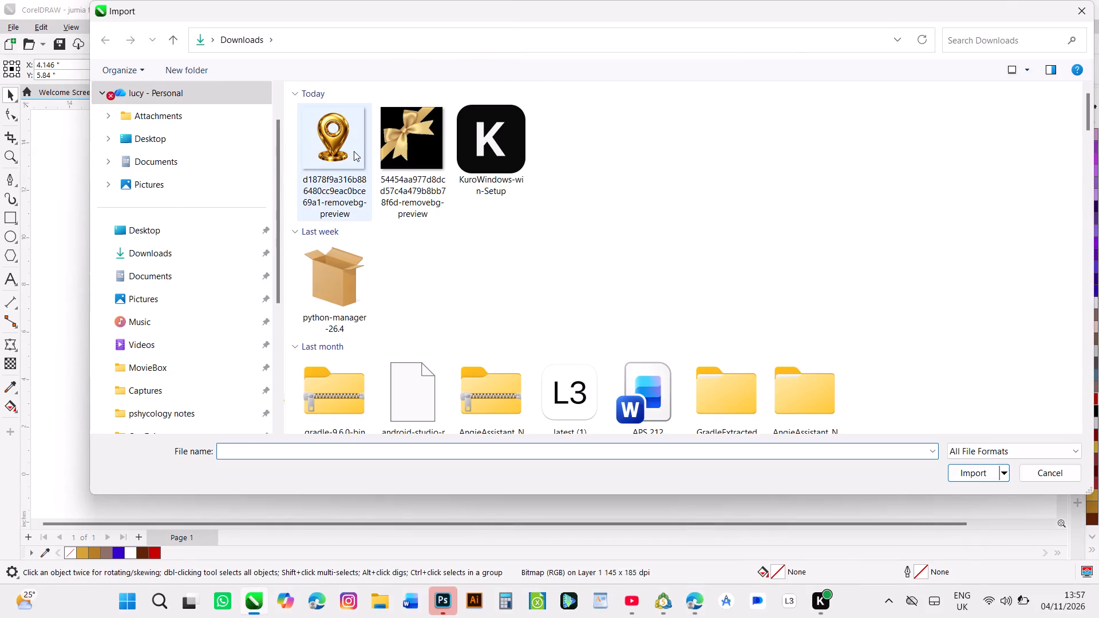
click(354, 151)
key(Return)
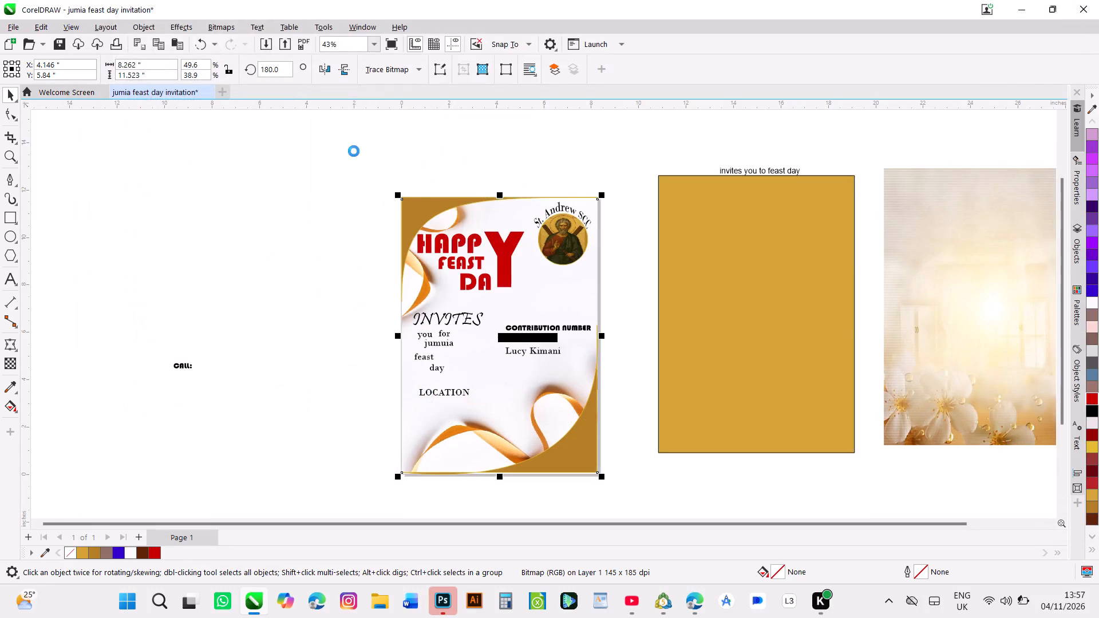
click(104, 187)
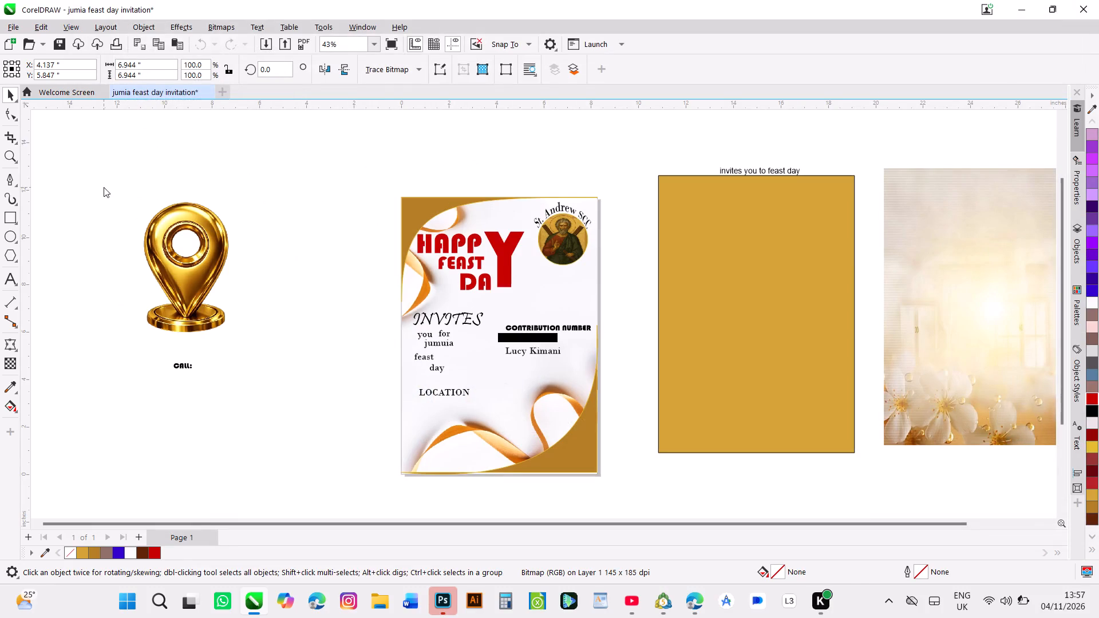
drag(98, 177, 118, 188)
Move the gold pin onto the spare gold rectangle beside the page and scale it down to about 1.48" square.
click(201, 258)
drag(181, 252, 183, 252)
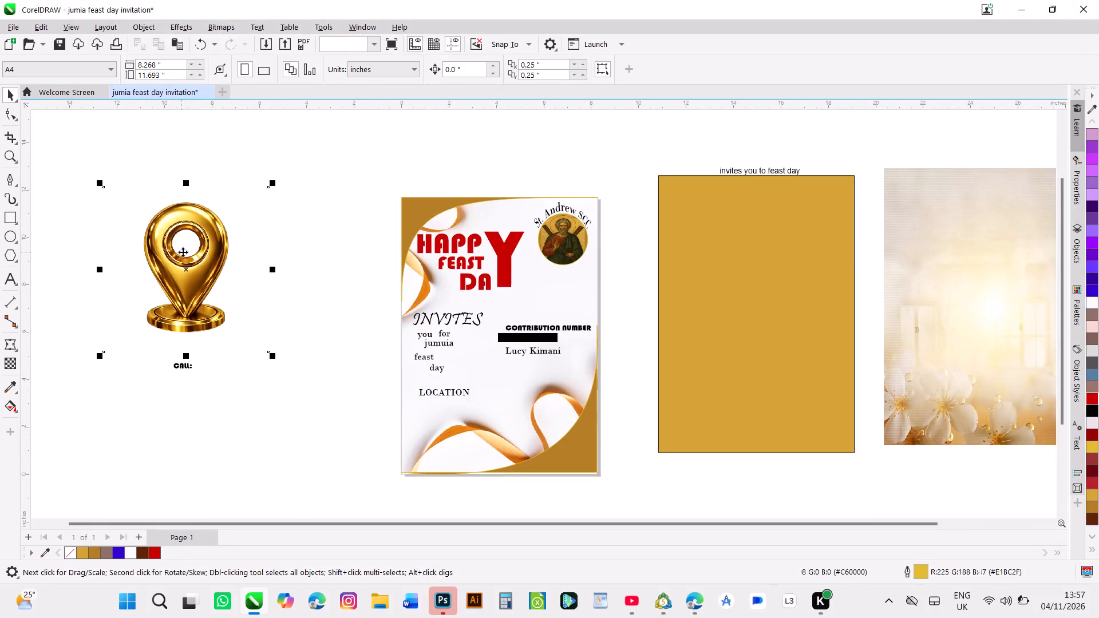
drag(183, 252, 566, 378)
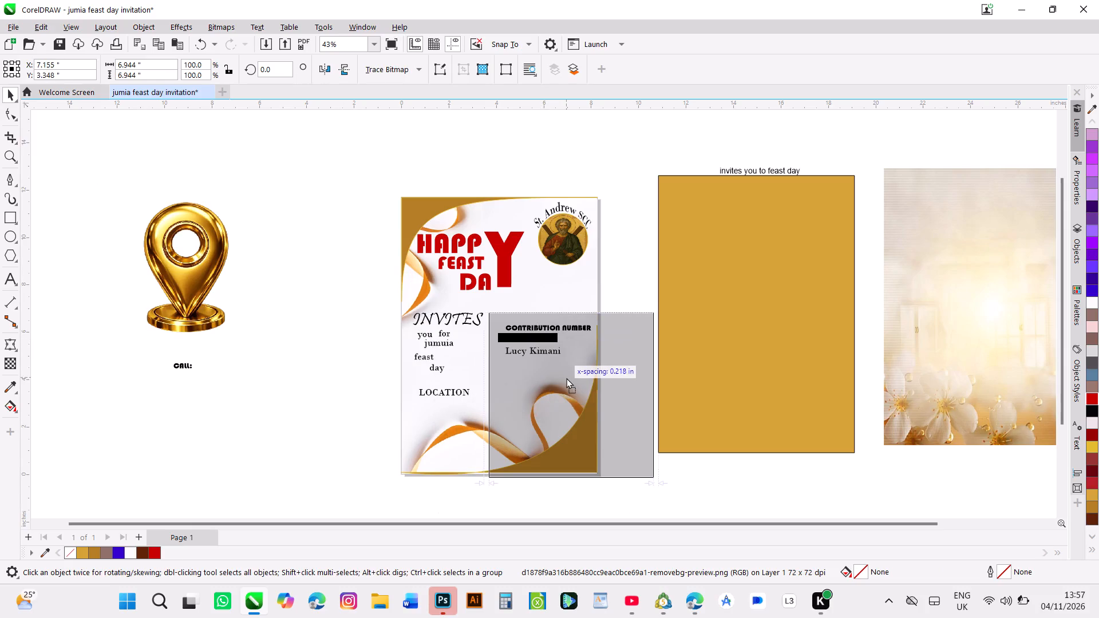
drag(566, 378, 728, 331)
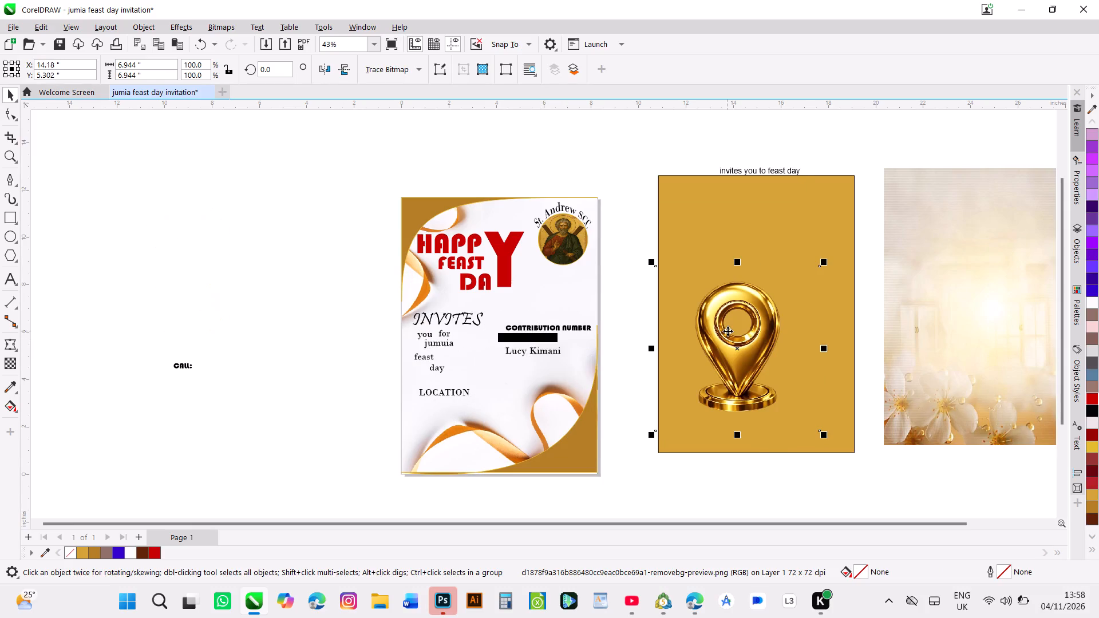
drag(827, 259, 732, 360)
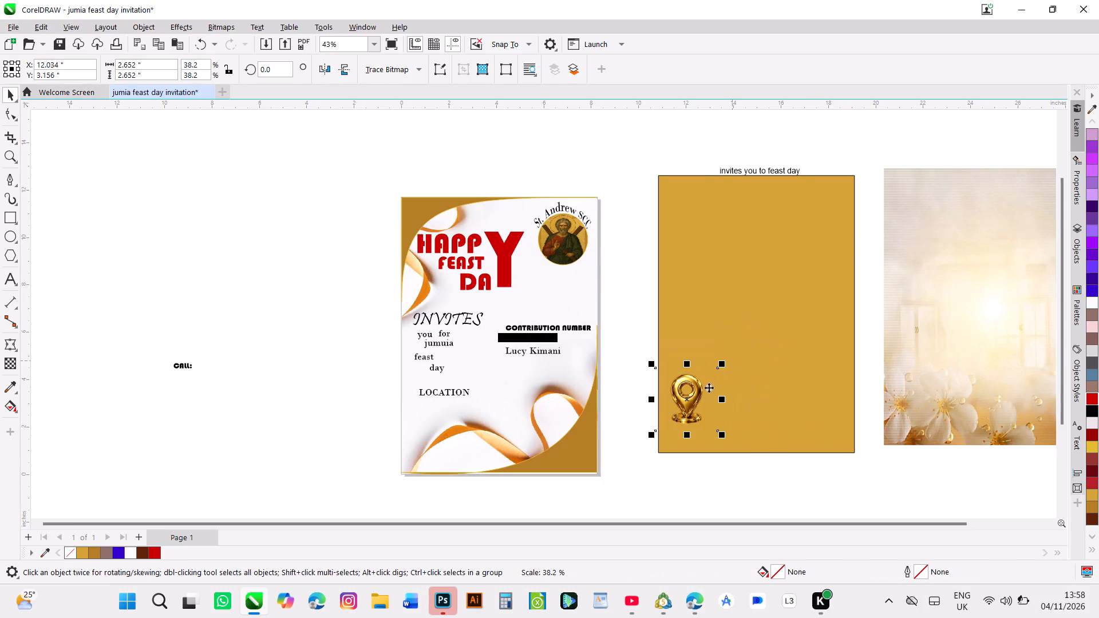
drag(724, 365, 715, 377)
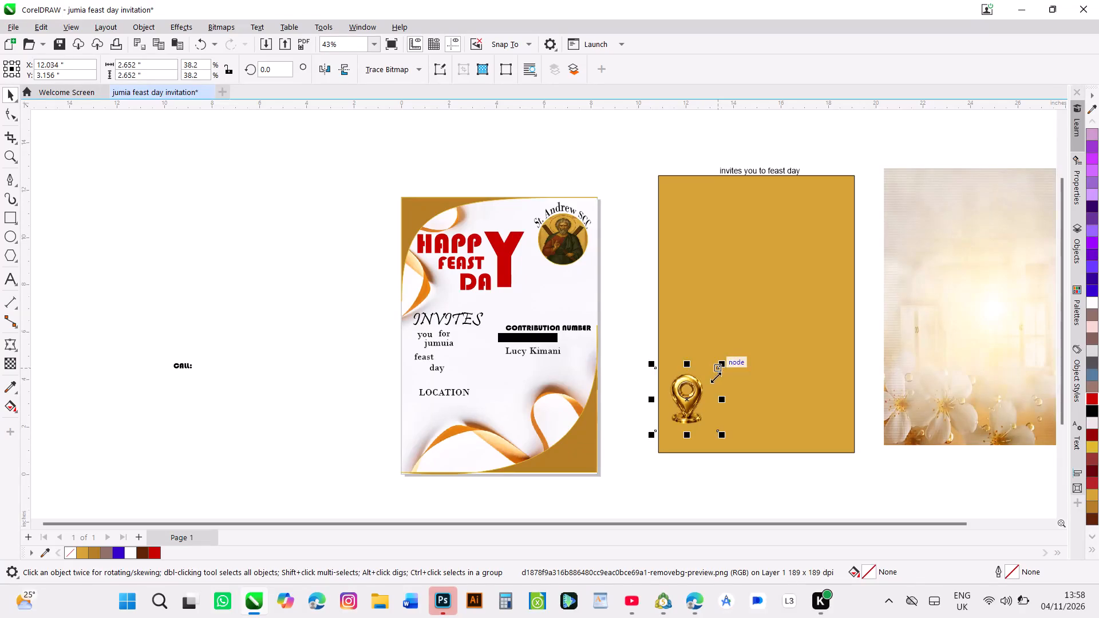
drag(715, 377, 705, 394)
Place the gold pin on the invitation just below the "LOCATION" text and scale it down to about 0.97" square.
drag(675, 417, 417, 414)
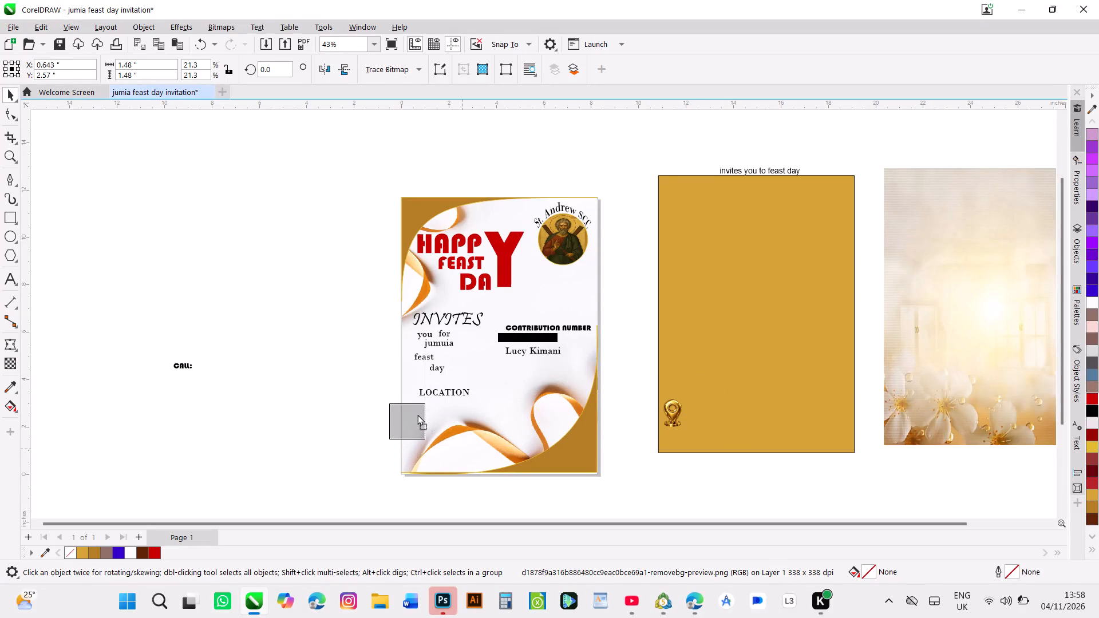
drag(417, 414, 420, 412)
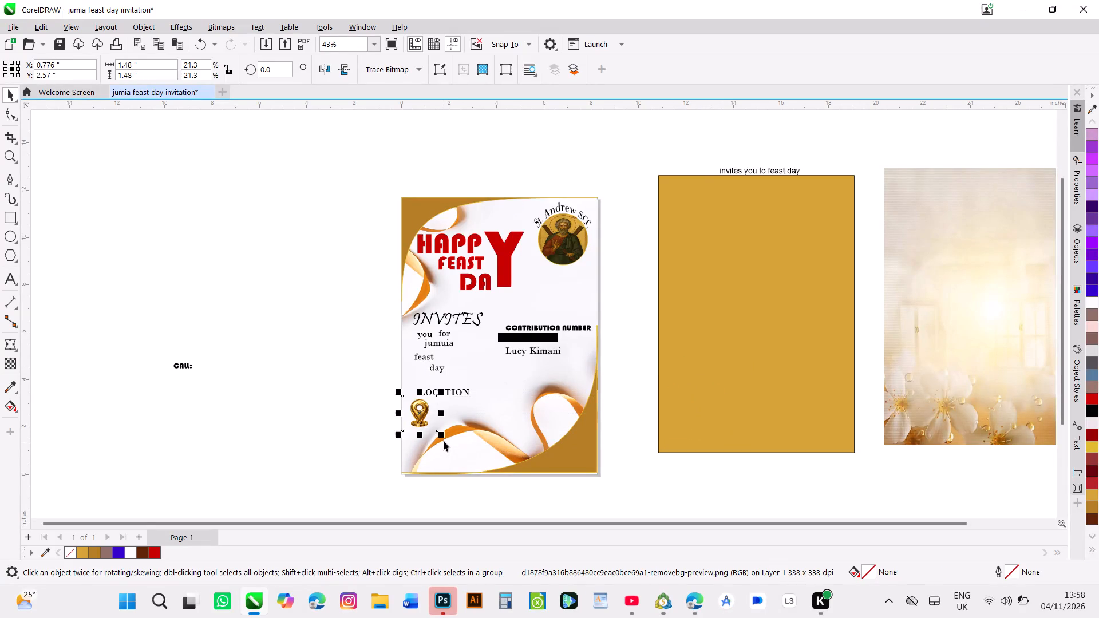
drag(443, 438, 433, 431)
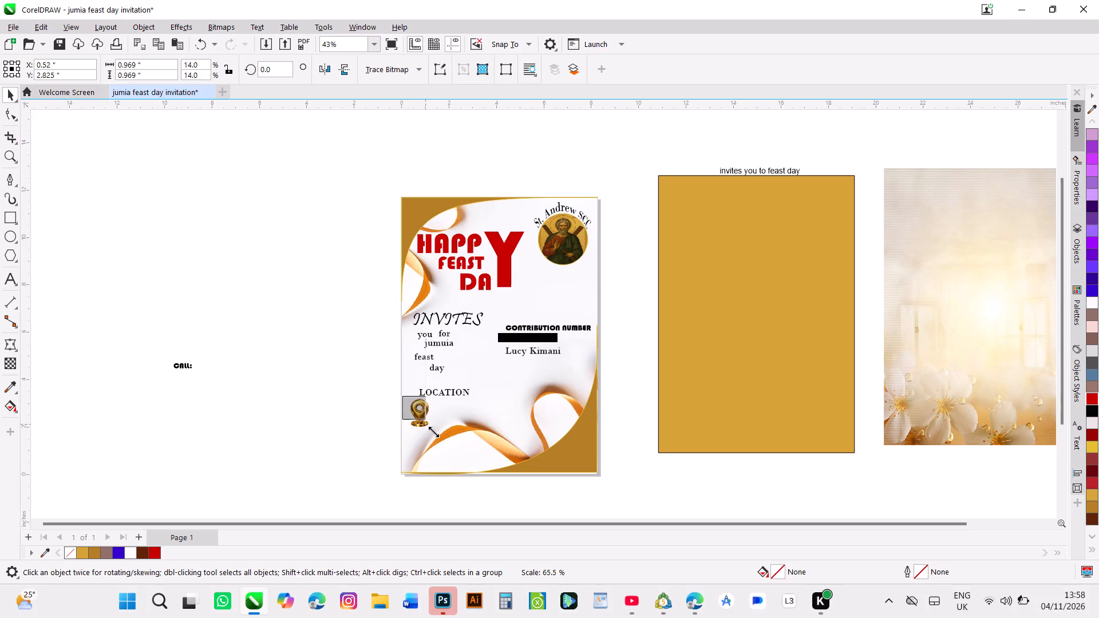
drag(433, 431, 432, 430)
click(355, 400)
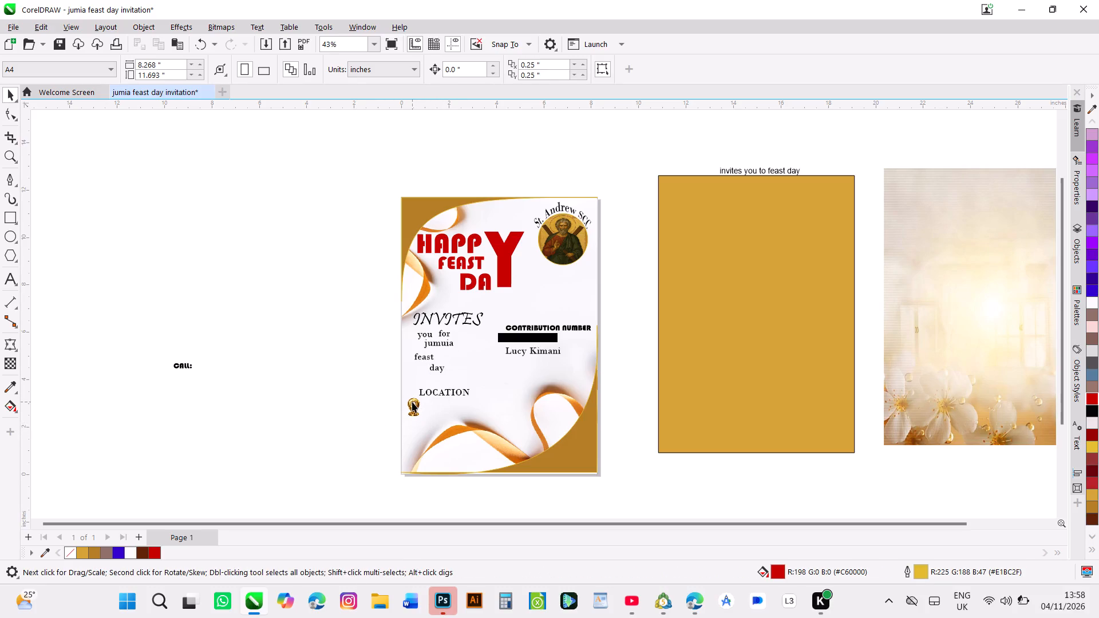
Move the gold pin in front of the "LOCATION" text, at about X 0.47", Y 3.45".
drag(412, 402, 409, 387)
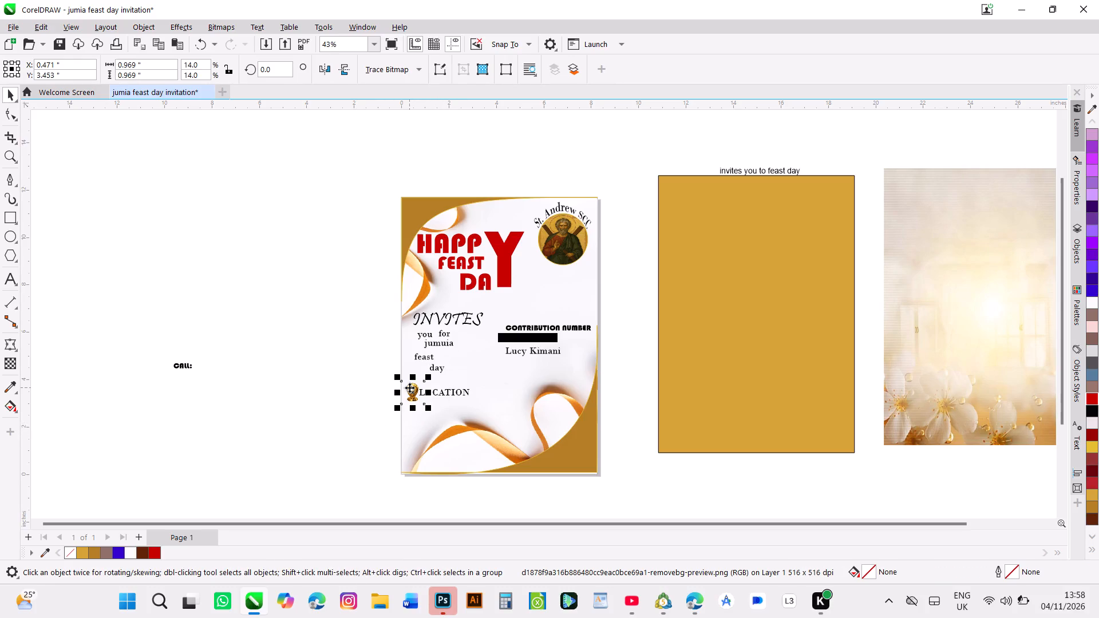
click(315, 390)
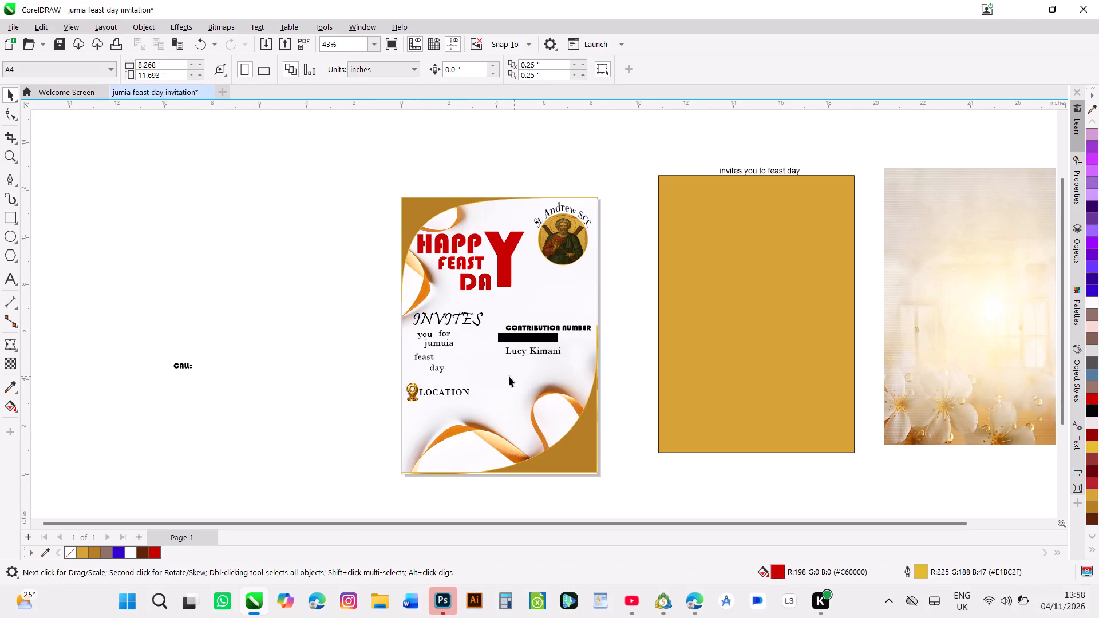
click(412, 393)
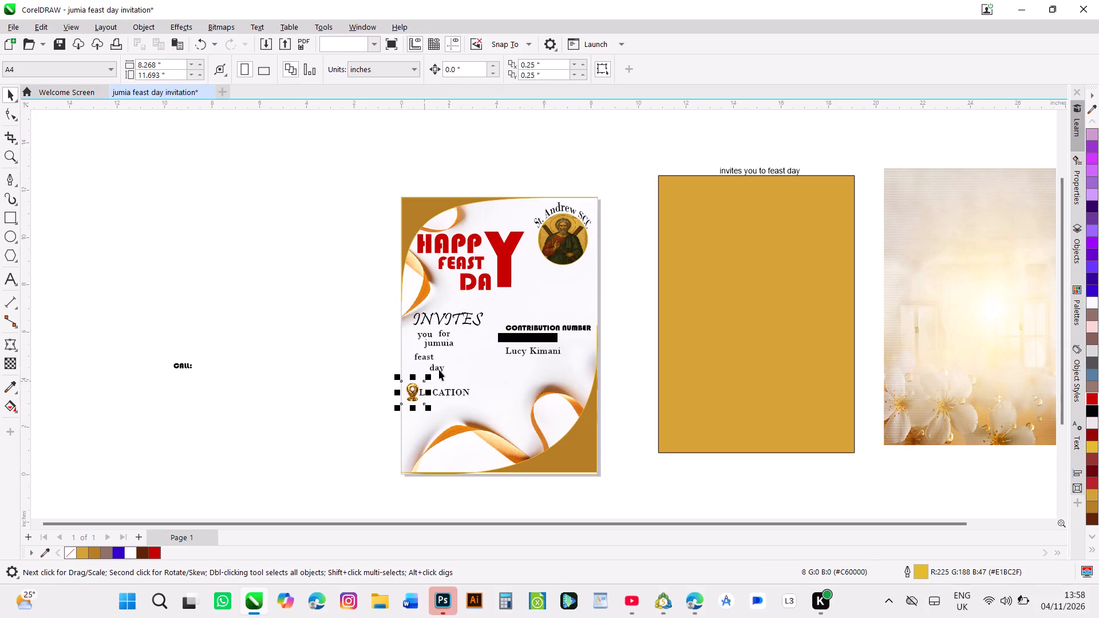
click(429, 374)
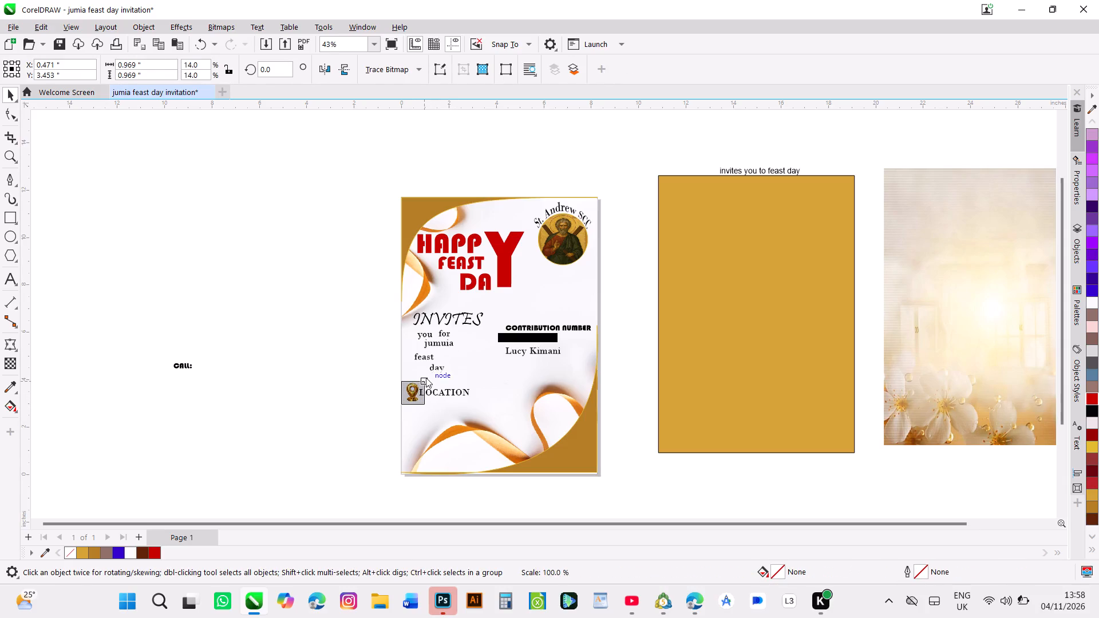
click(358, 377)
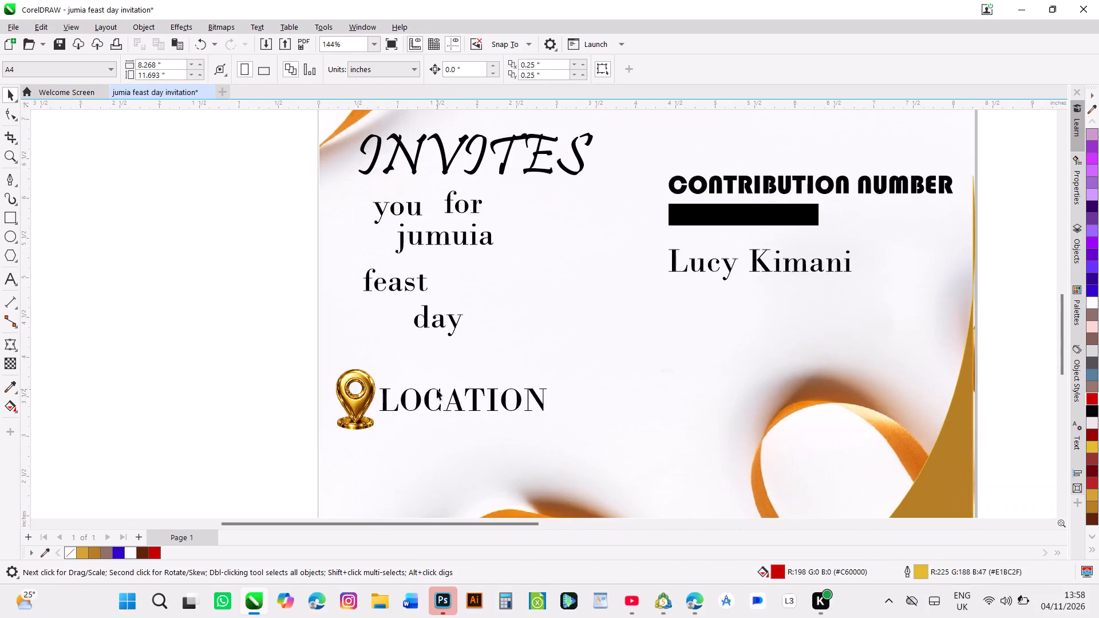
Enlarge the "LOCATION" text to about 32.8 pt and shift it slightly away from the pin, to about X 1.99", Y 3.33".
click(441, 403)
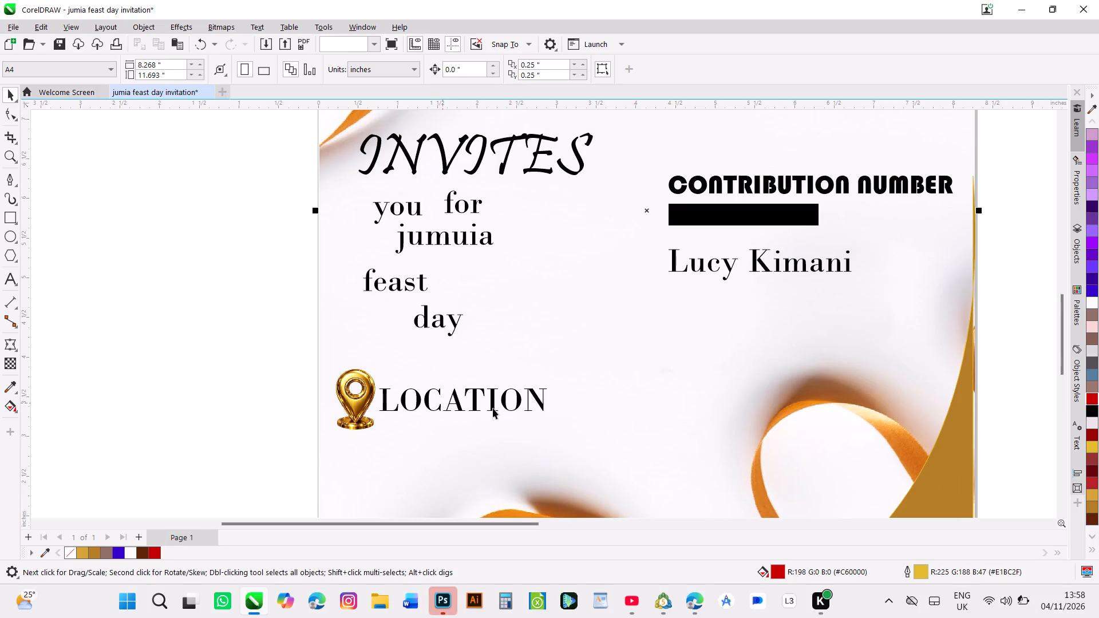
click(494, 408)
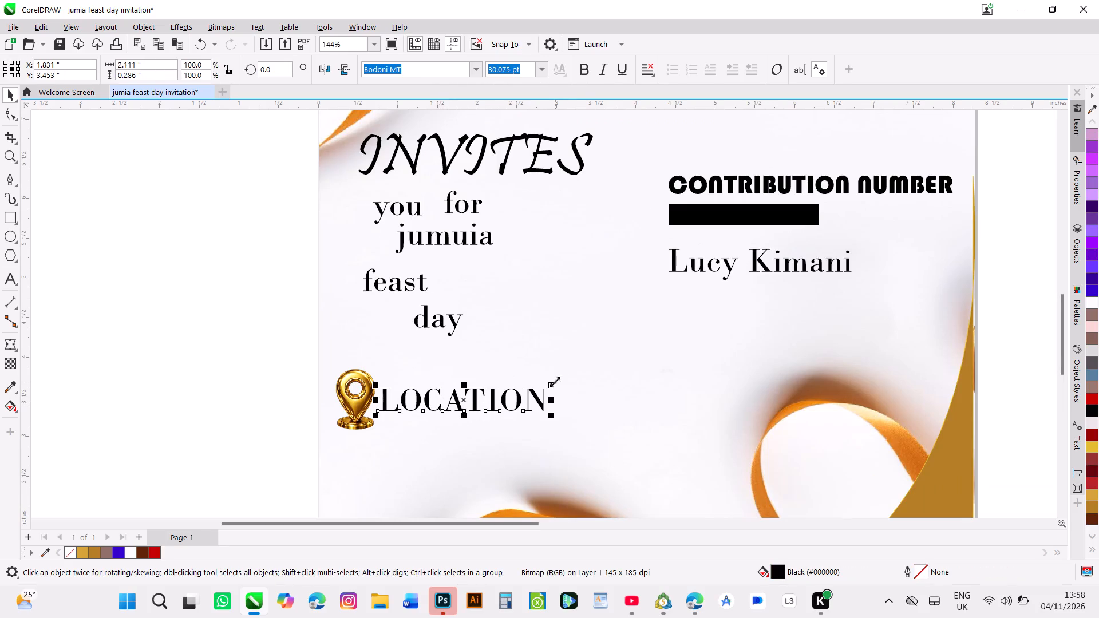
drag(554, 382, 574, 350)
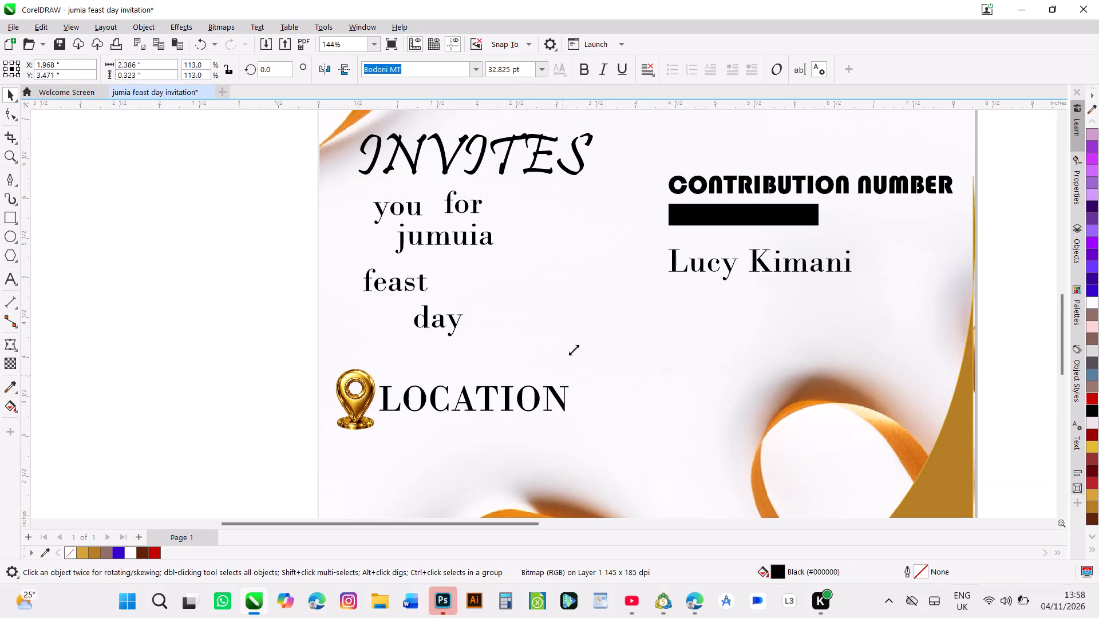
drag(574, 350, 574, 348)
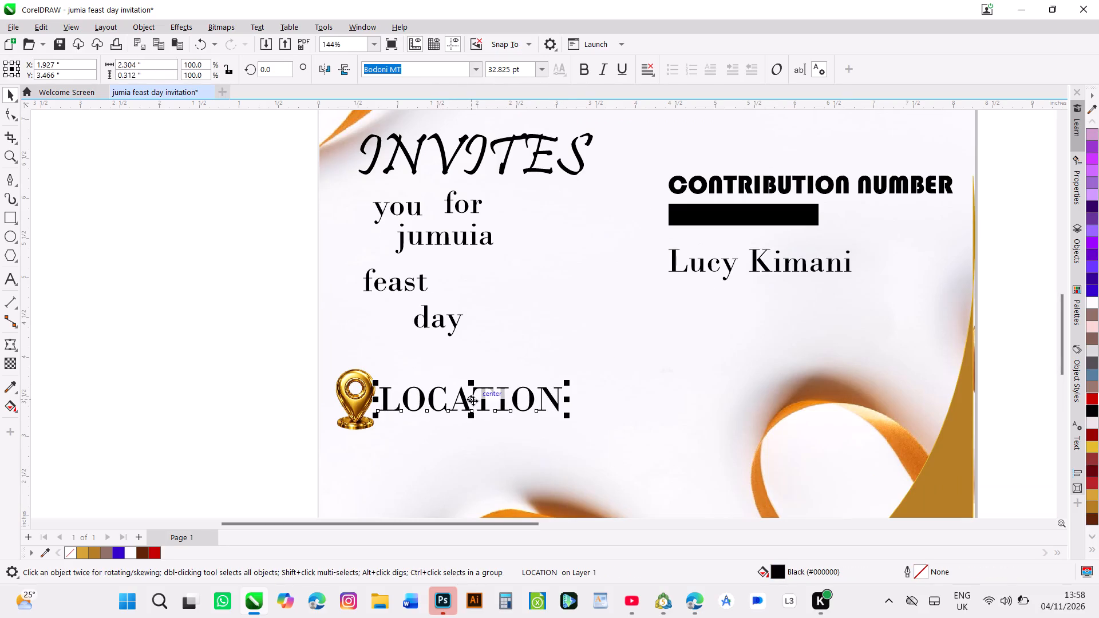
drag(473, 401, 480, 410)
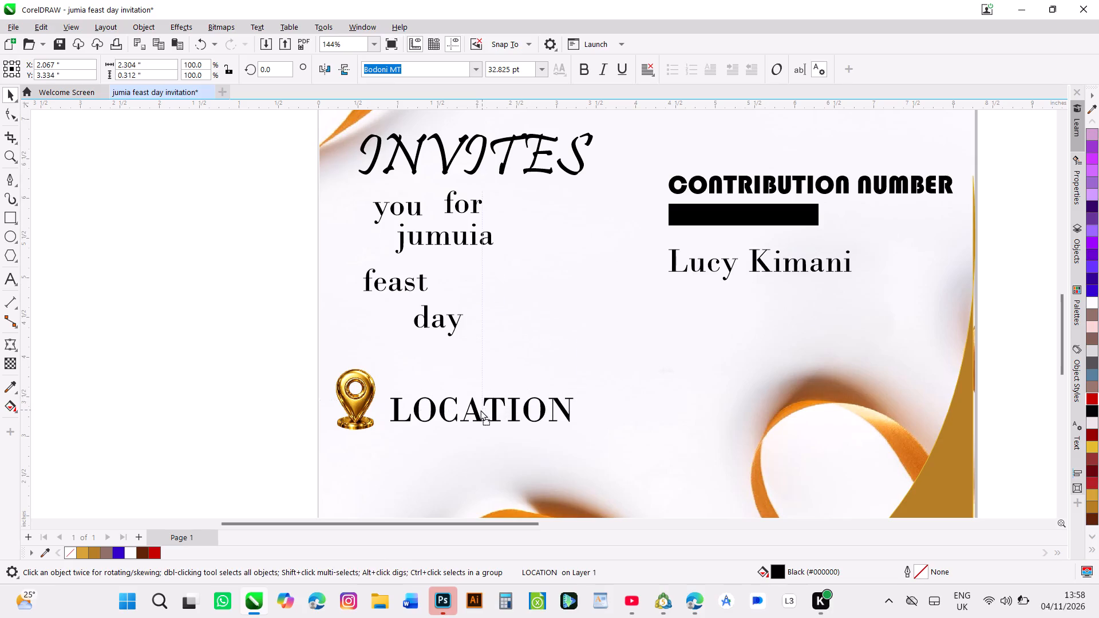
drag(480, 410, 476, 410)
click(270, 387)
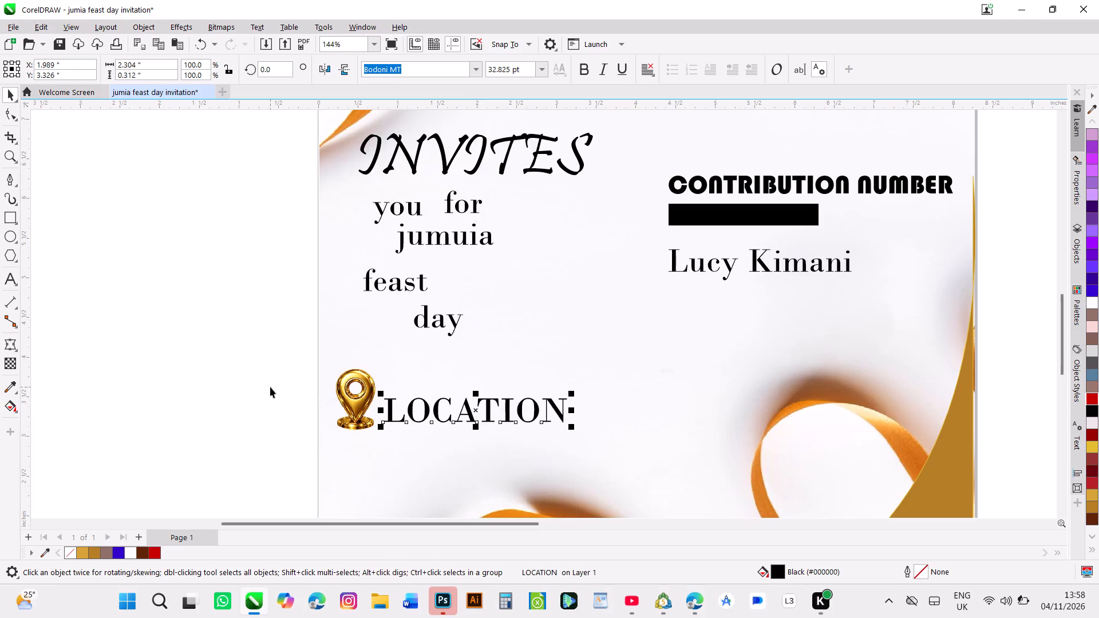
Scale the gold location pin beside "LOCATION" down to about 0.67" square.
click(367, 390)
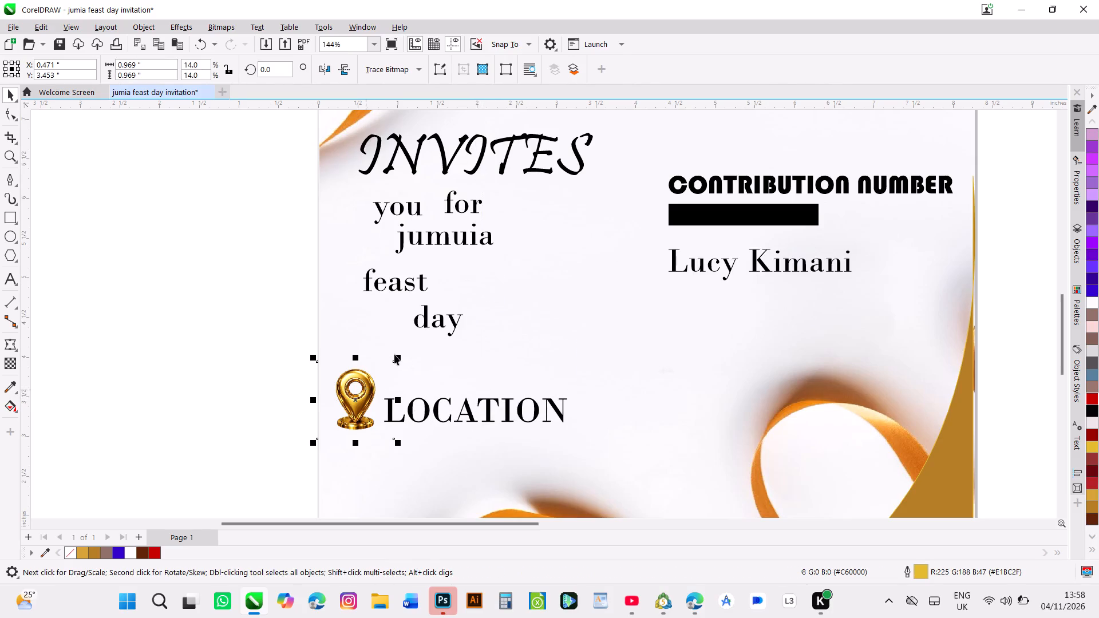
drag(398, 356, 392, 378)
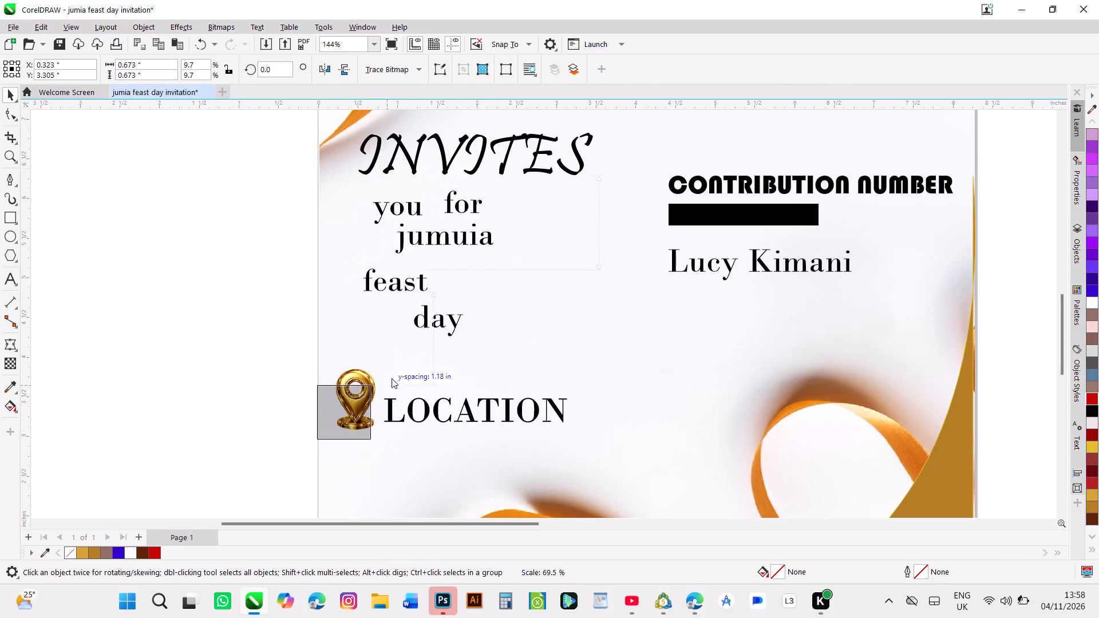
click(219, 373)
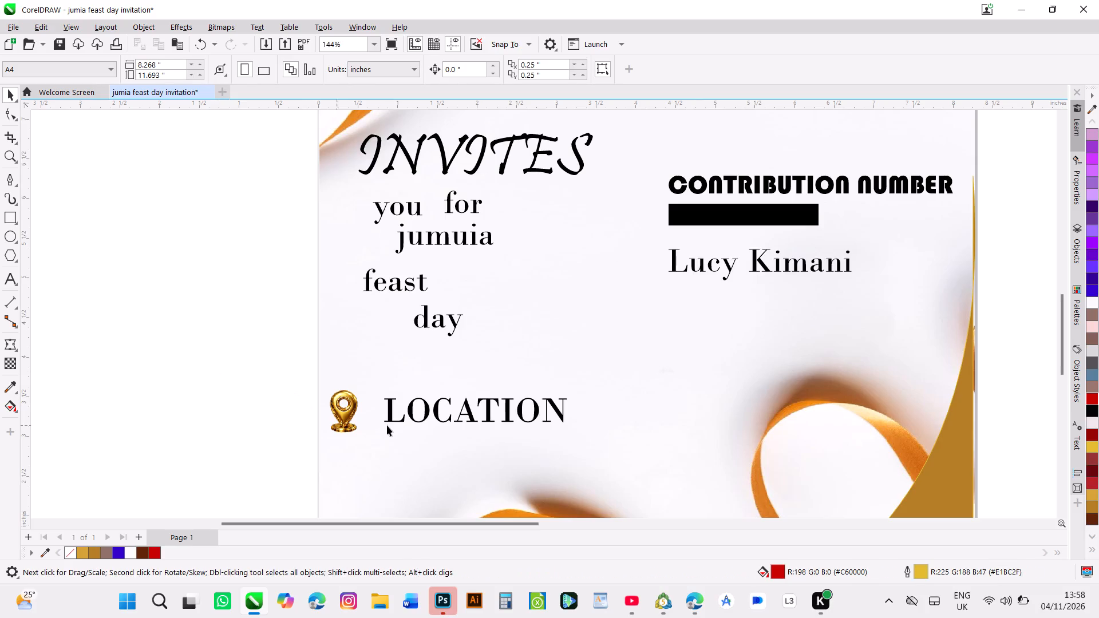
Shift the "LOCATION" text slightly closer to the gold pin.
drag(436, 410, 429, 412)
drag(429, 412, 421, 411)
click(264, 336)
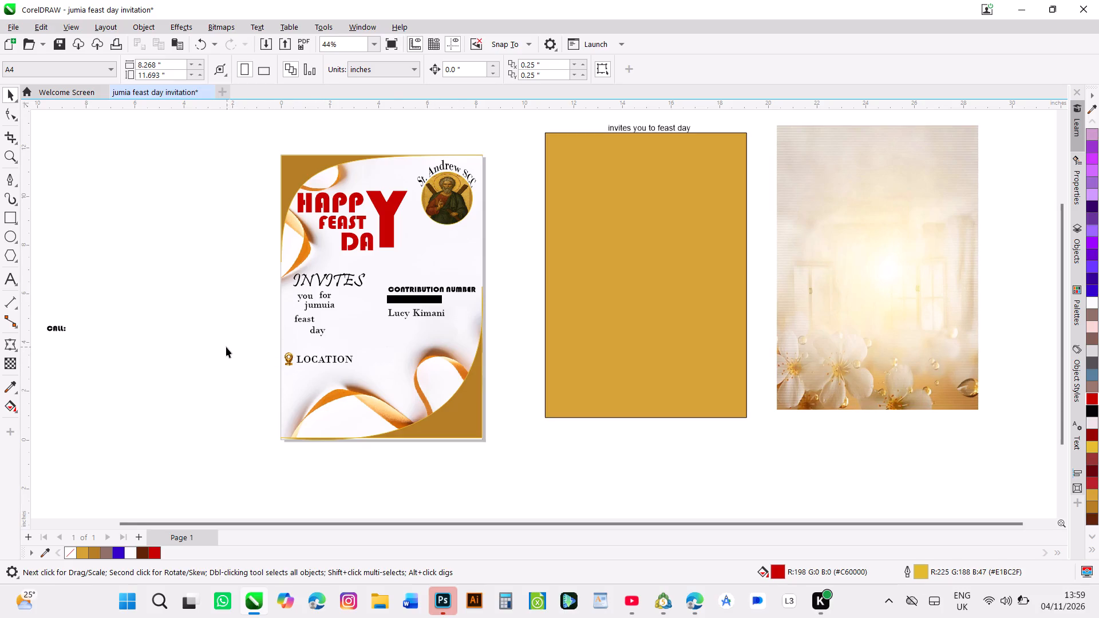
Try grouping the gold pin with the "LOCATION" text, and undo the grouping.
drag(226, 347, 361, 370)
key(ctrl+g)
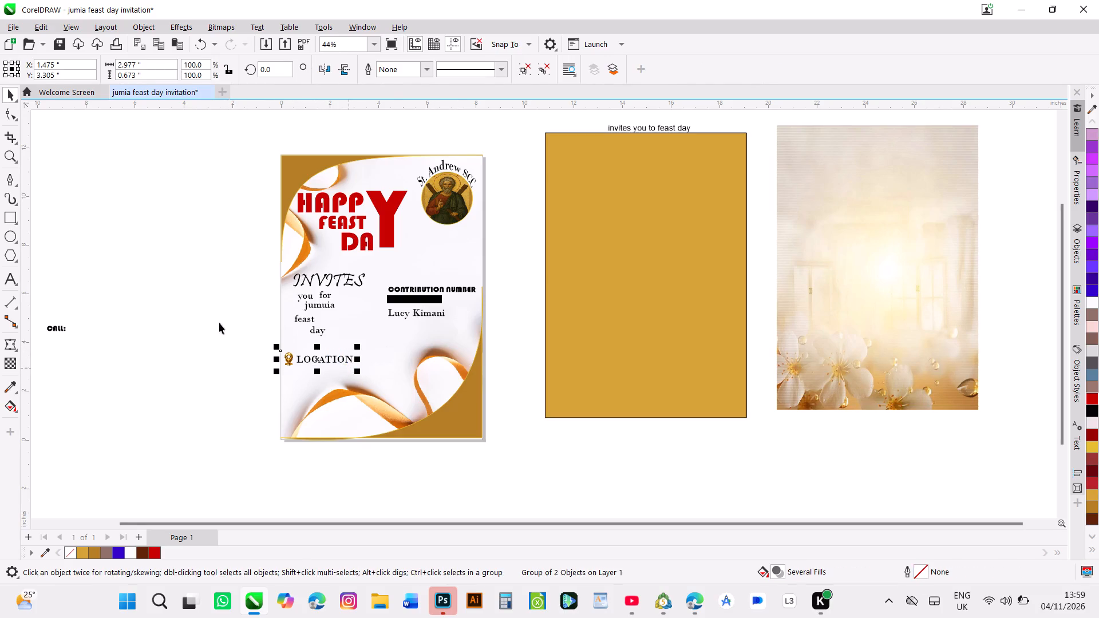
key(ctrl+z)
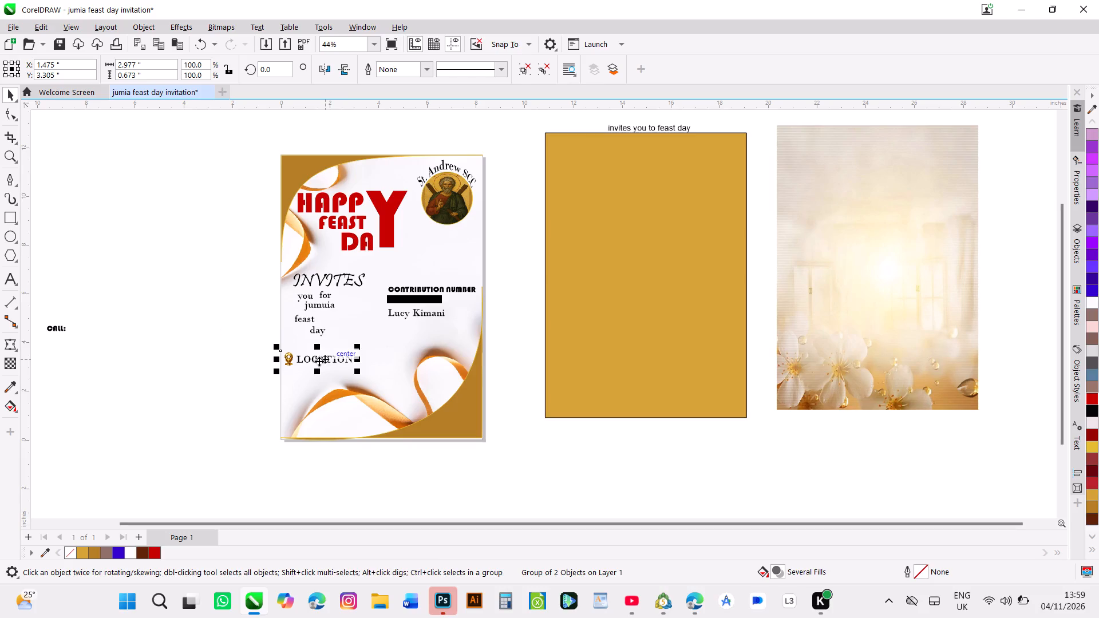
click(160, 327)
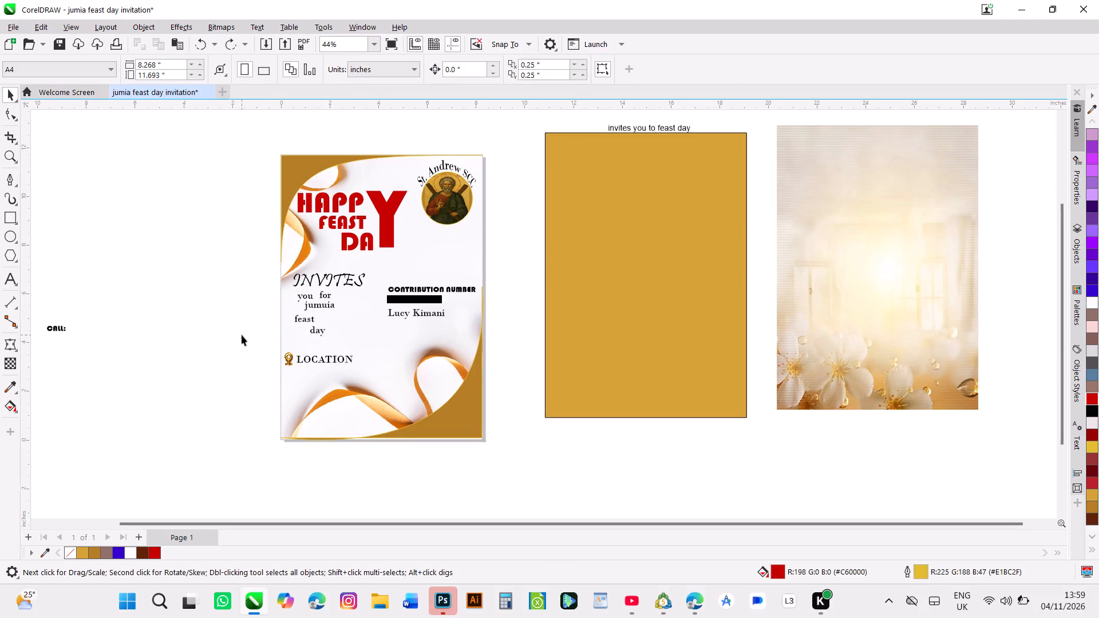
Group the gold pin and the "LOCATION" text into one object.
drag(257, 347, 357, 371)
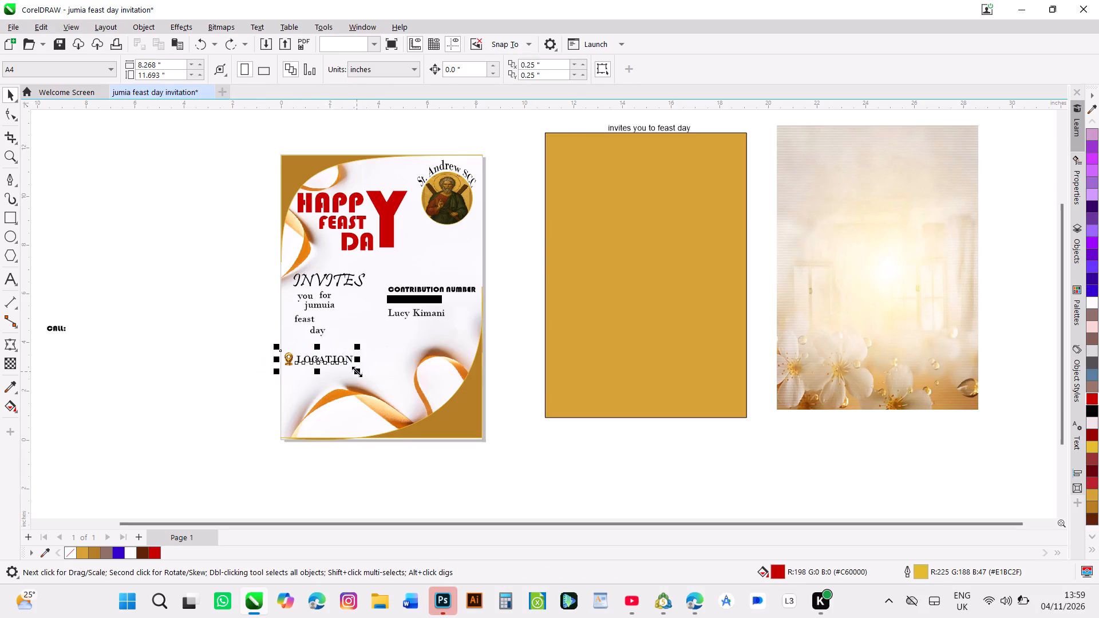
key(ctrl+g)
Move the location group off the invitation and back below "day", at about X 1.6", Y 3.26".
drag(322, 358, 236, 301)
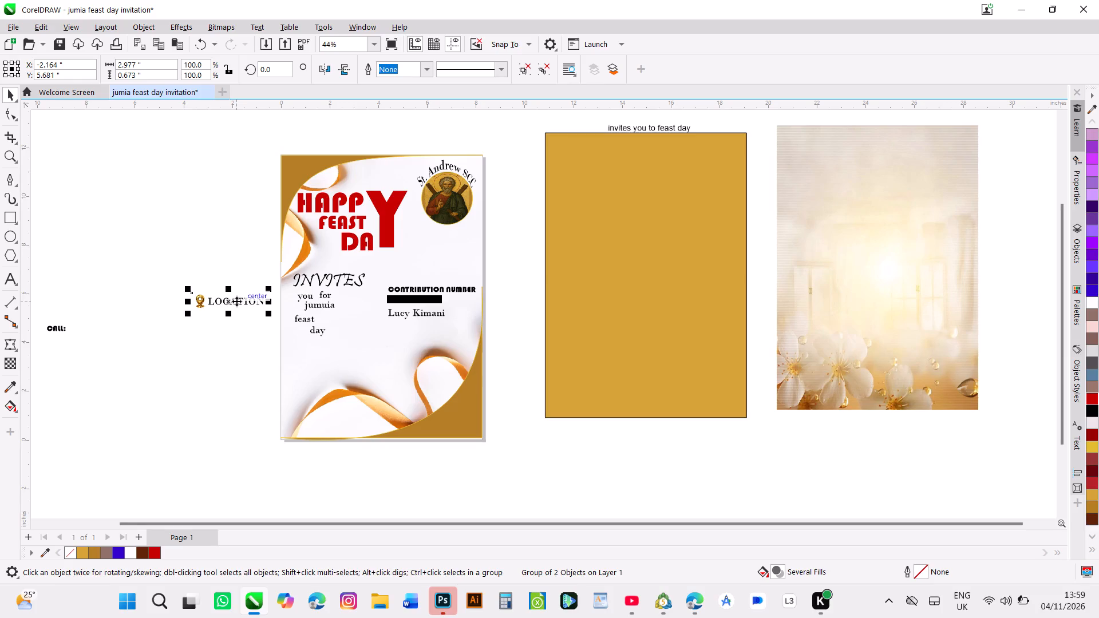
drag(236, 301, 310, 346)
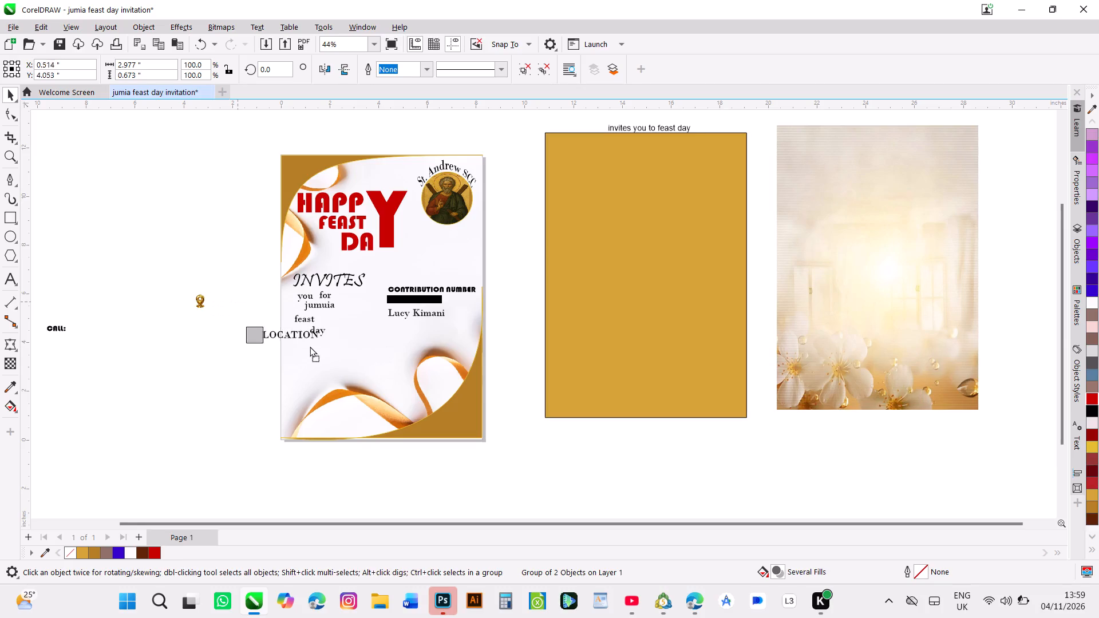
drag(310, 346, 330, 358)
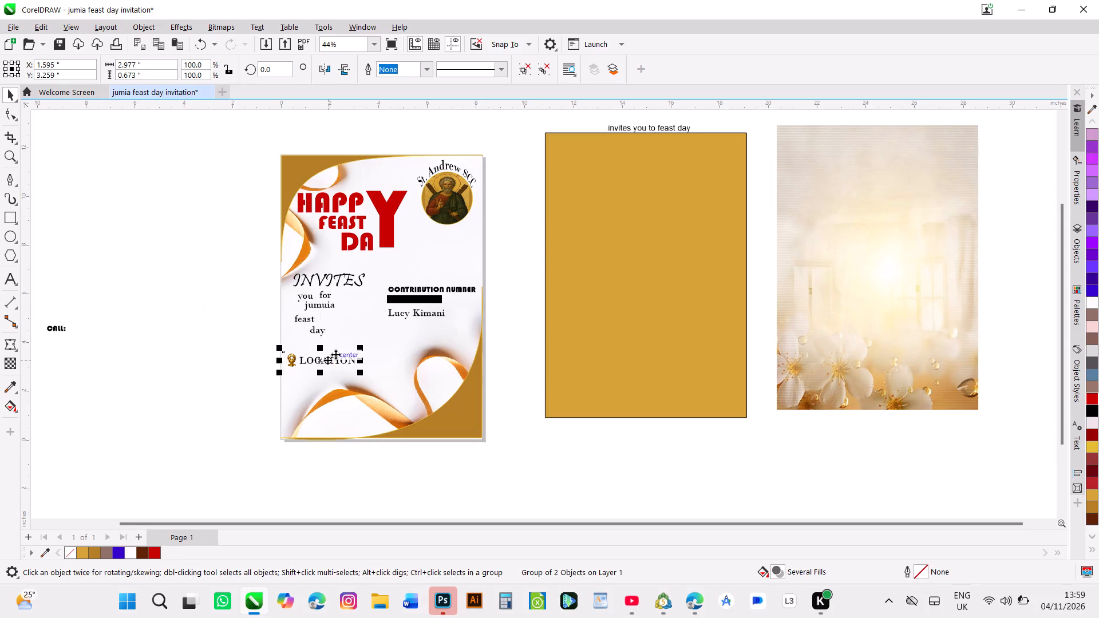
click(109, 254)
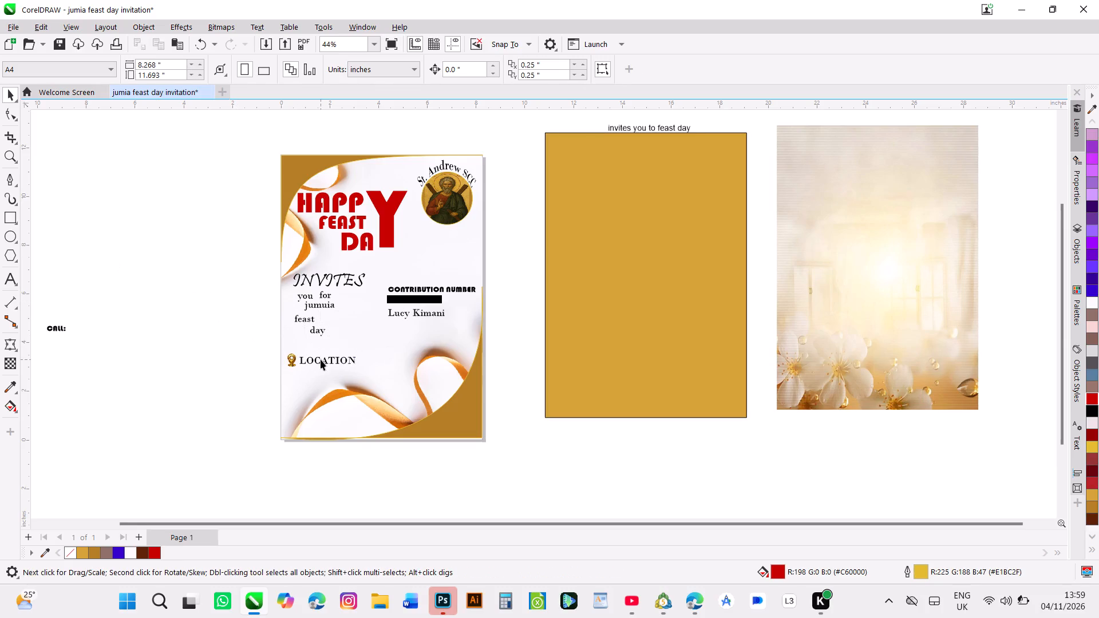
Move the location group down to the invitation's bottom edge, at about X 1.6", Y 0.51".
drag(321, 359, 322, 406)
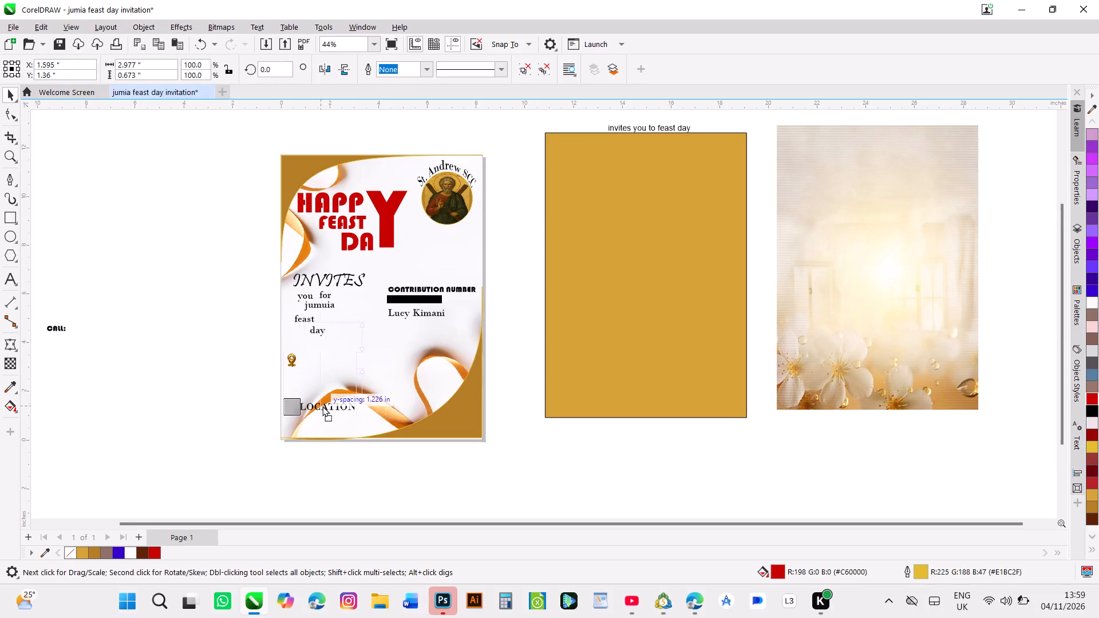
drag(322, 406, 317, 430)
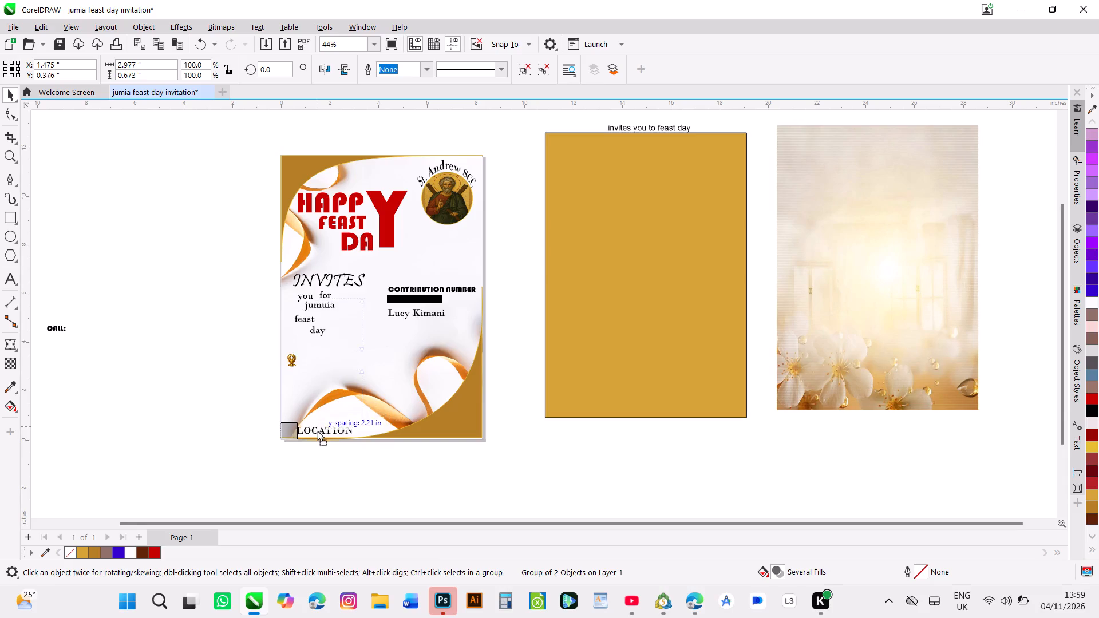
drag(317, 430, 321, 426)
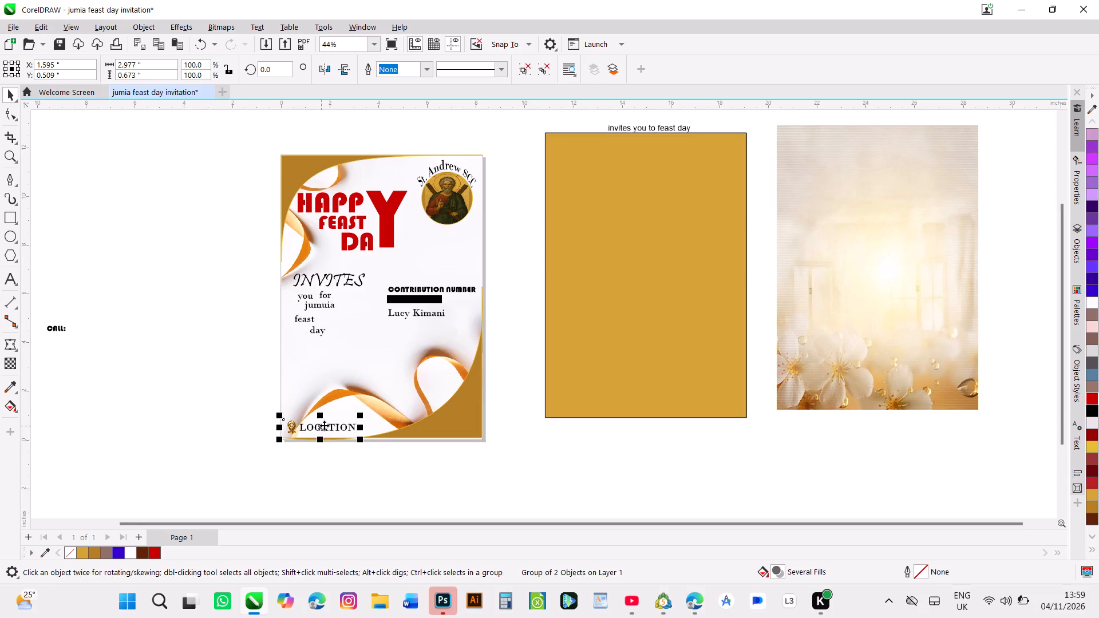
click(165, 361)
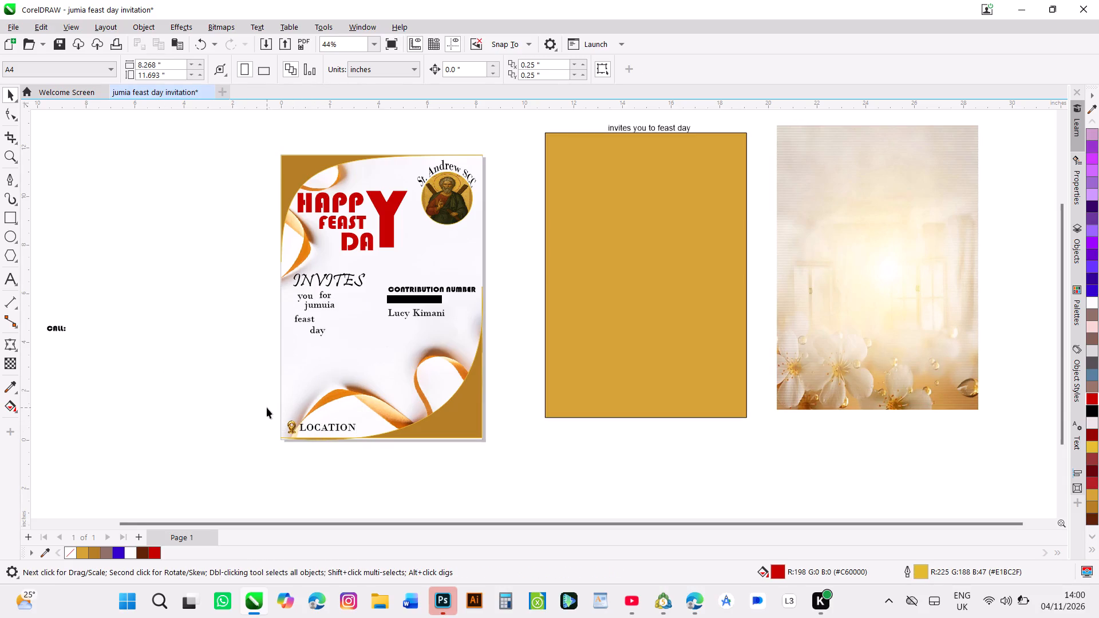
Park the location group off the page beside "CALL:", at about X -4.42", Y 4.35".
drag(305, 429, 157, 338)
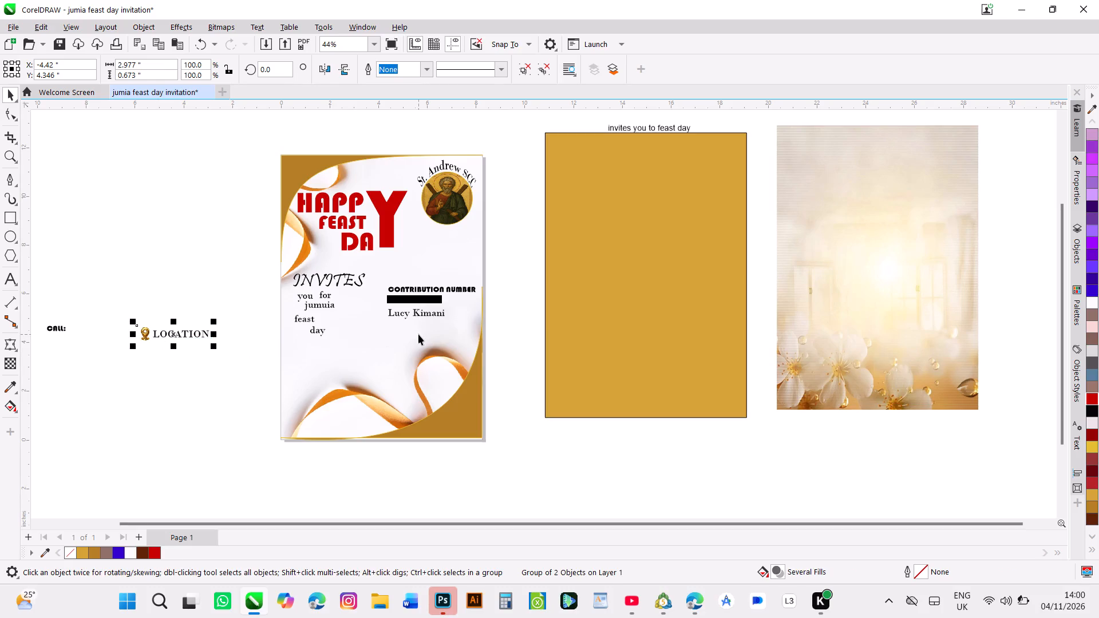
Change the font of the words "you" and "for" under "INVITES" to Bookman Old Style.
click(303, 296)
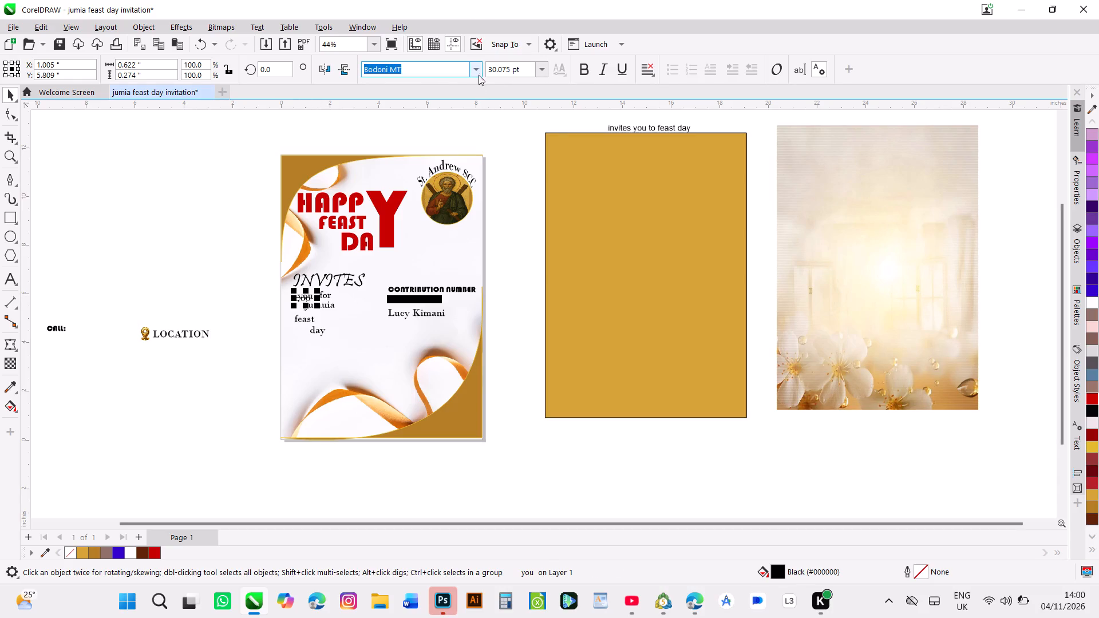
click(476, 68)
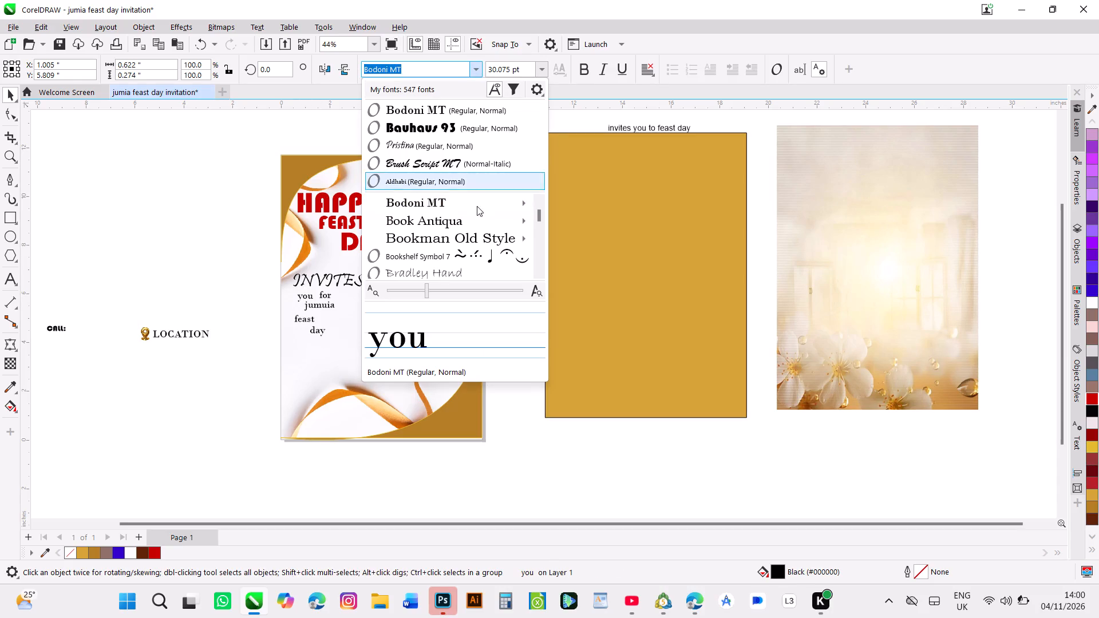
click(469, 235)
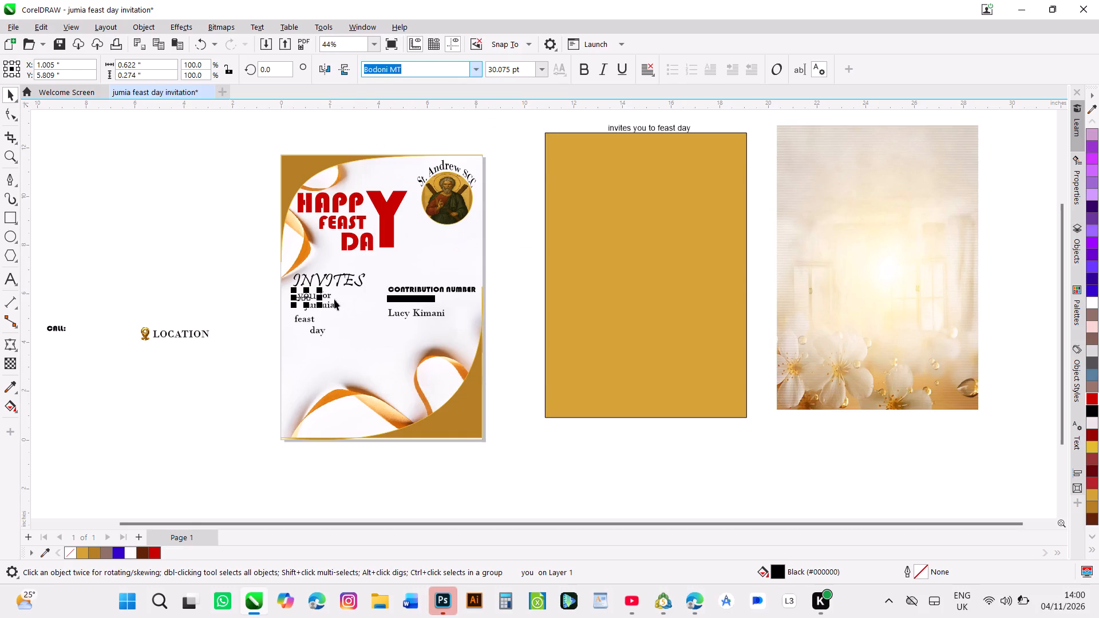
click(327, 295)
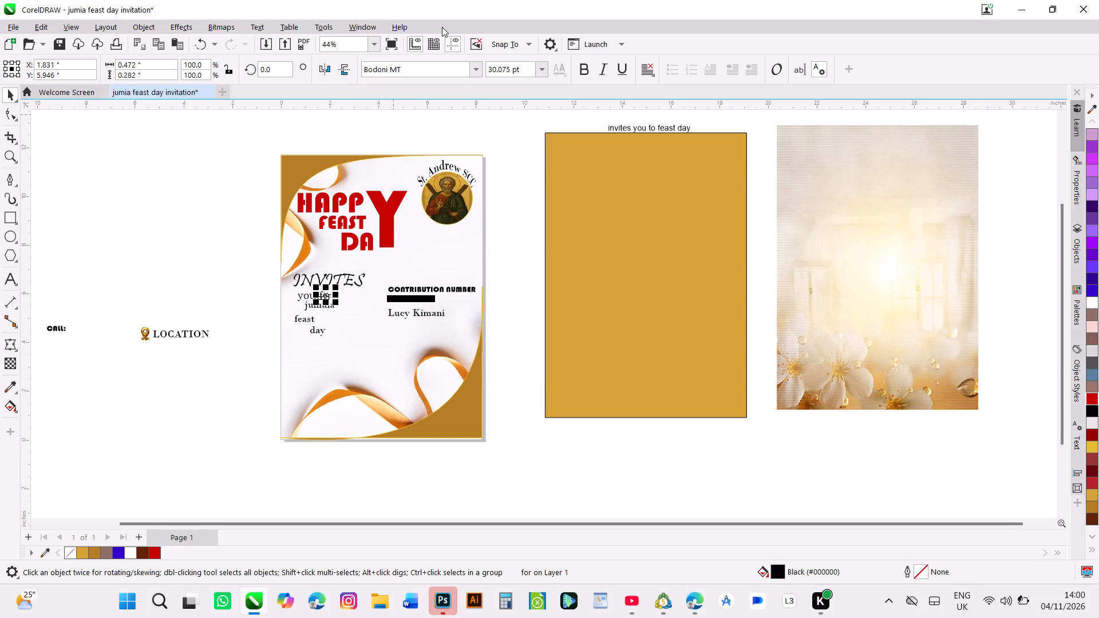
click(475, 70)
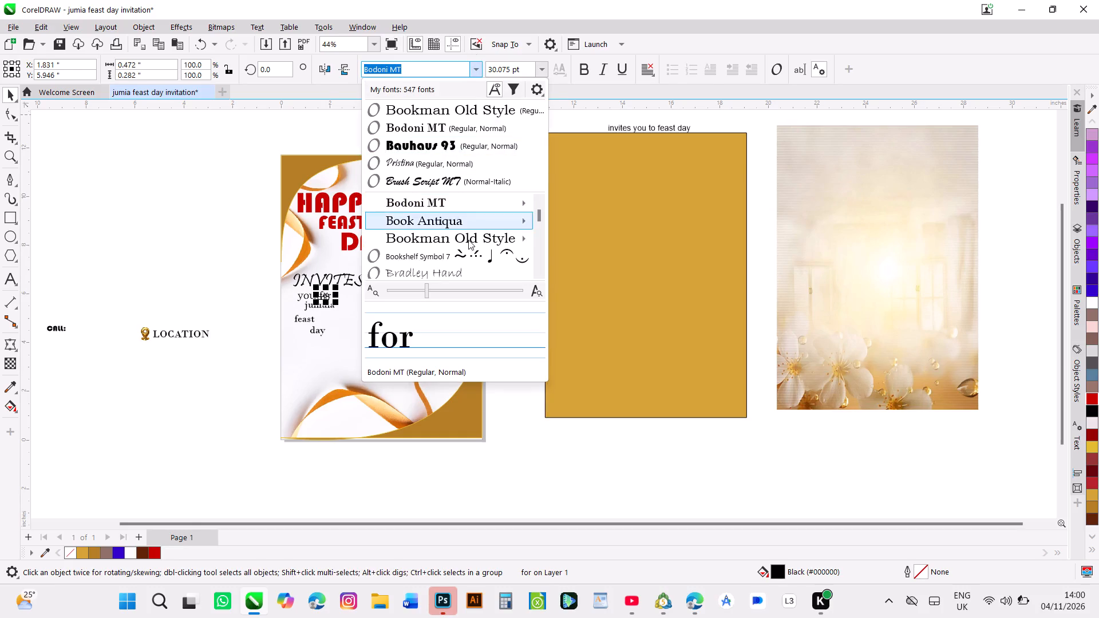
click(459, 241)
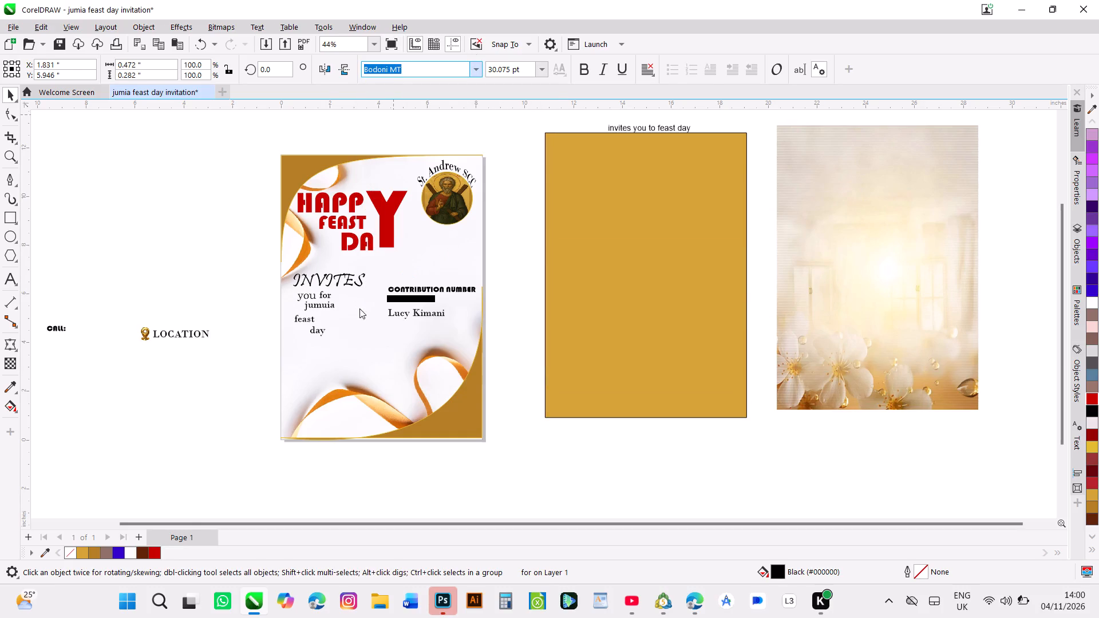
click(326, 307)
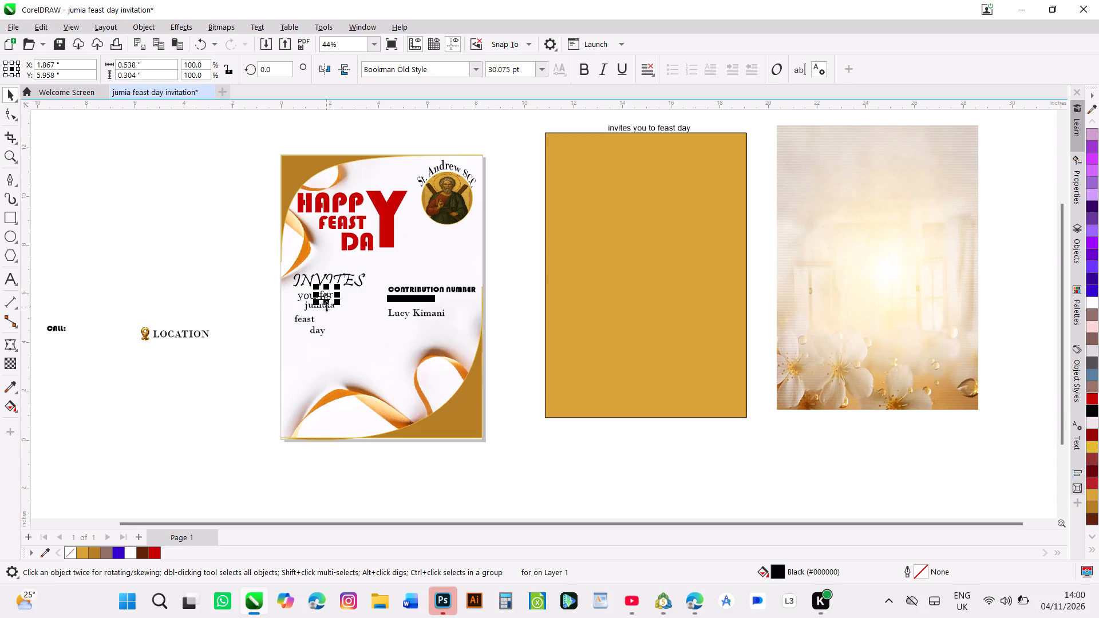
click(247, 287)
Change the font of the word "jumuia" to Bauhaus 93.
click(313, 307)
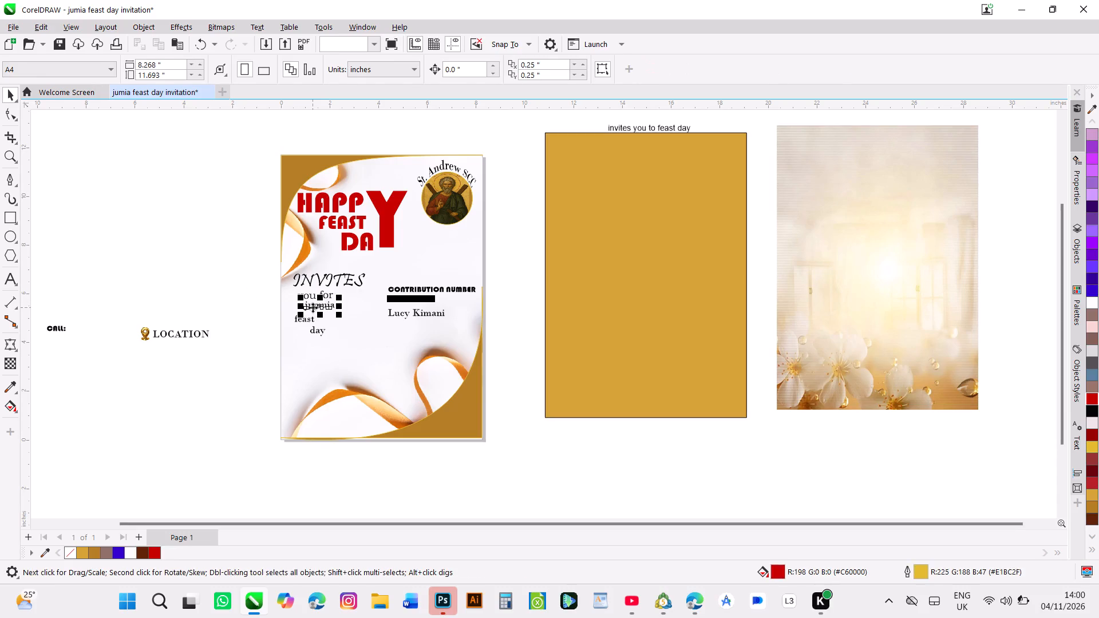
click(412, 64)
click(474, 58)
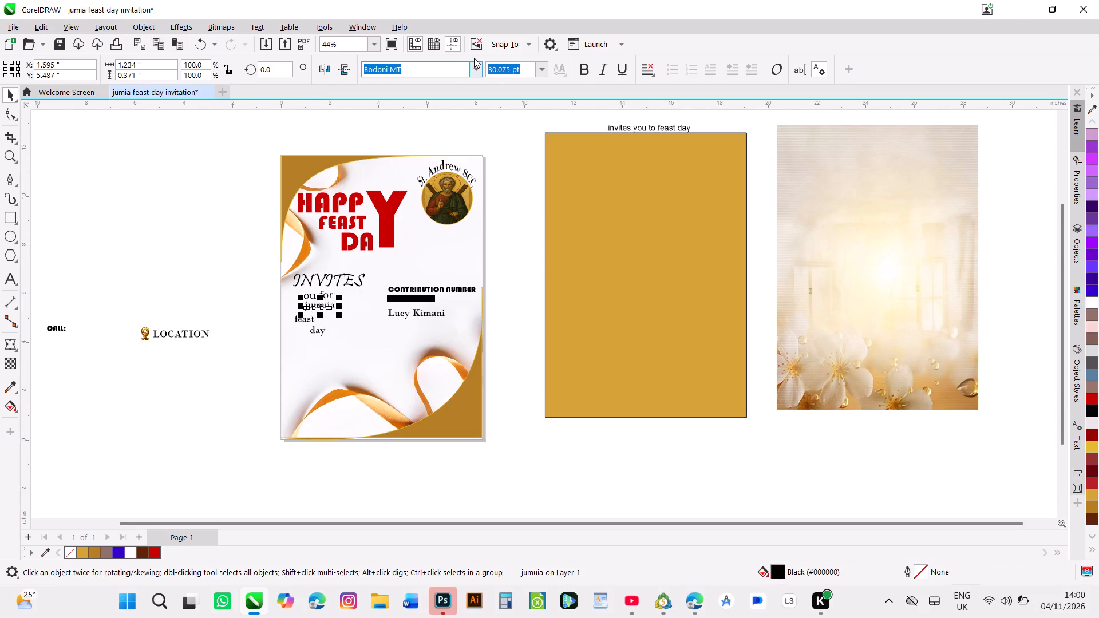
click(477, 69)
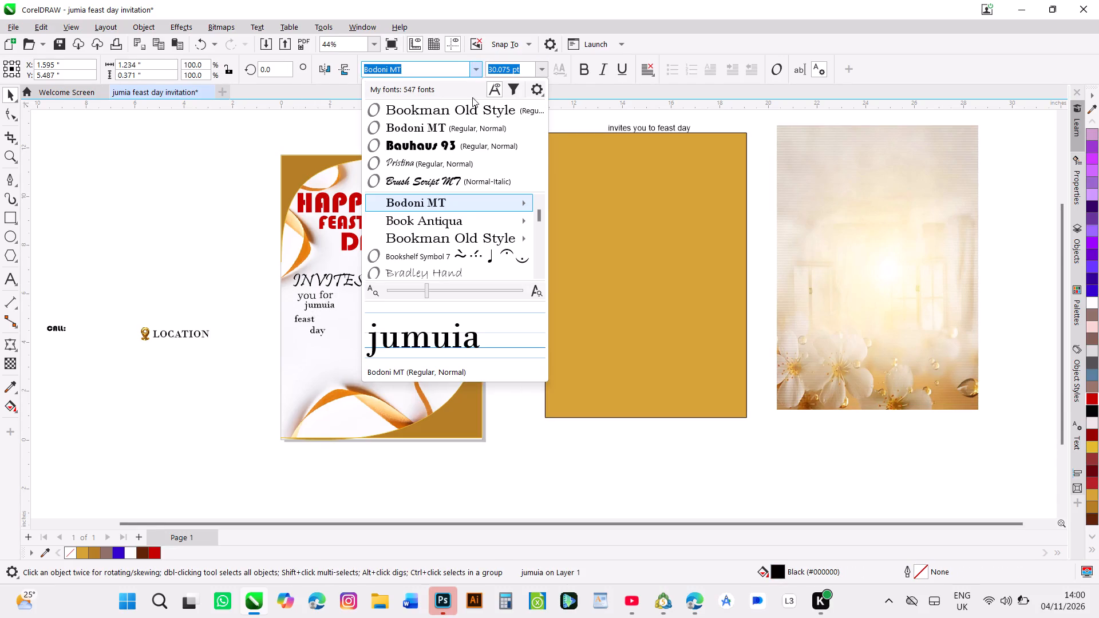
click(472, 149)
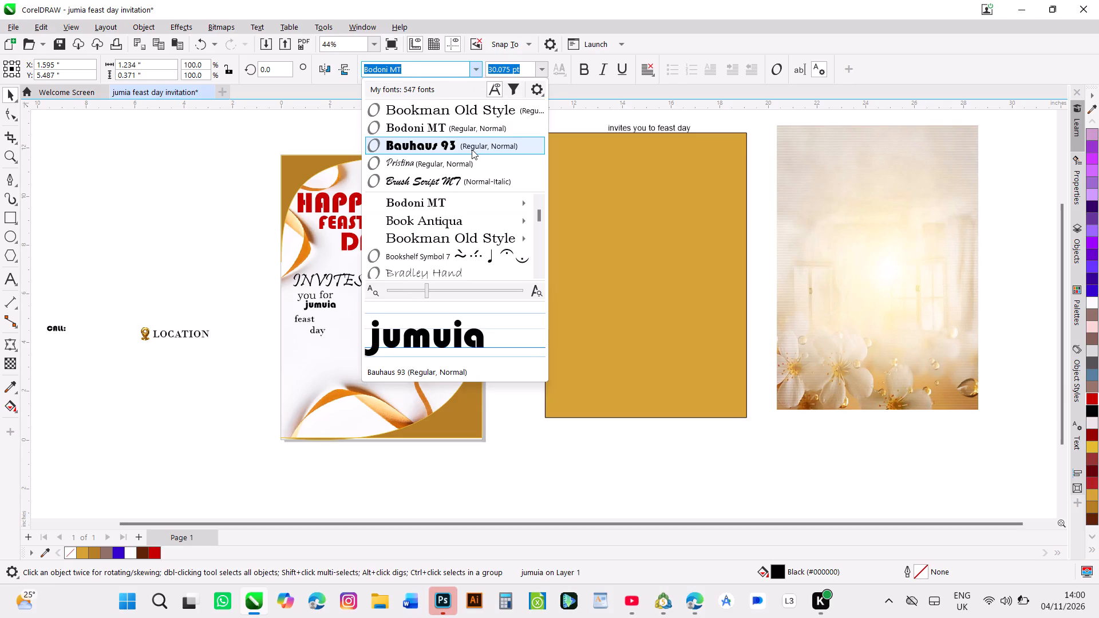
click(252, 300)
Change the font of the word "feast" below "jumuia" to Pristina.
click(302, 317)
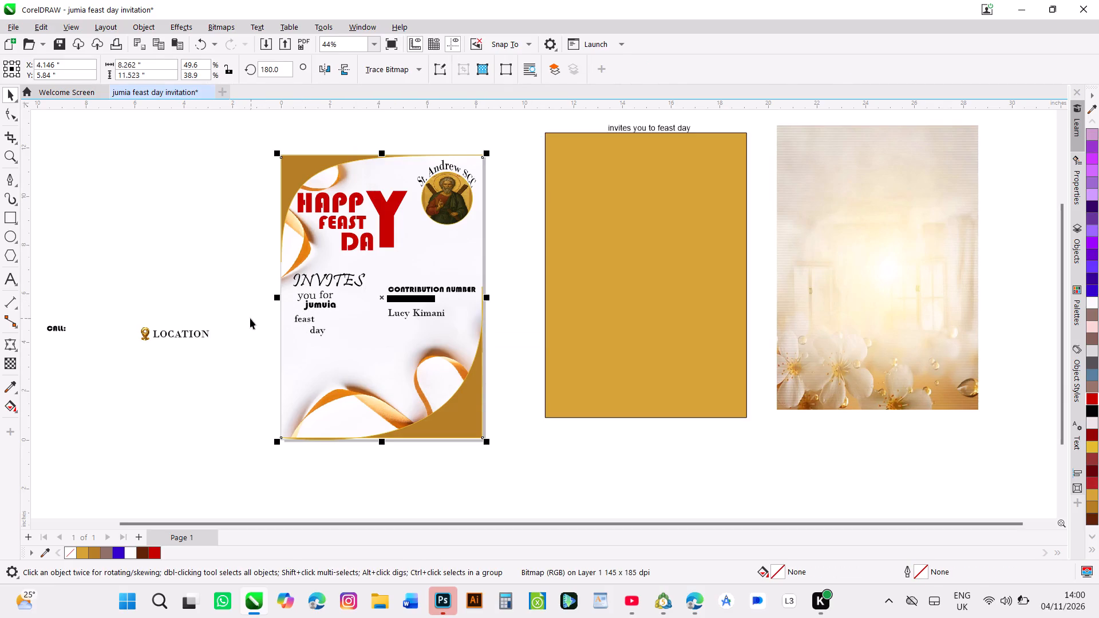
click(250, 318)
click(302, 318)
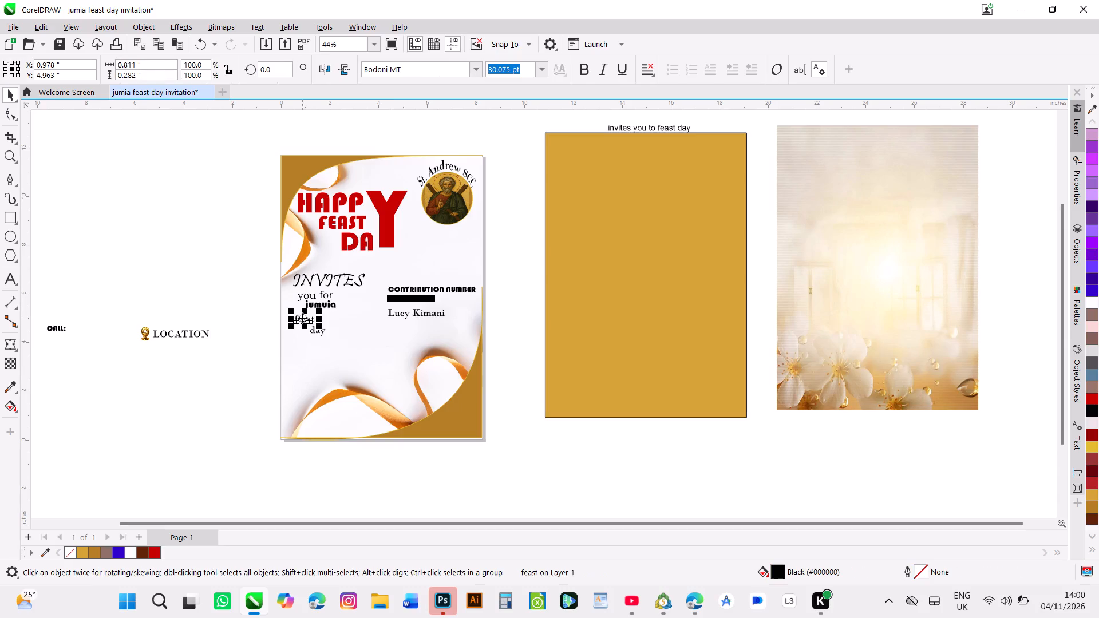
click(471, 74)
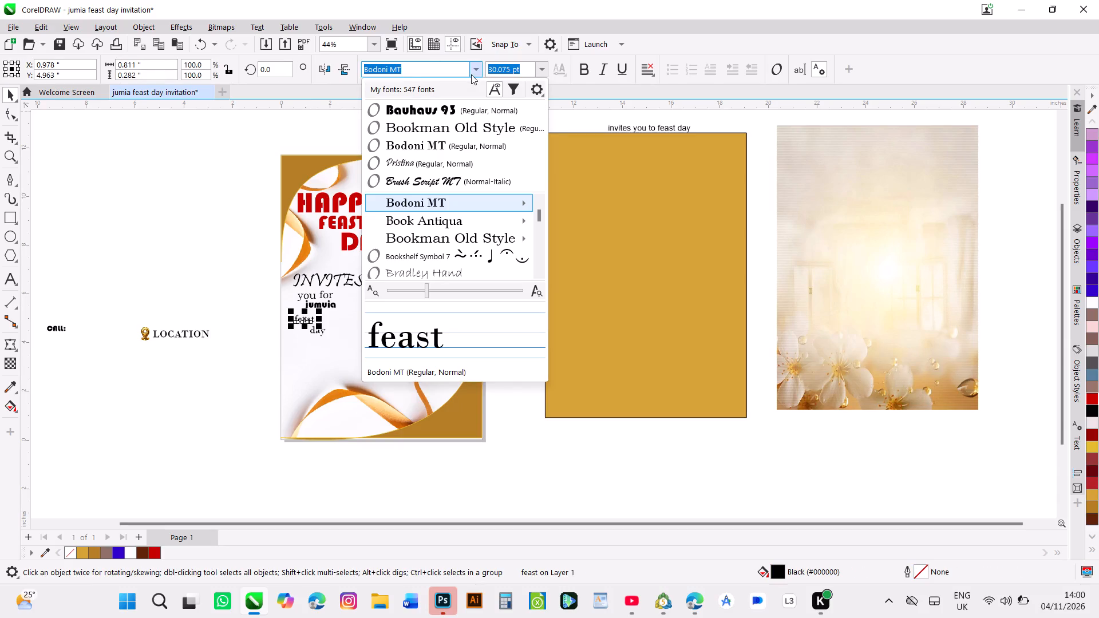
click(482, 160)
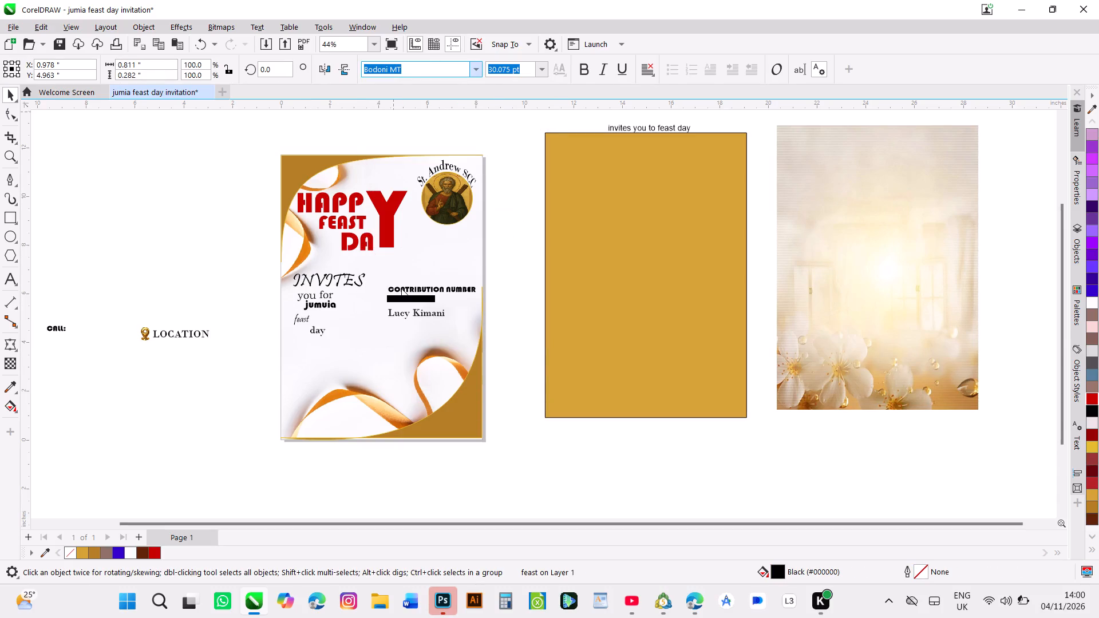
click(200, 313)
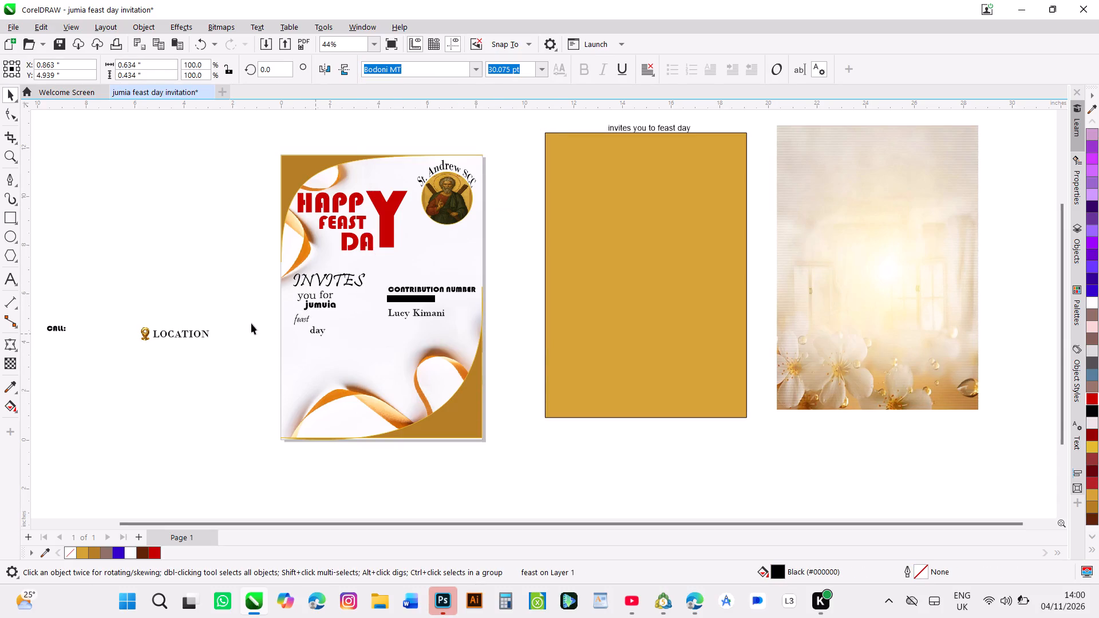
Change the font of the word "day" in the invitation wording to Brush Script MT.
click(315, 332)
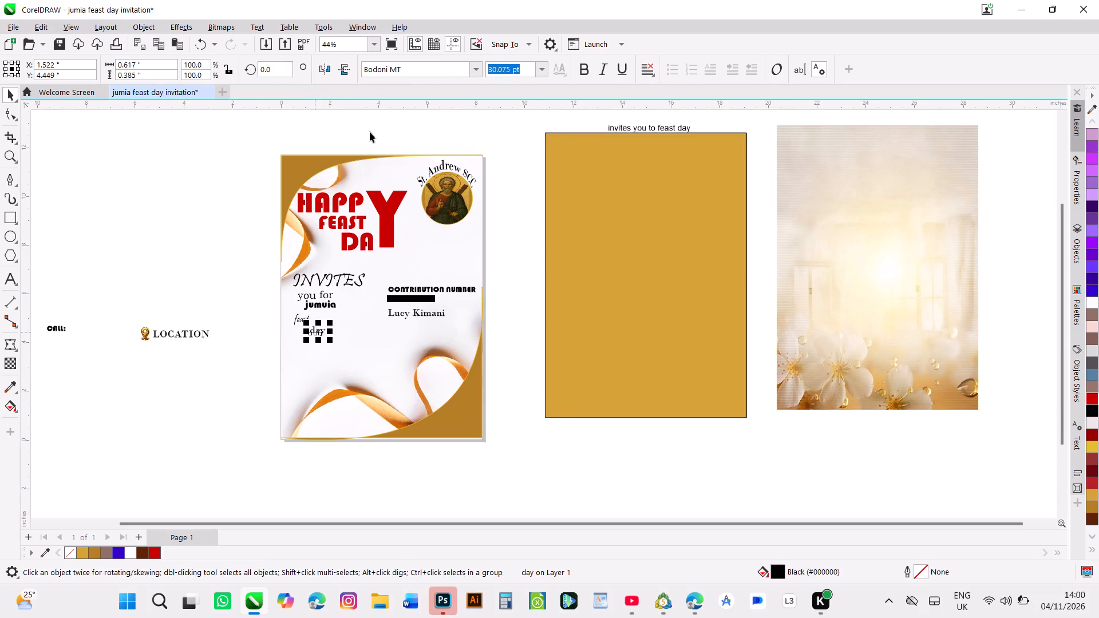
click(480, 65)
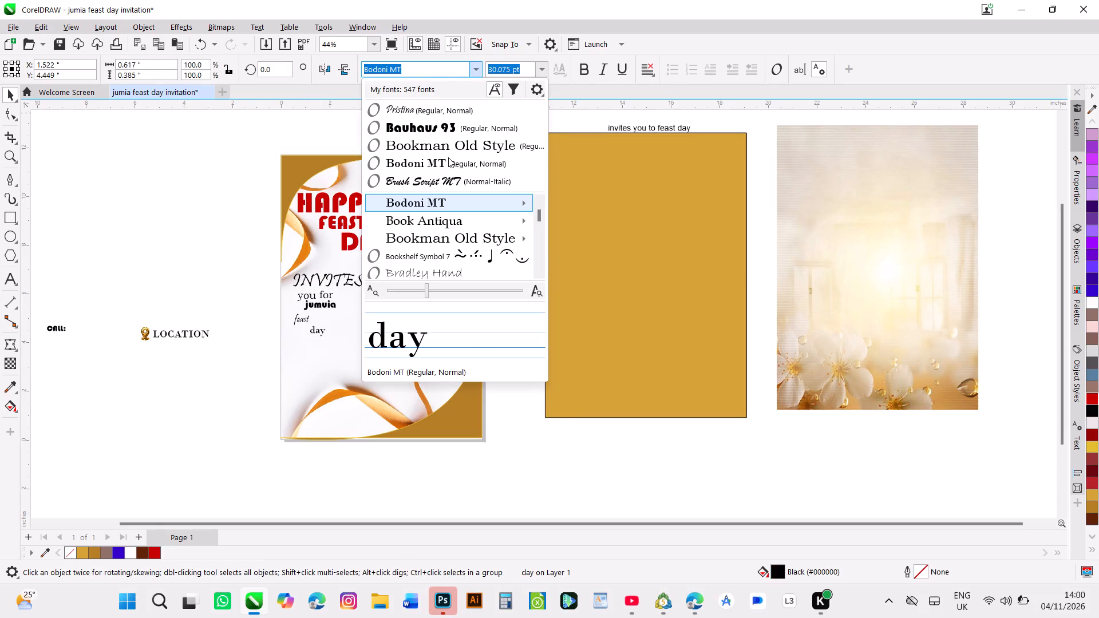
click(448, 175)
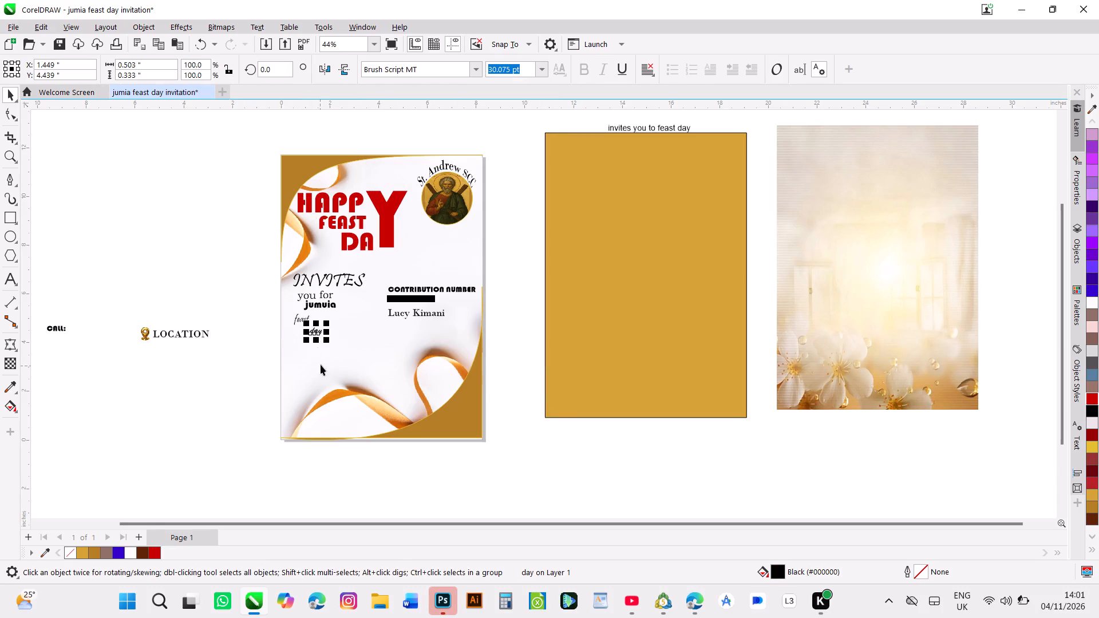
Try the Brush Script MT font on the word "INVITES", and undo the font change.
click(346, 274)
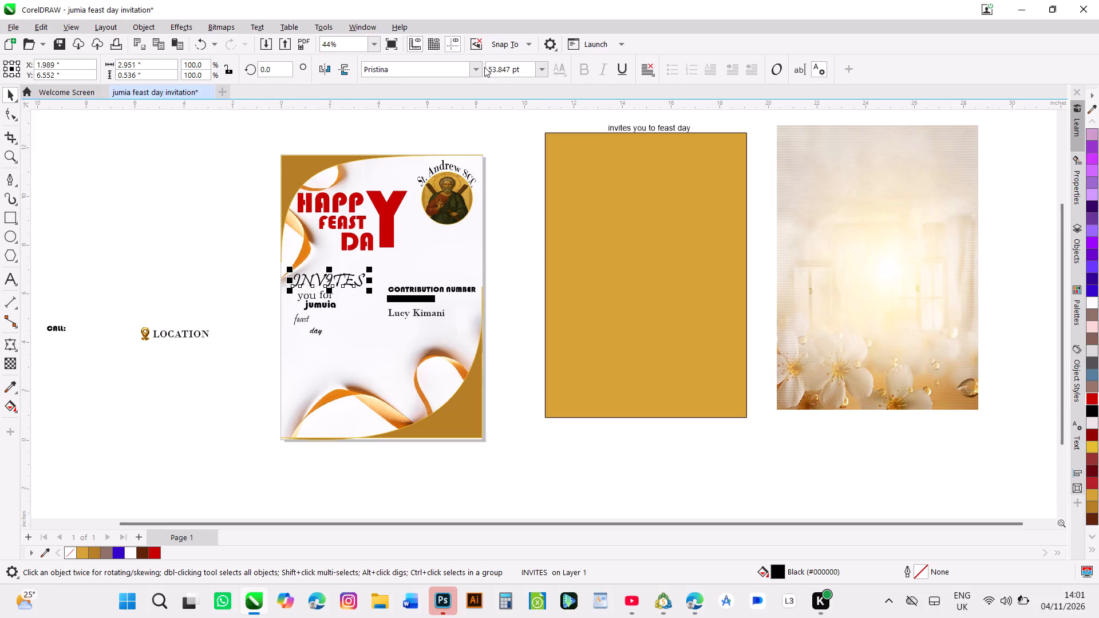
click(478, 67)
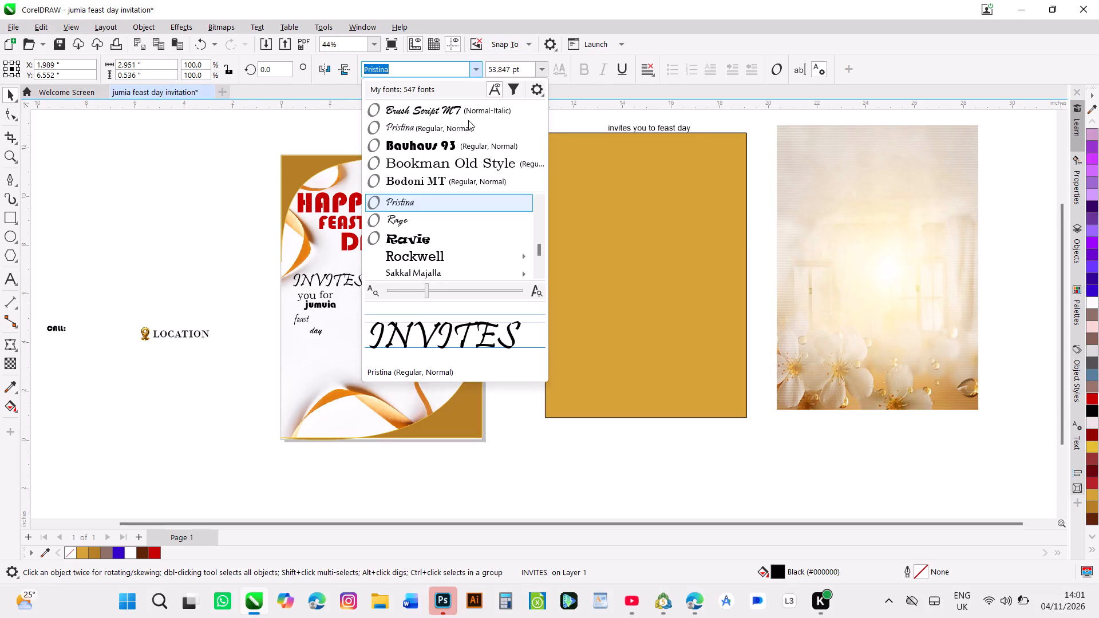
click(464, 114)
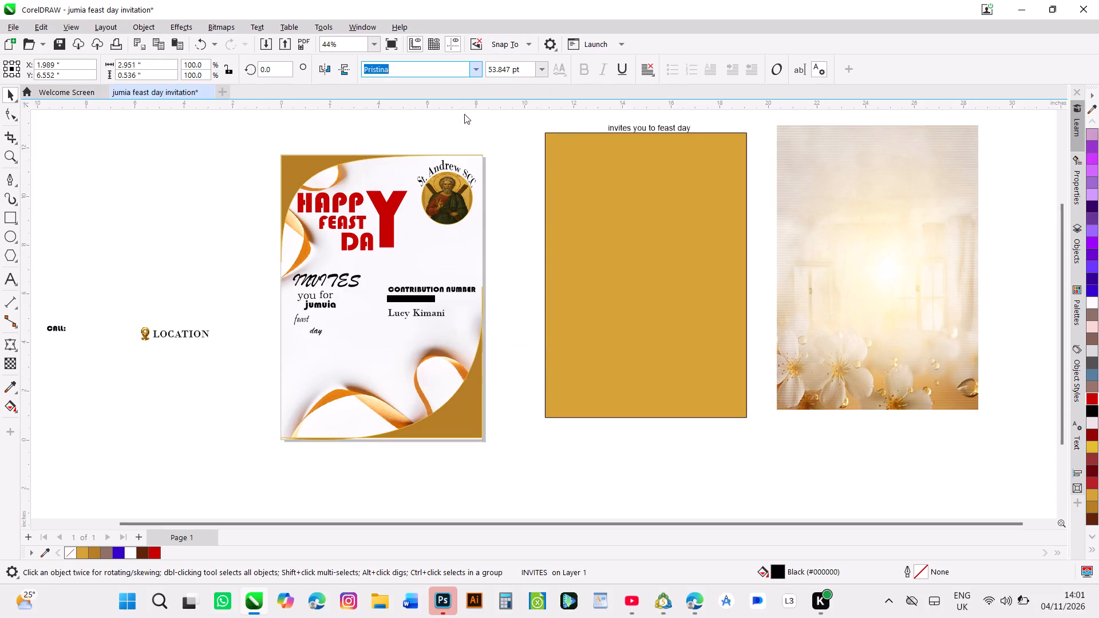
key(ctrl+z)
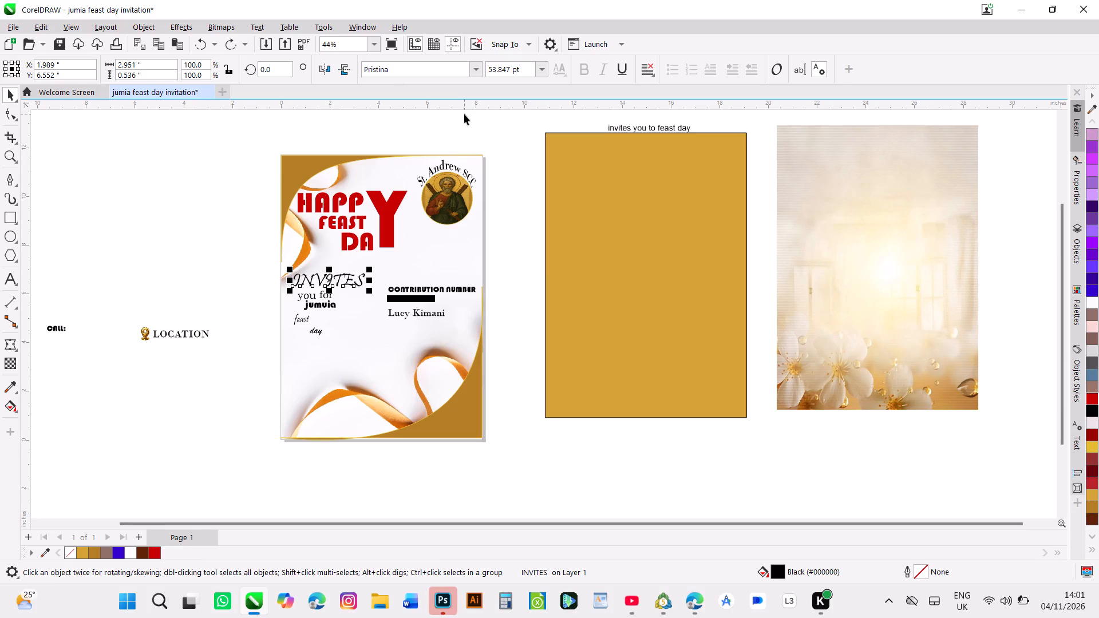
Colour the word "INVITES" blue (#3300CC).
click(1091, 291)
click(223, 213)
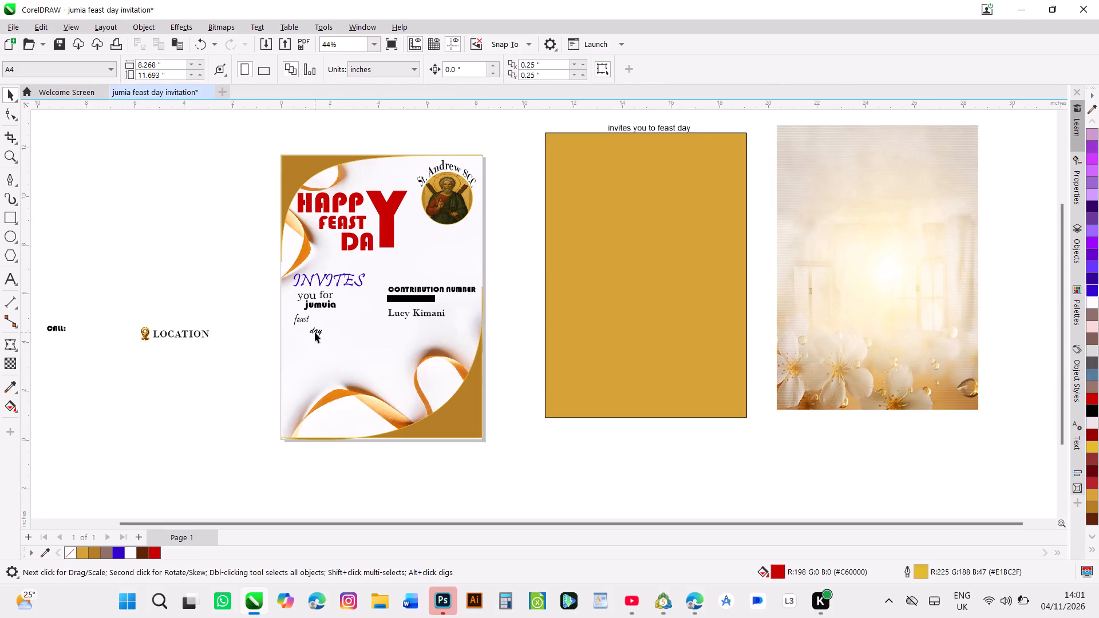
Move the word "day" down and to the right in the invitation wording, and enlarge it to about 46 pt.
drag(315, 332, 345, 350)
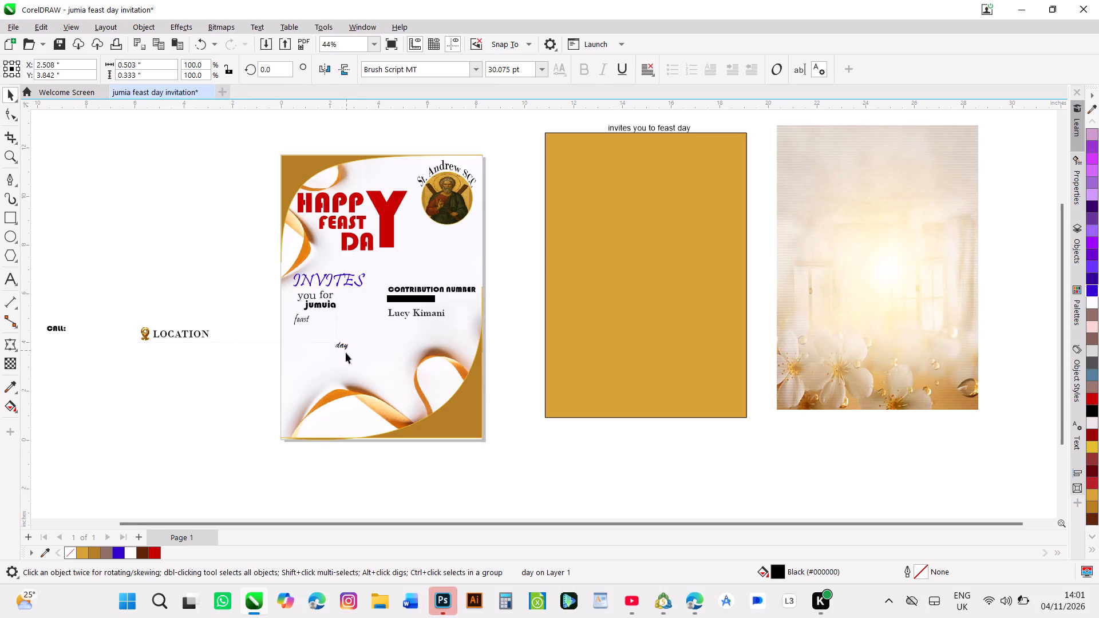
drag(353, 336, 362, 315)
drag(362, 315, 363, 315)
Move the word "feast" down beside "day" and enlarge it to about 74 pt.
drag(301, 317, 302, 318)
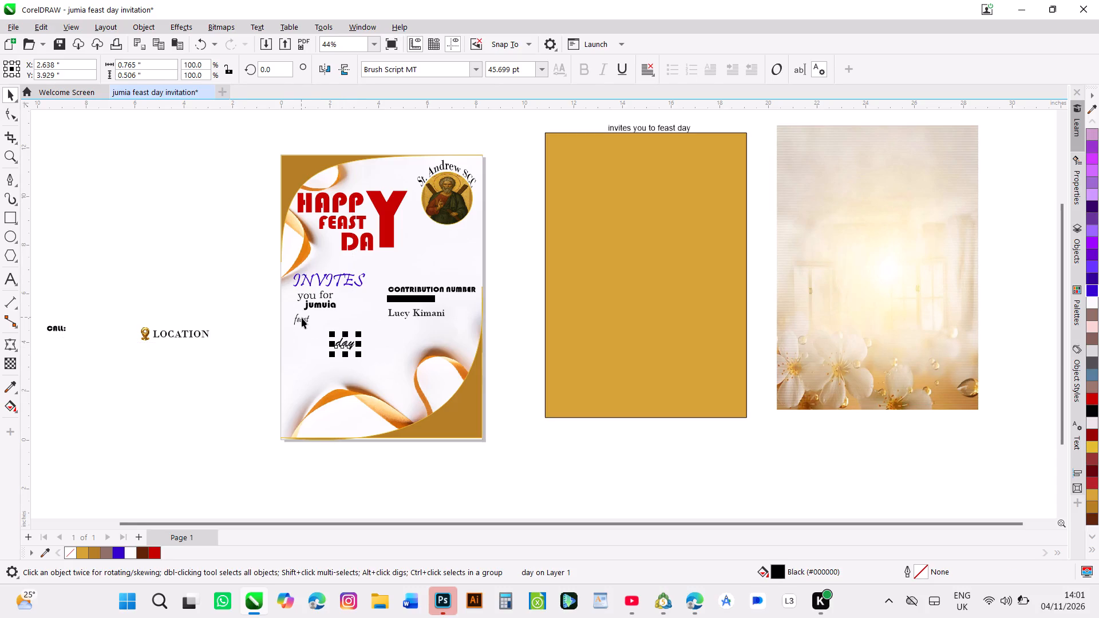
drag(302, 318, 306, 333)
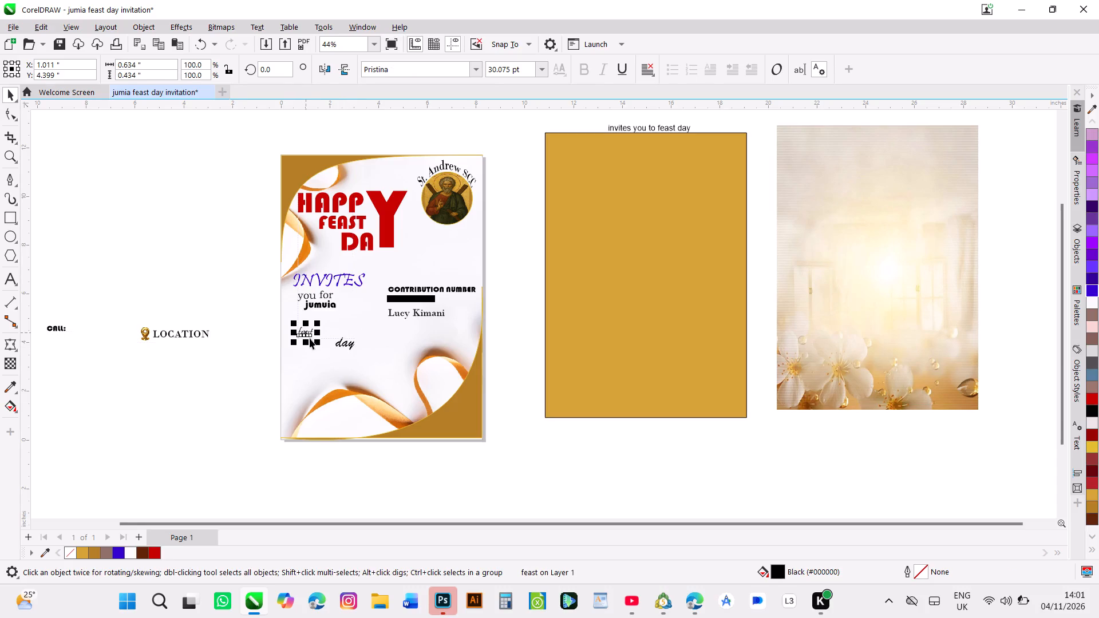
drag(319, 344, 341, 360)
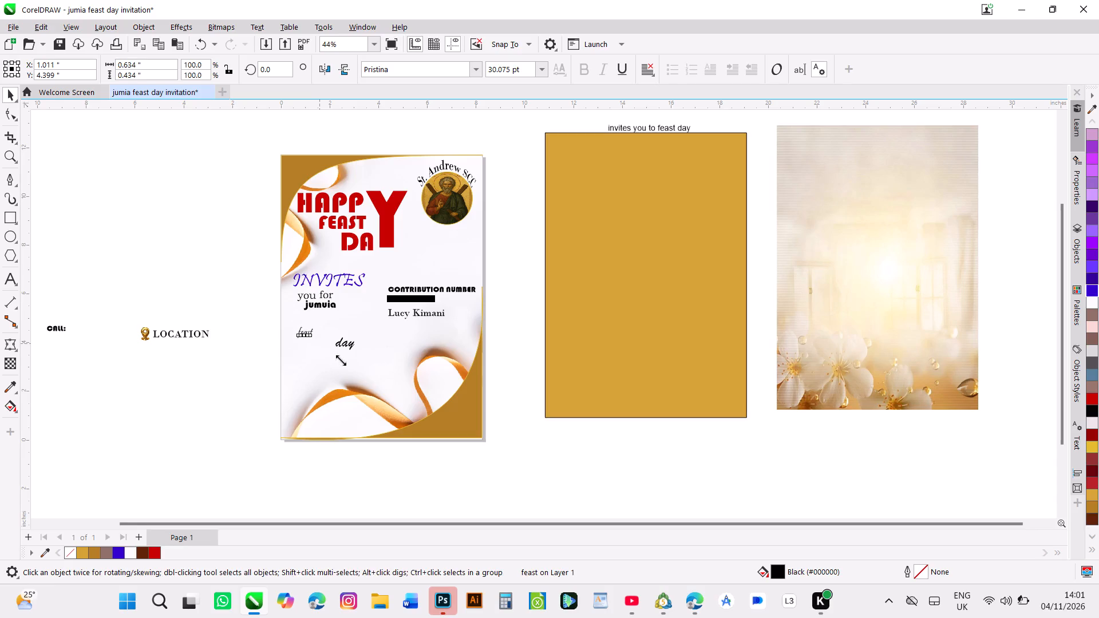
drag(341, 360, 343, 362)
click(139, 355)
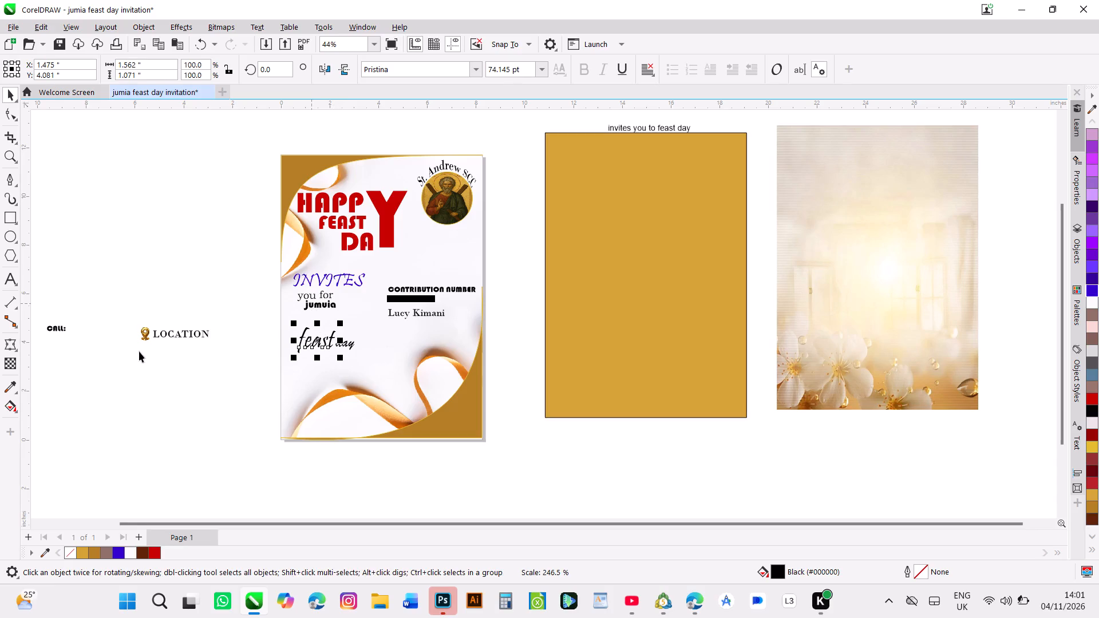
Reposition "jumuia" just above "feast" and "for" above "jumuia", and move "you" off the page to its left.
drag(323, 308, 331, 319)
drag(326, 295, 344, 302)
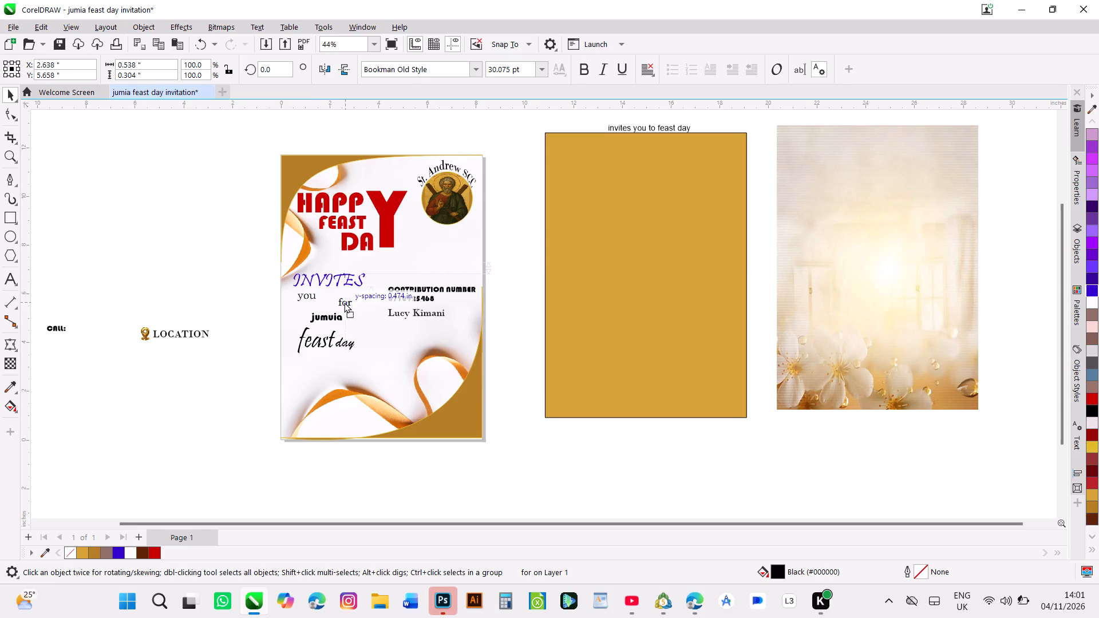
drag(344, 302, 341, 302)
drag(303, 296, 244, 291)
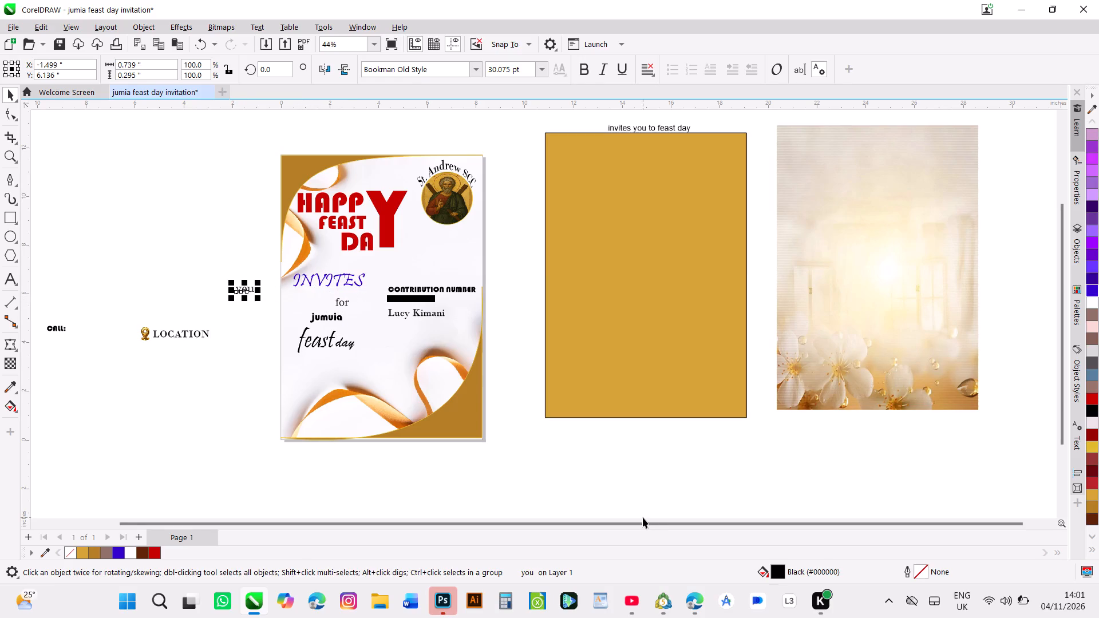
Switch to Pinterest in Edge, search for "you emoji" and open the yellow pointing-hand pin on a white background.
click(692, 593)
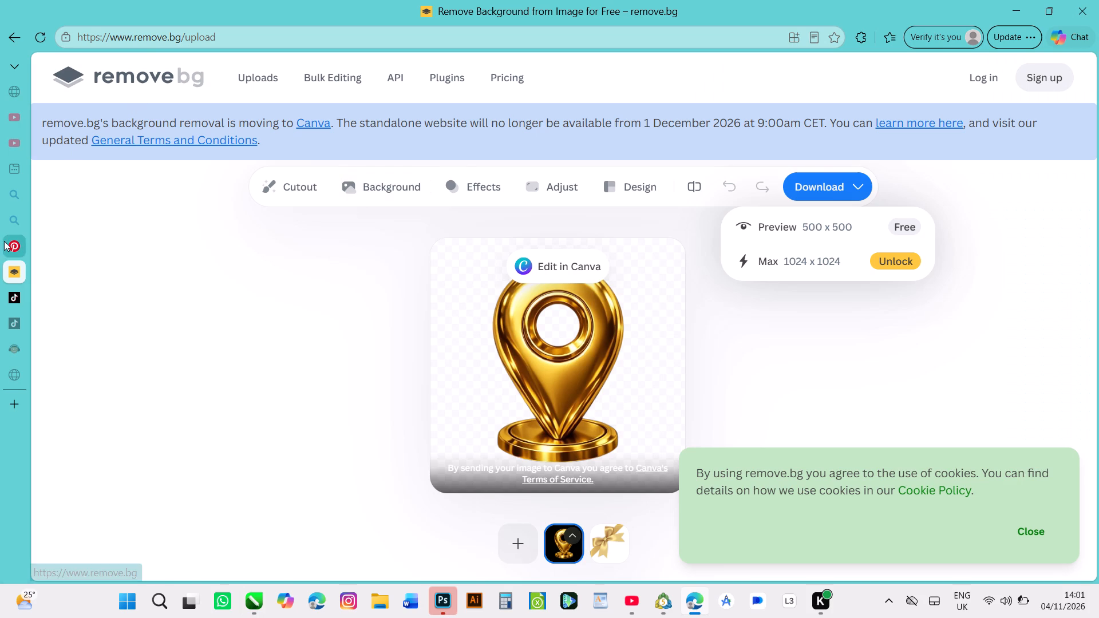
click(7, 247)
click(188, 86)
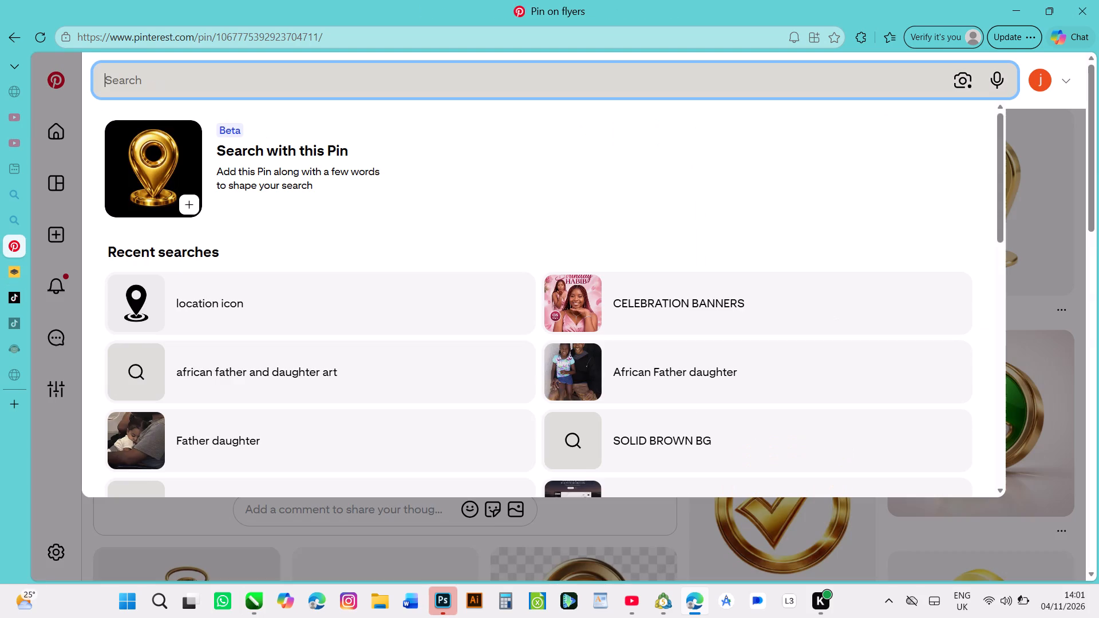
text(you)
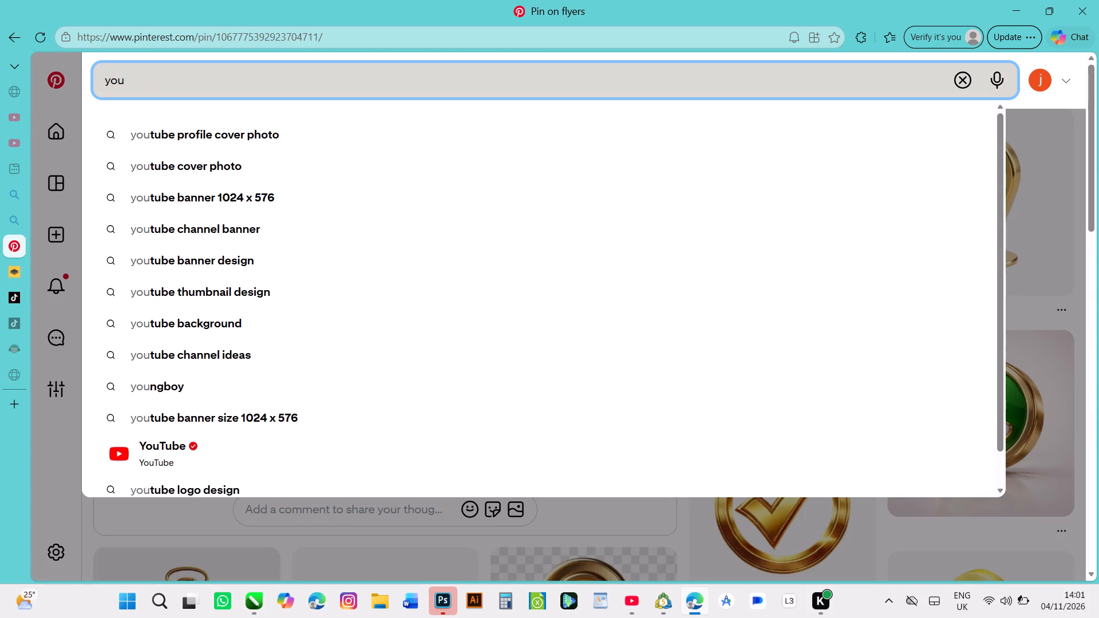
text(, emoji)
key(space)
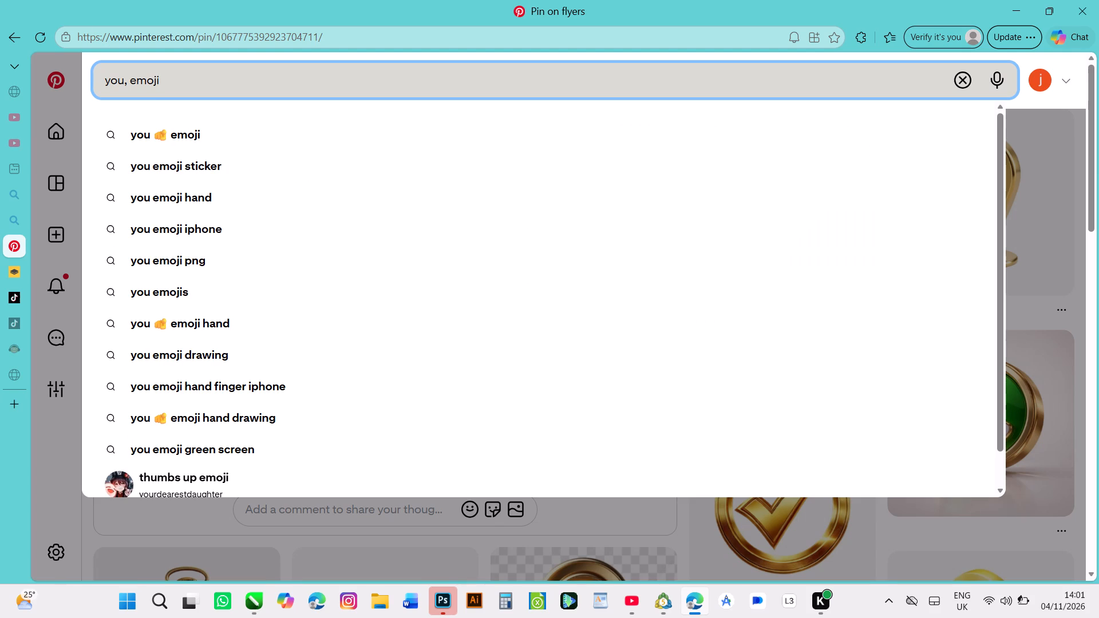
click(176, 141)
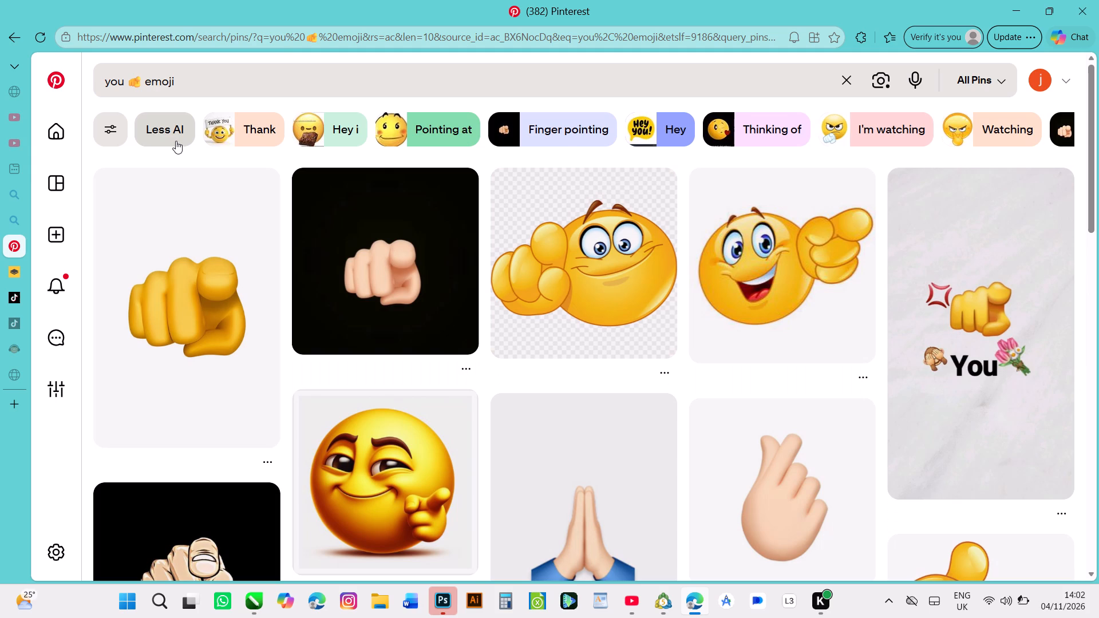
click(280, 299)
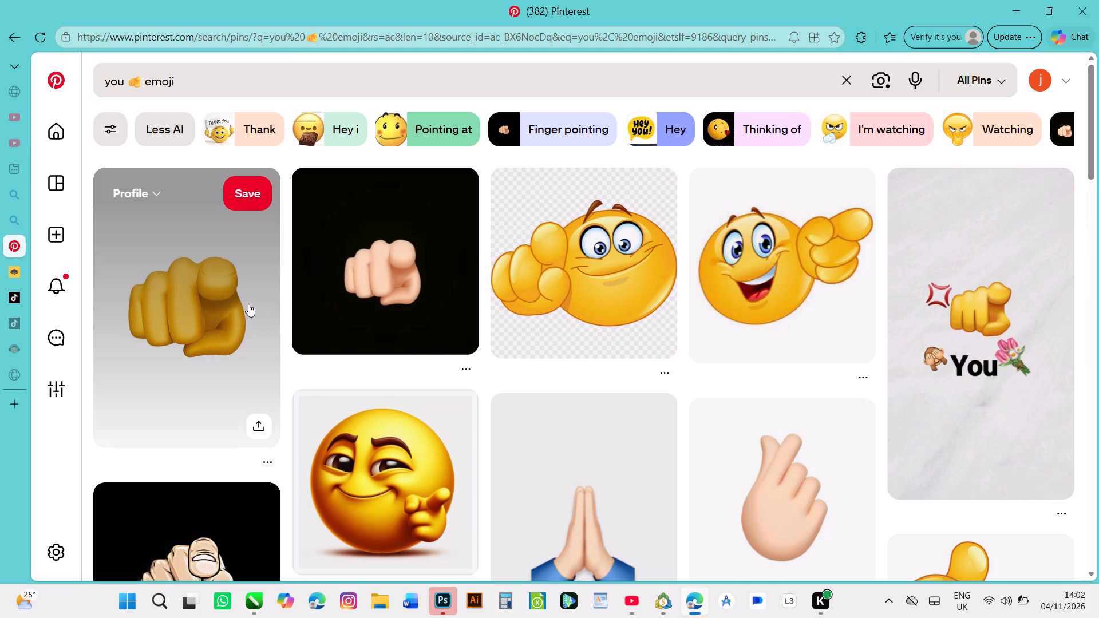
click(248, 304)
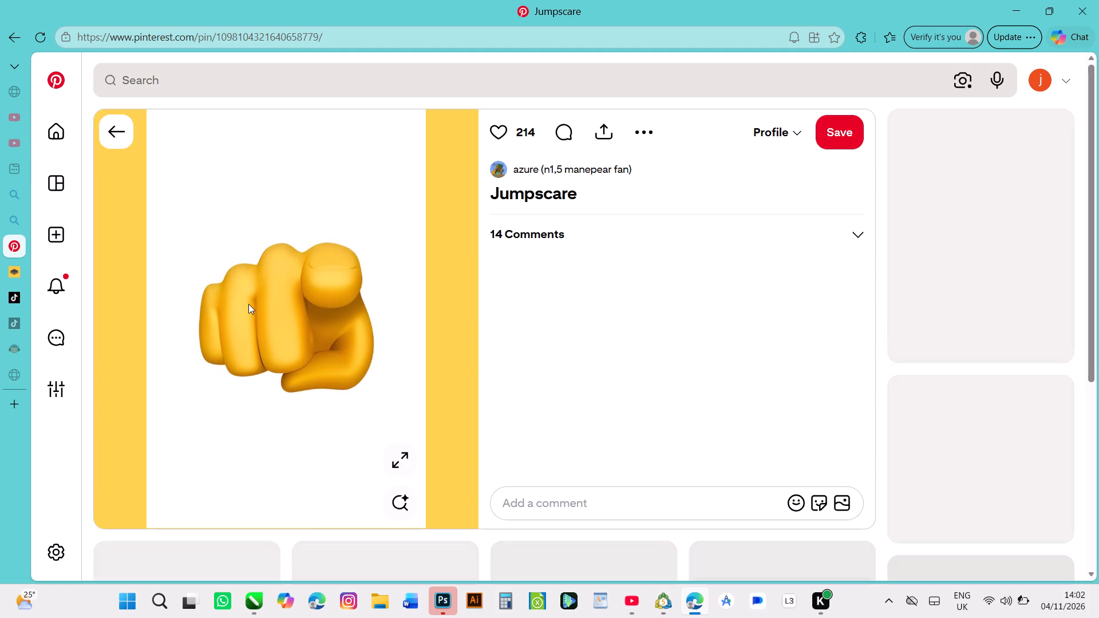
Transfer the pointing-hand image from Pinterest to the remove.bg page to remove its background.
drag(301, 303, 104, 286)
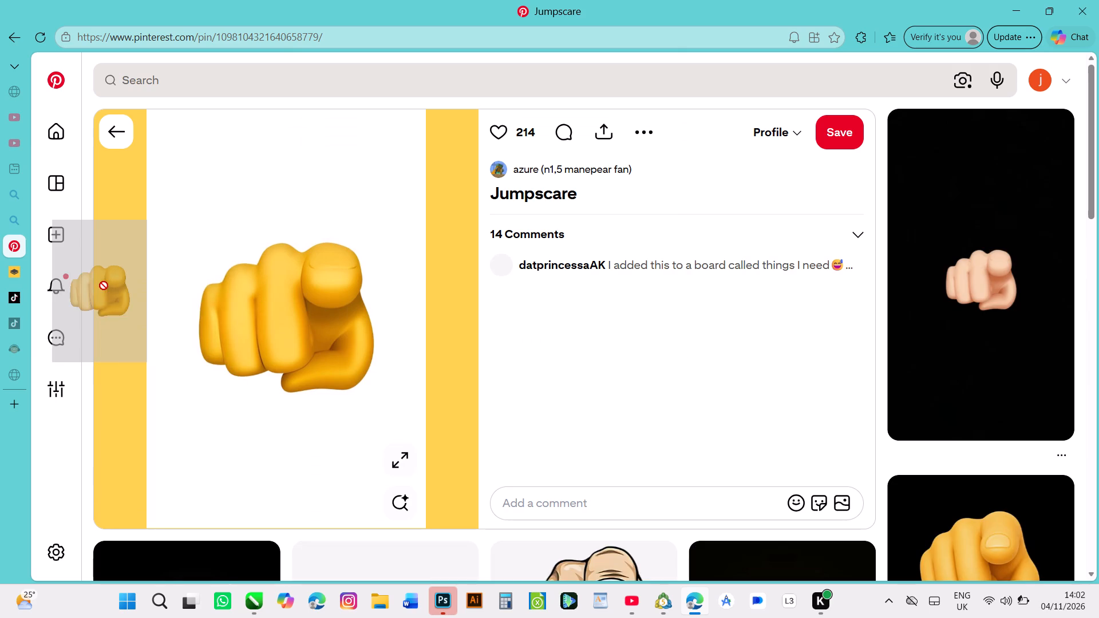
drag(104, 286, 5, 270)
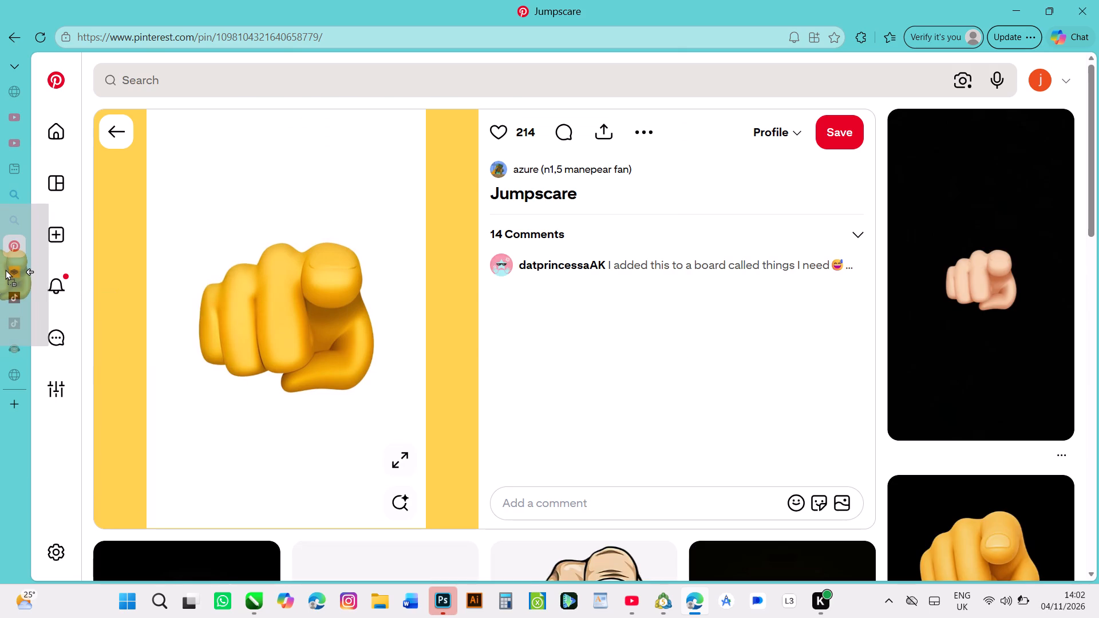
drag(5, 270, 382, 339)
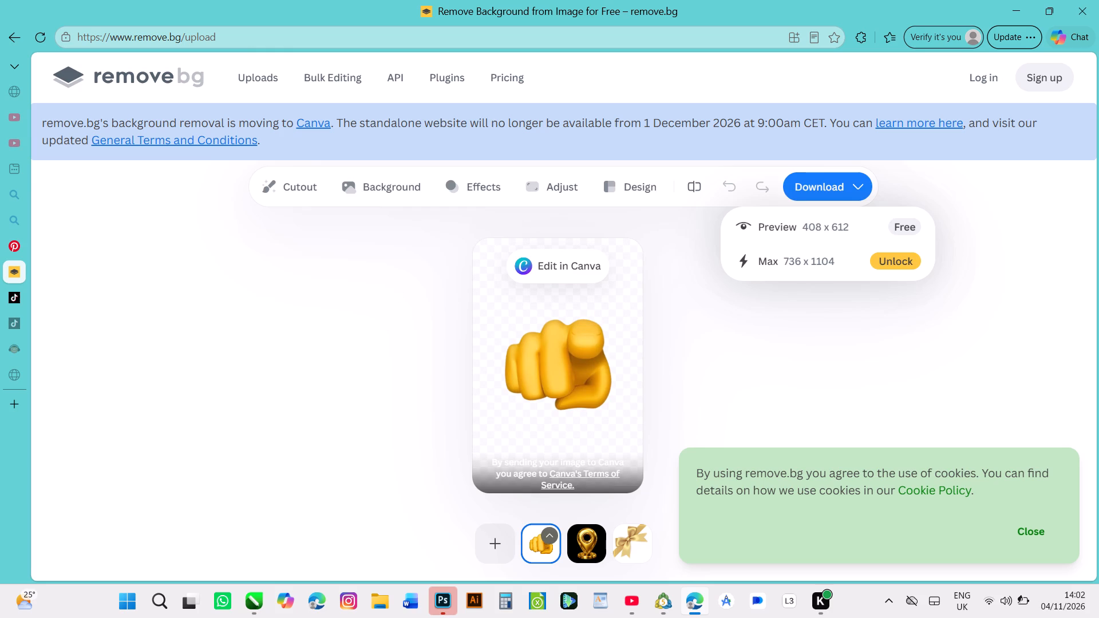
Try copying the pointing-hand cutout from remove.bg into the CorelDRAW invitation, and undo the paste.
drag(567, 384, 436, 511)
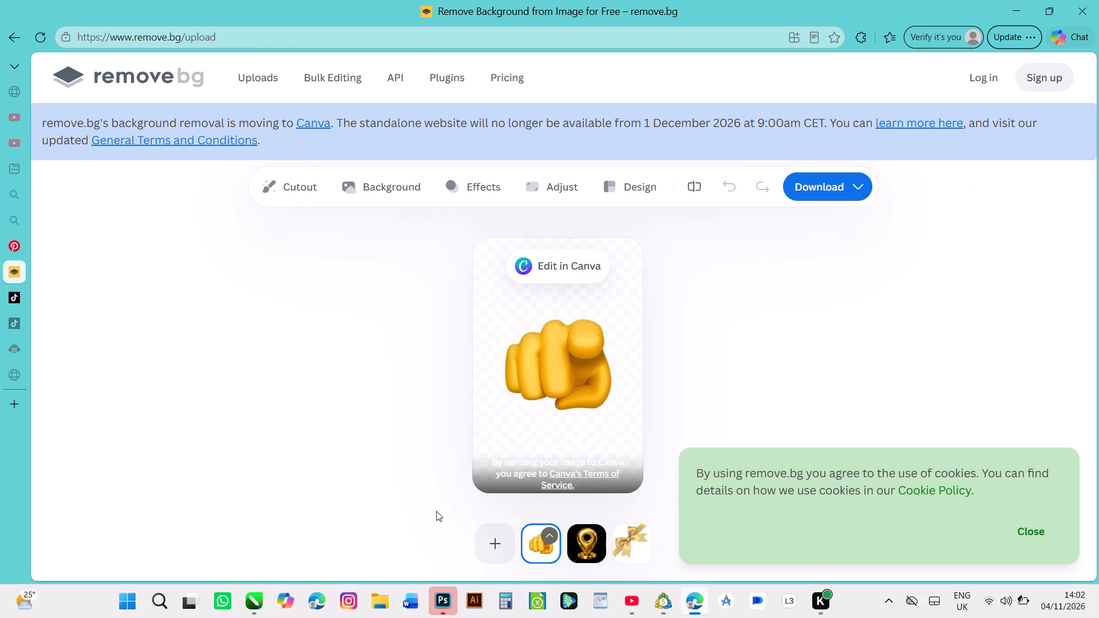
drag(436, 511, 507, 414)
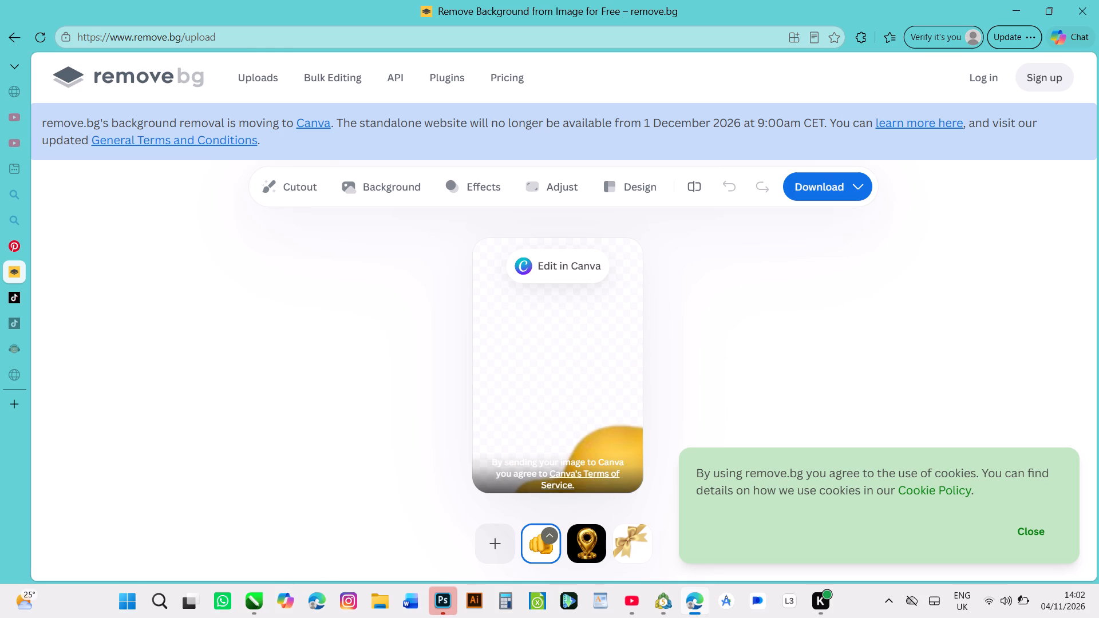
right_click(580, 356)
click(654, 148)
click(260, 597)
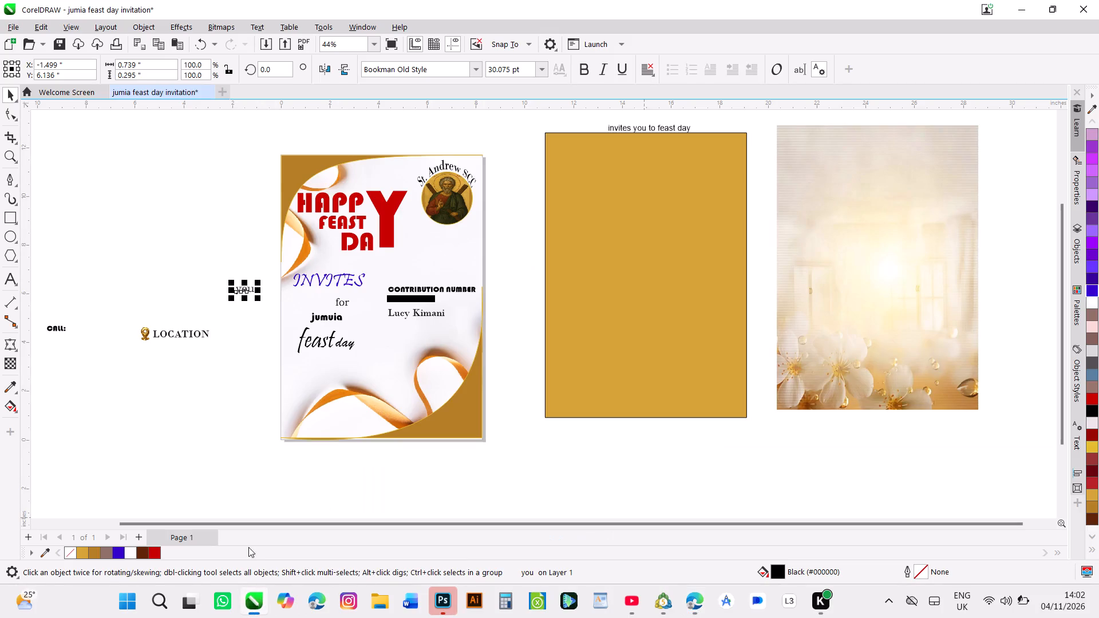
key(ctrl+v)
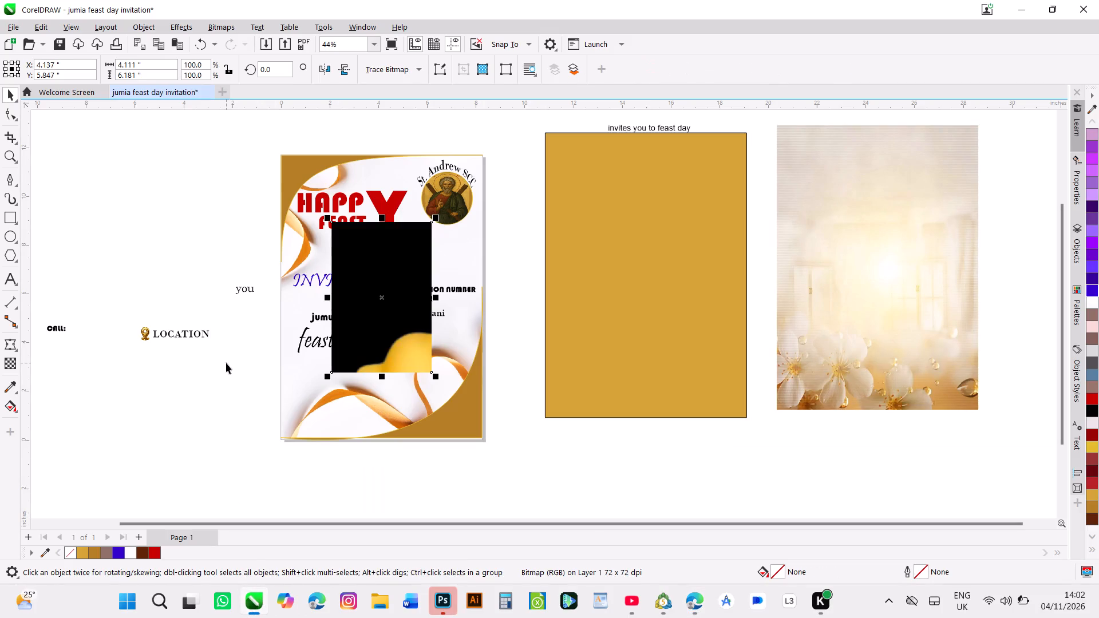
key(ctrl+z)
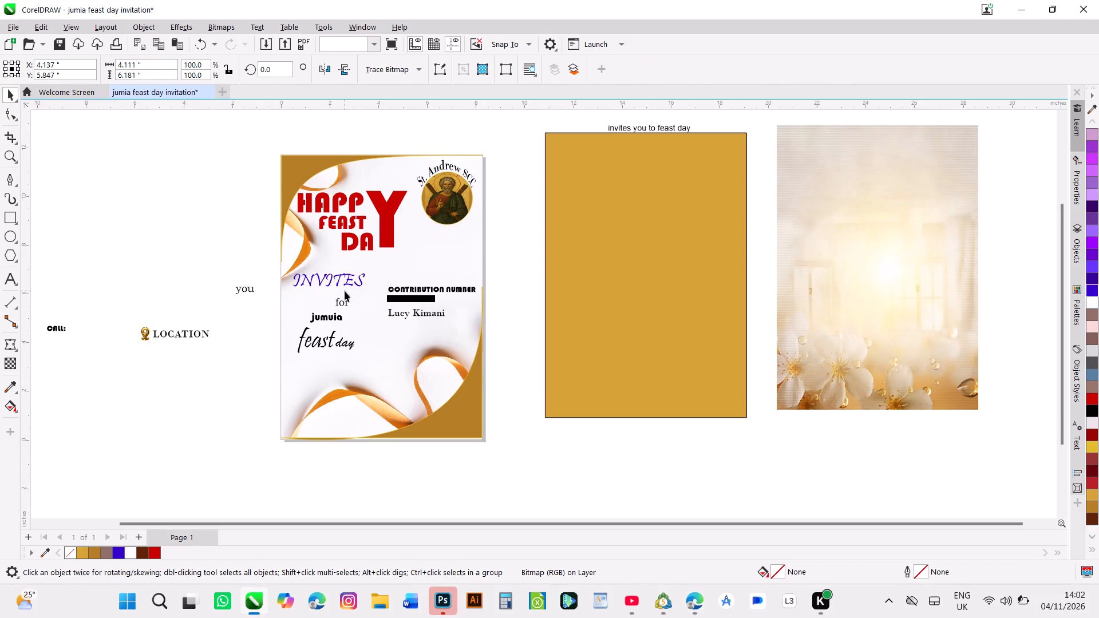
Return to remove.bg in Edge and download the free 408 x 612 preview of the pointing-hand cutout.
click(701, 609)
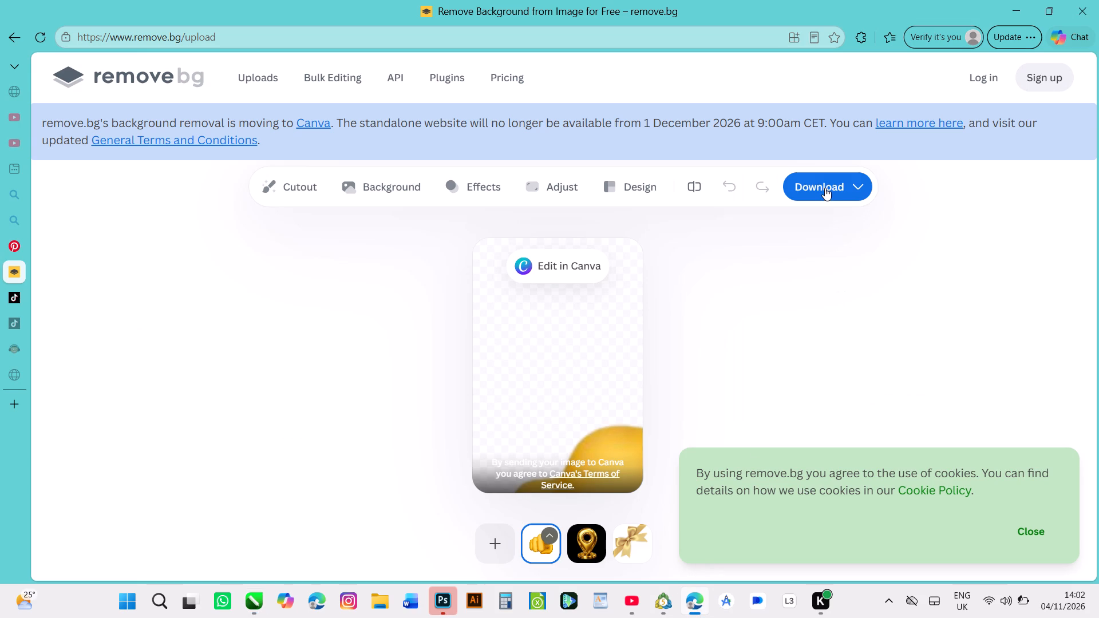
click(825, 188)
click(809, 221)
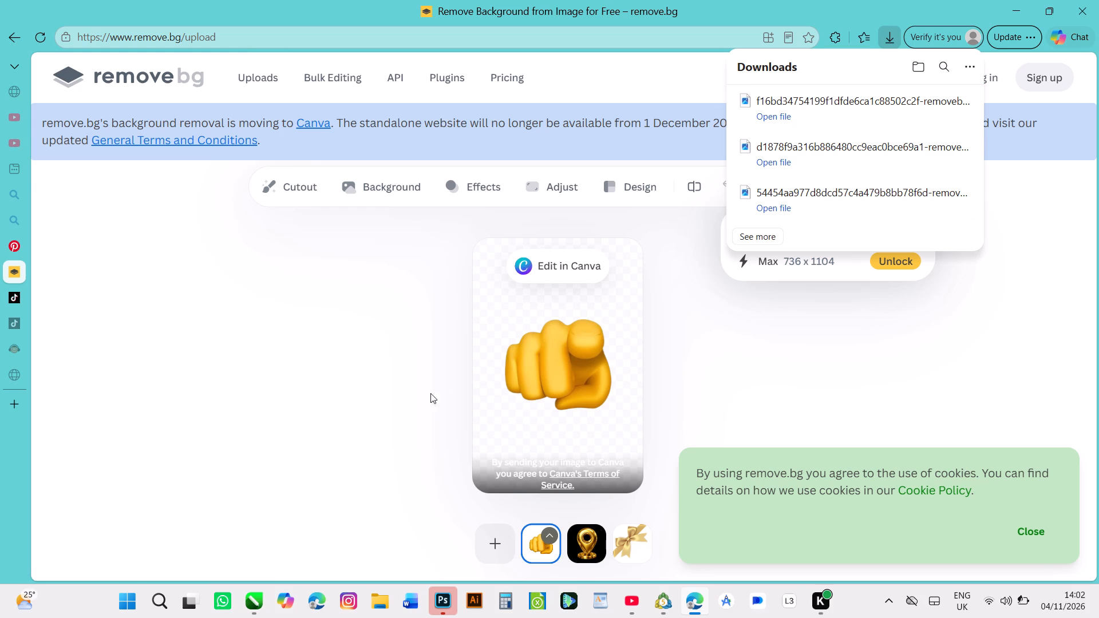
Switch to CorelDRAW, import the downloaded pointing-hand PNG from Downloads and place it on the pasteboard beside the invitation.
click(257, 597)
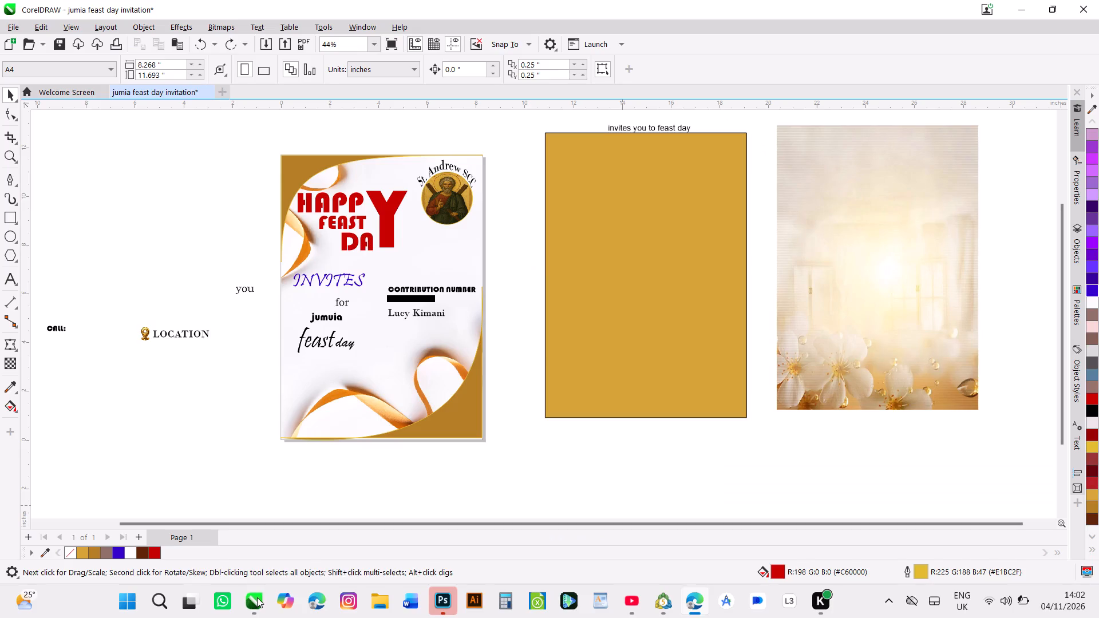
click(7, 21)
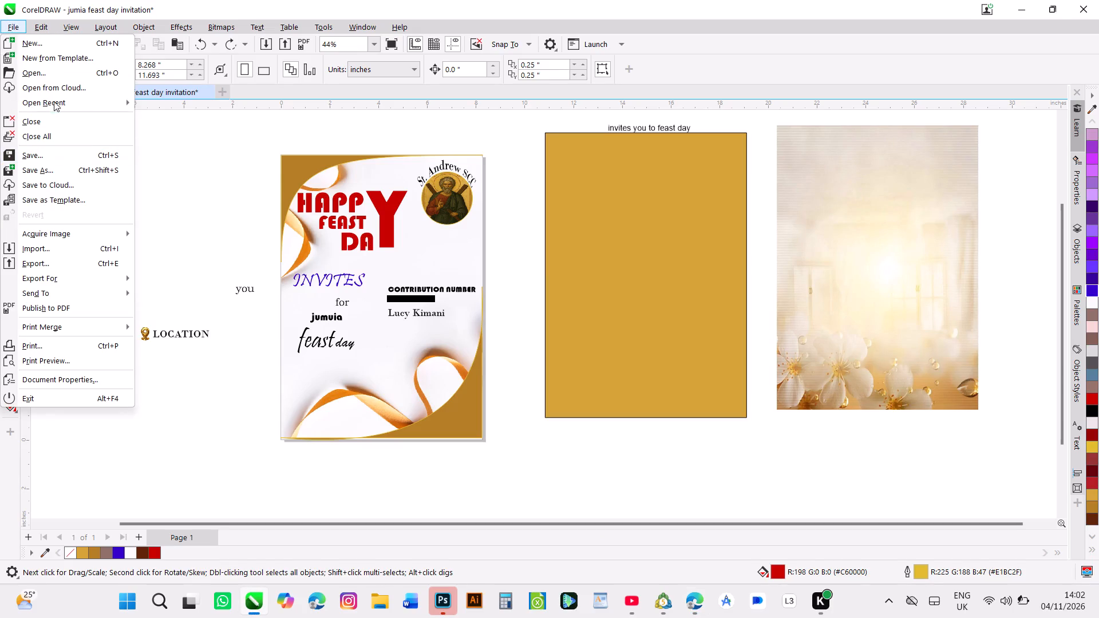
click(62, 253)
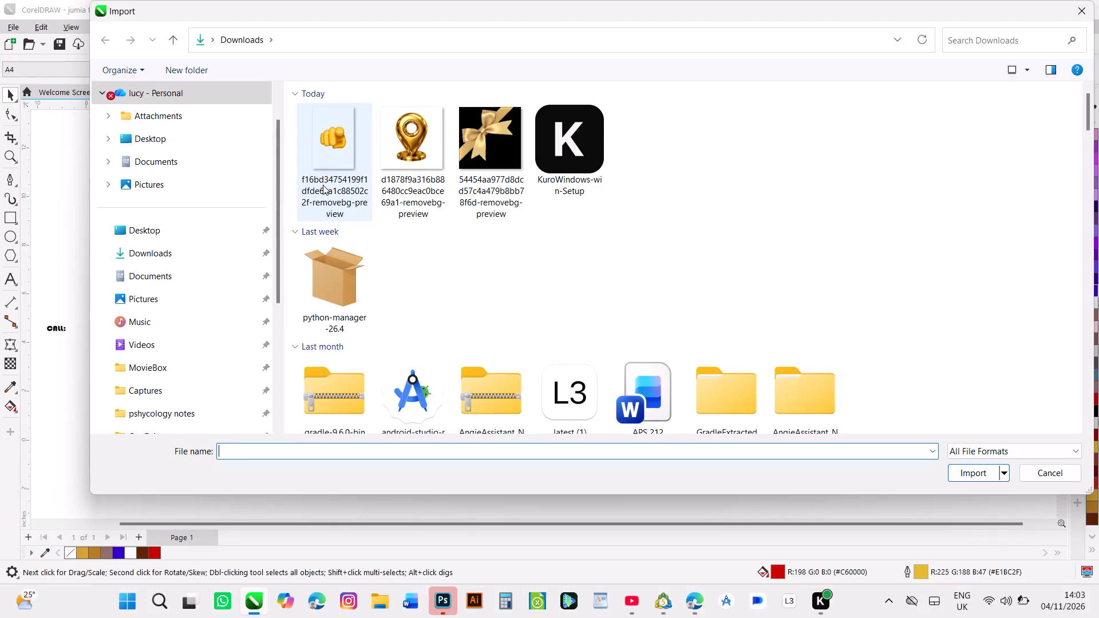
click(323, 184)
key(Return)
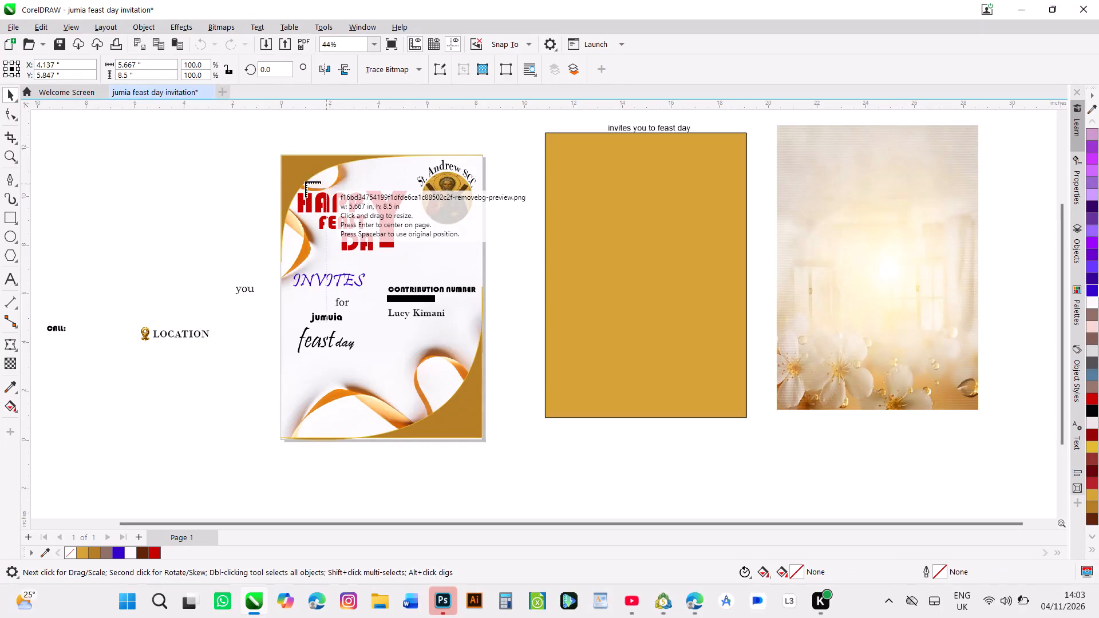
click(130, 178)
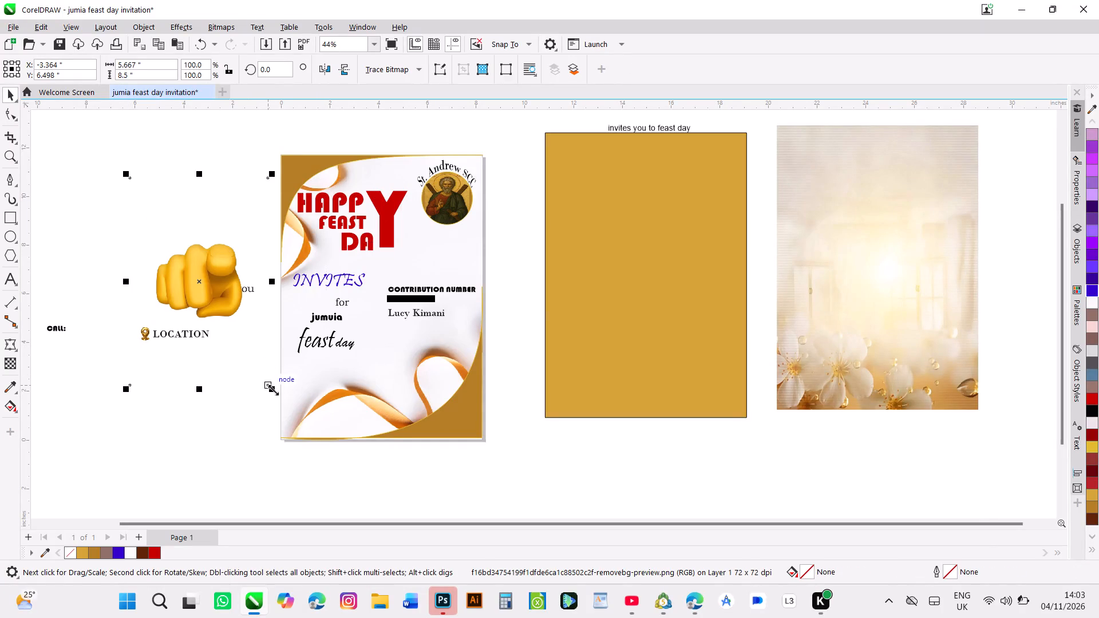
Scale the pointing hand proportionally to about 1.3 x 1.9 in and place it on the invitation beneath INVITES.
drag(273, 390, 167, 266)
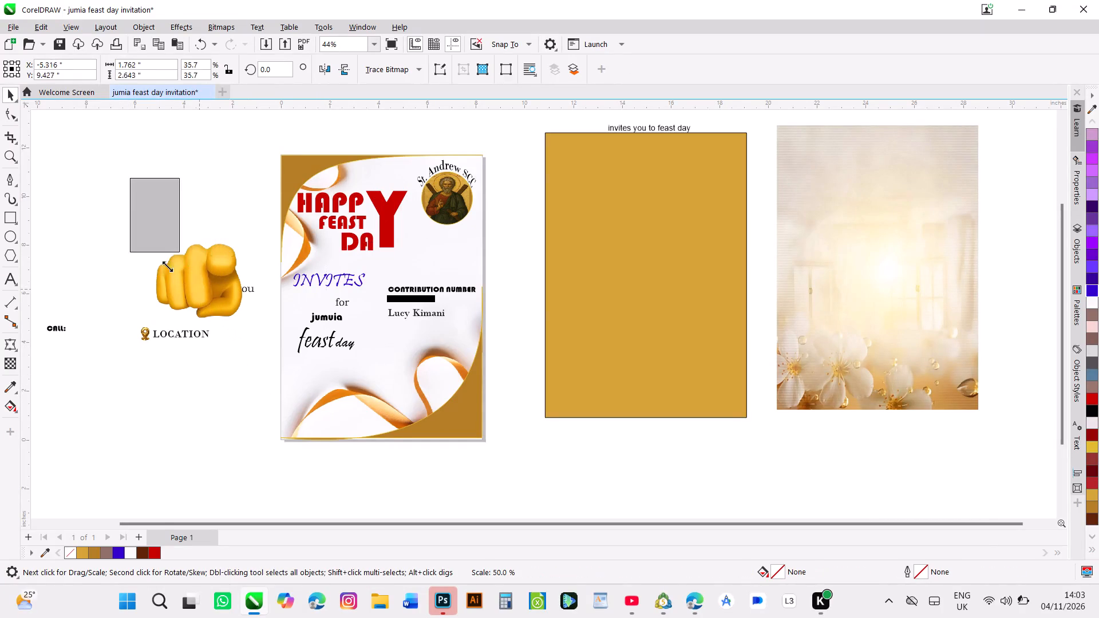
drag(167, 266, 163, 262)
drag(142, 204, 283, 279)
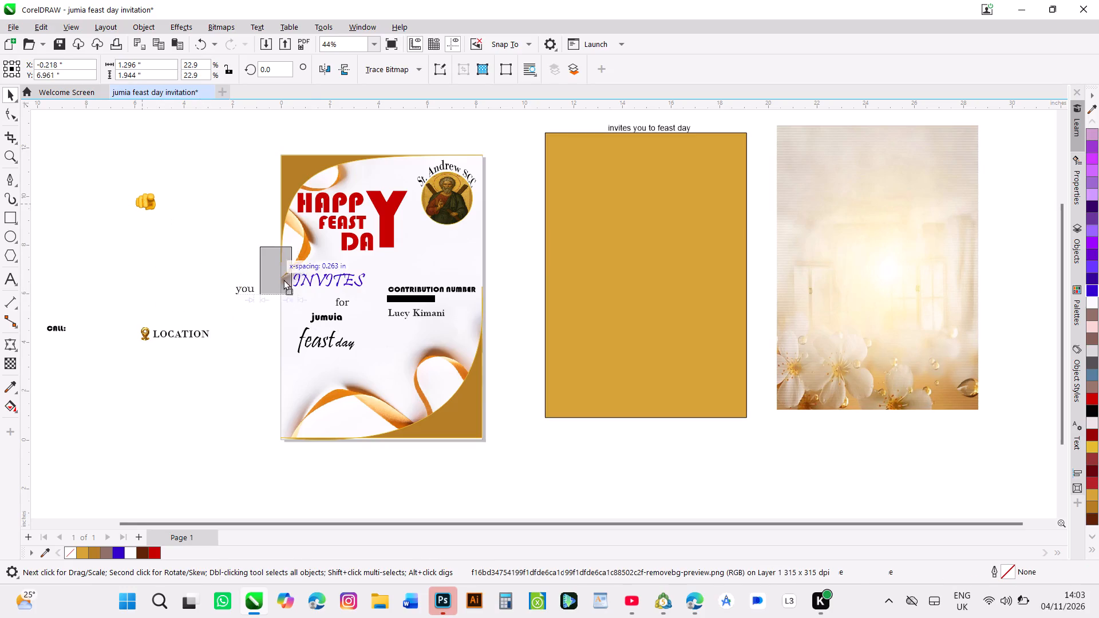
drag(283, 279, 321, 296)
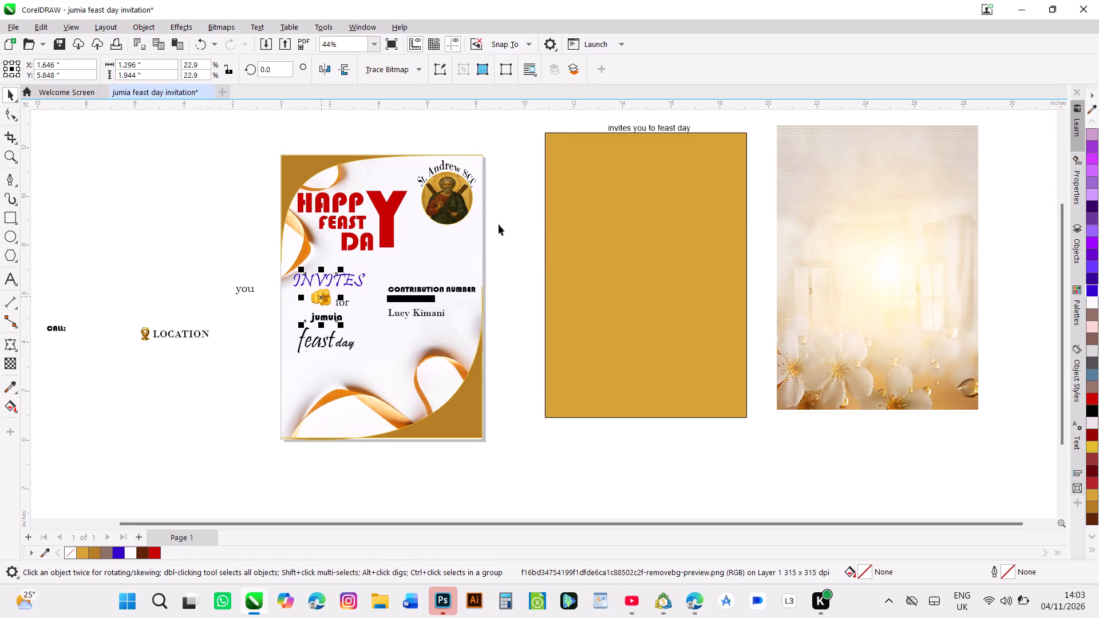
click(514, 238)
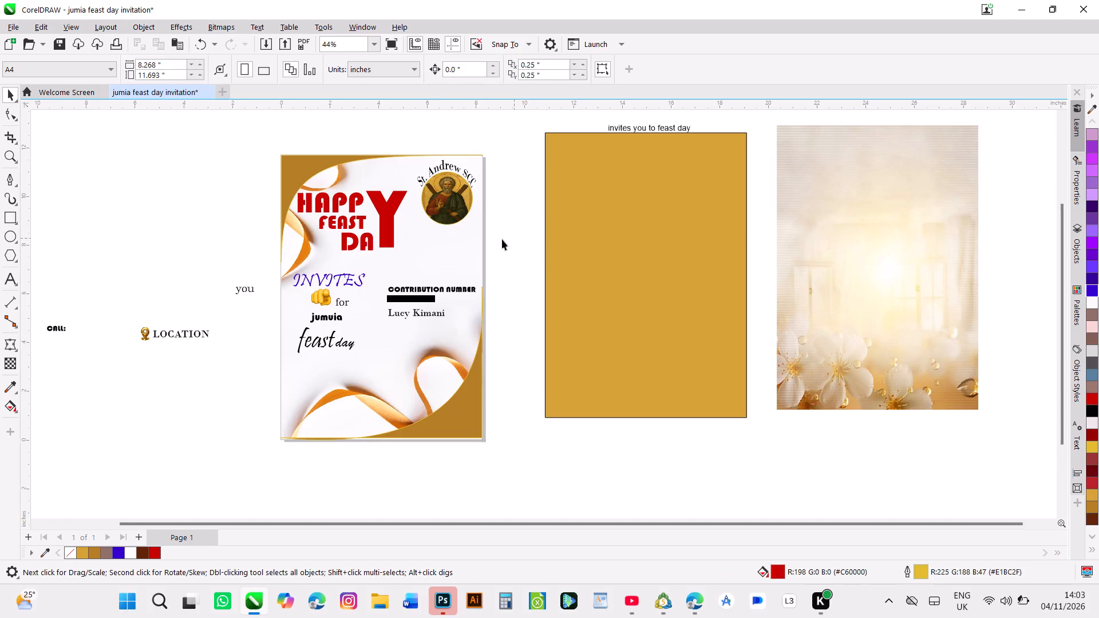
Lower the words "feast" and "day" to make more room below "jumuia", keeping them side by side.
drag(311, 346, 302, 350)
drag(302, 350, 306, 358)
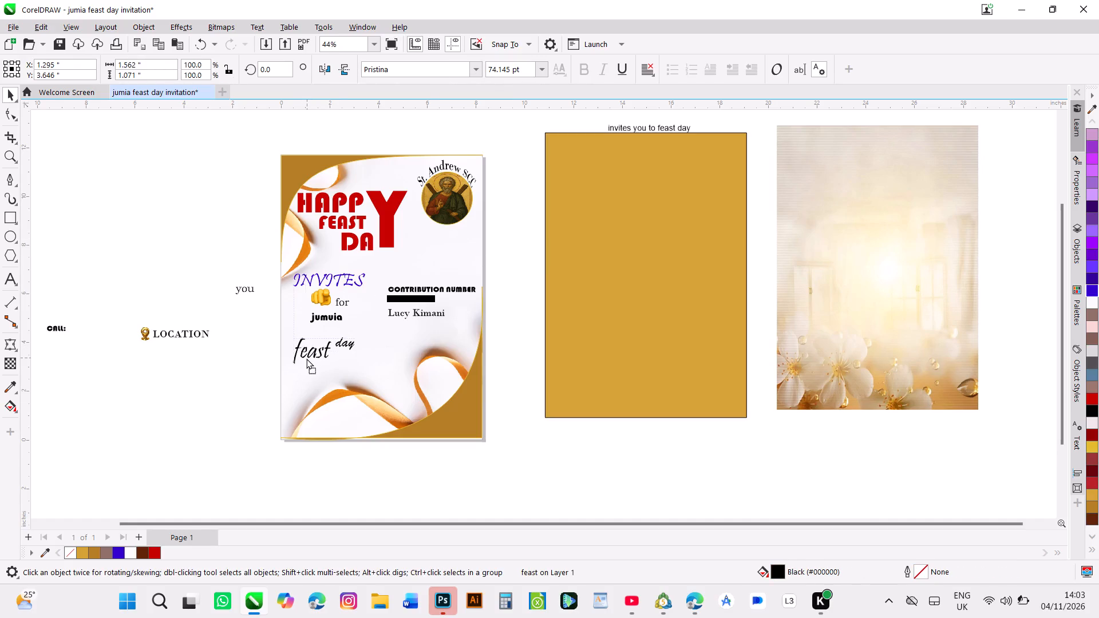
drag(306, 358, 304, 358)
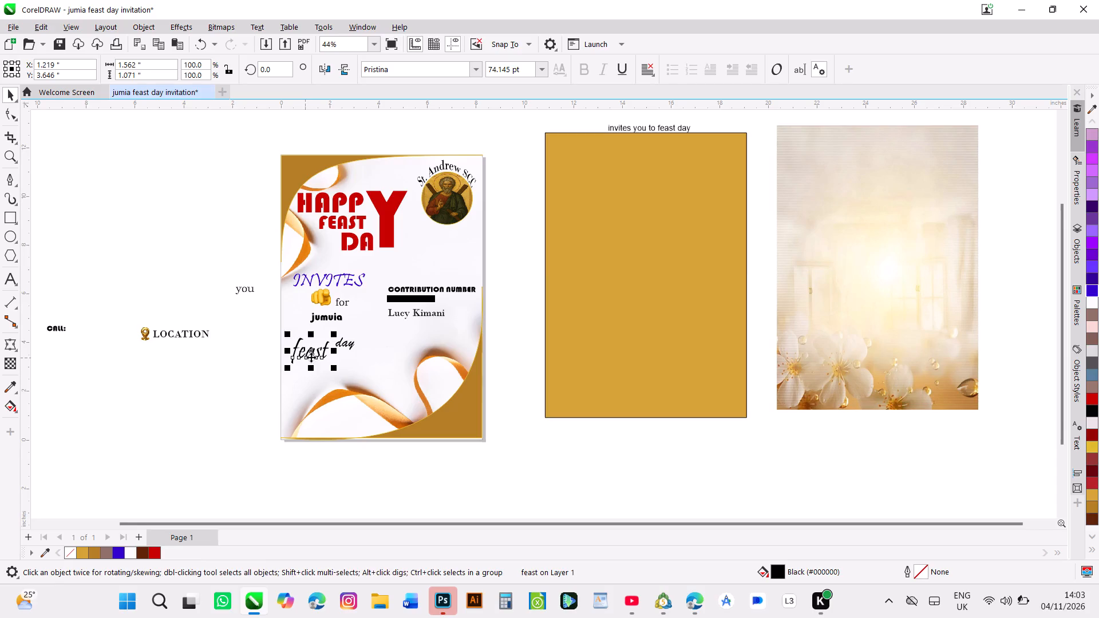
drag(347, 342, 343, 356)
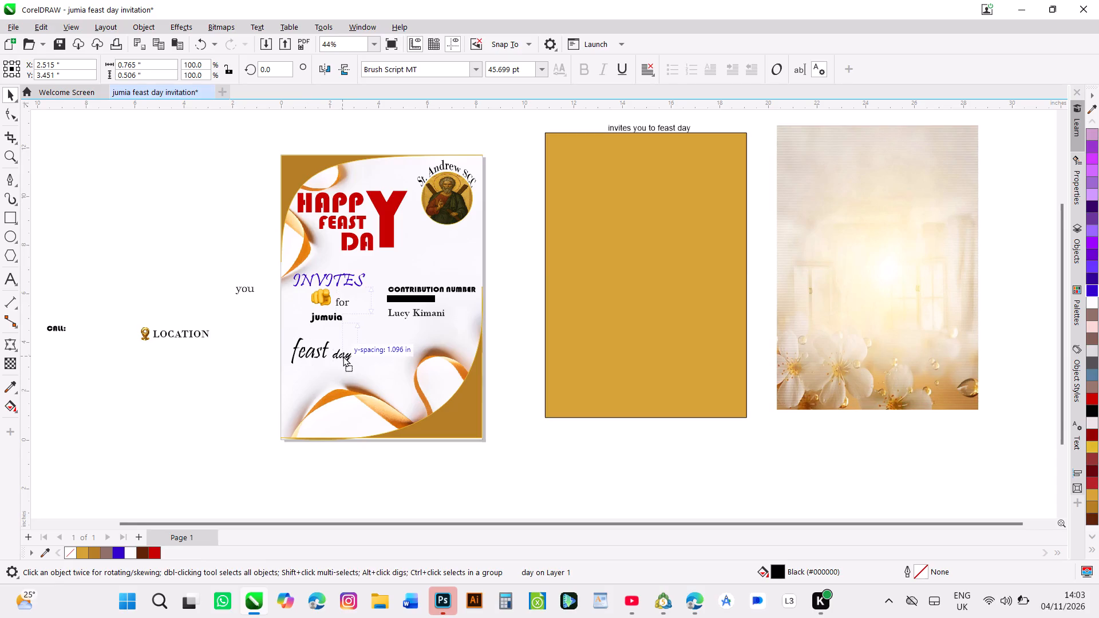
drag(343, 356, 342, 355)
Move the pointing hand down and slightly outward toward the invitation's left edge, clear of INVITES.
drag(330, 319, 320, 332)
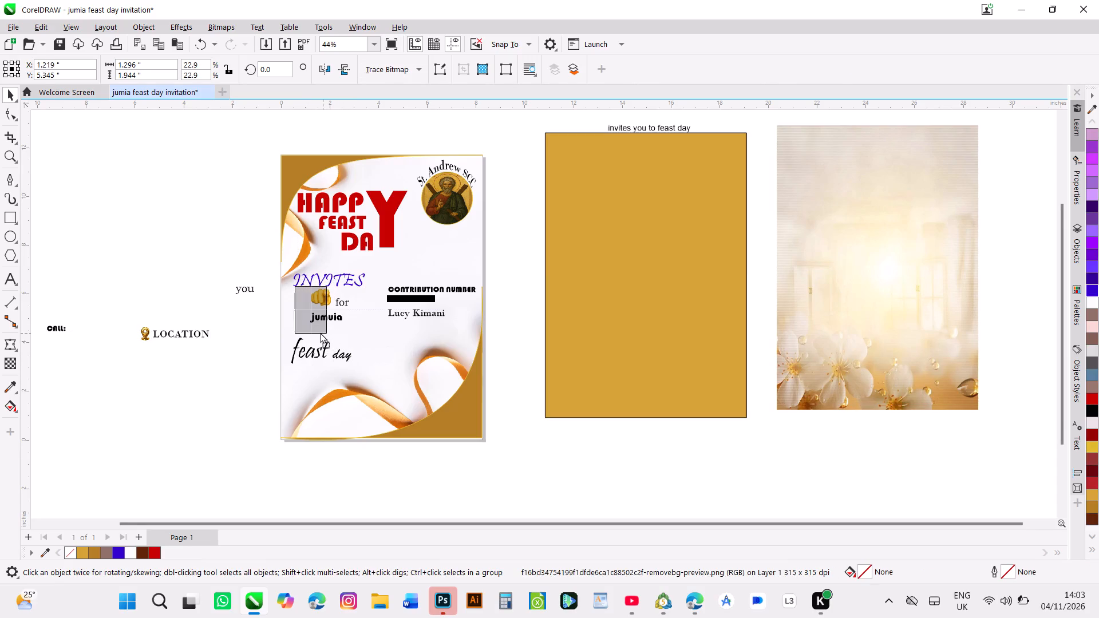
drag(320, 332, 316, 332)
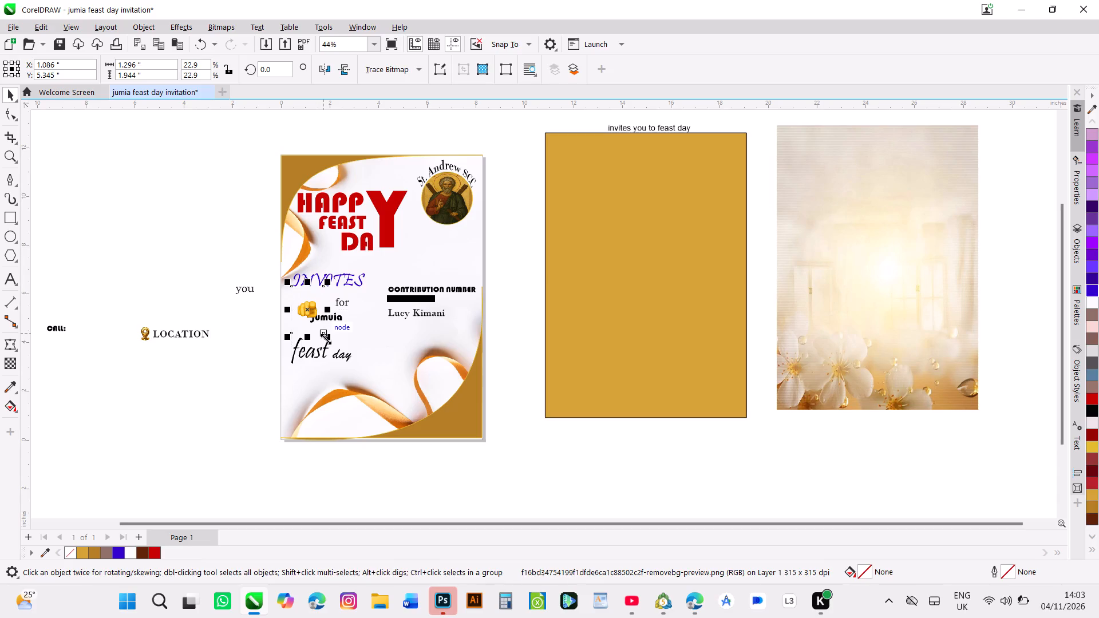
drag(327, 339, 344, 344)
click(177, 286)
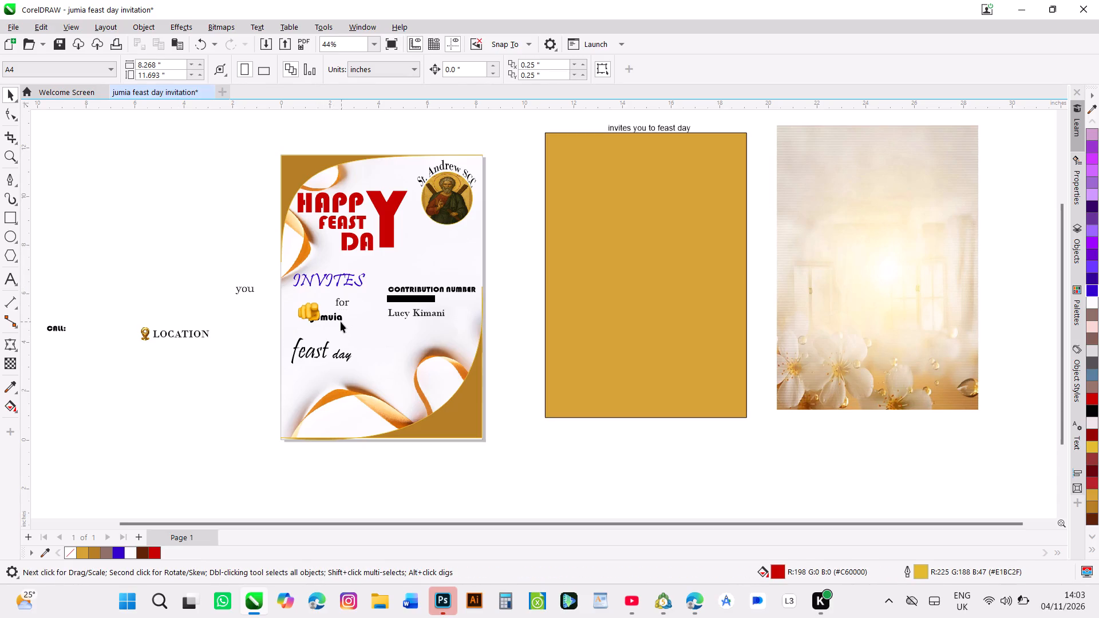
Regroup the wording around the hand: "jumuia" just above "feast day", "for" beside the hand, and INVITES closer above it.
click(339, 321)
drag(336, 317, 336, 332)
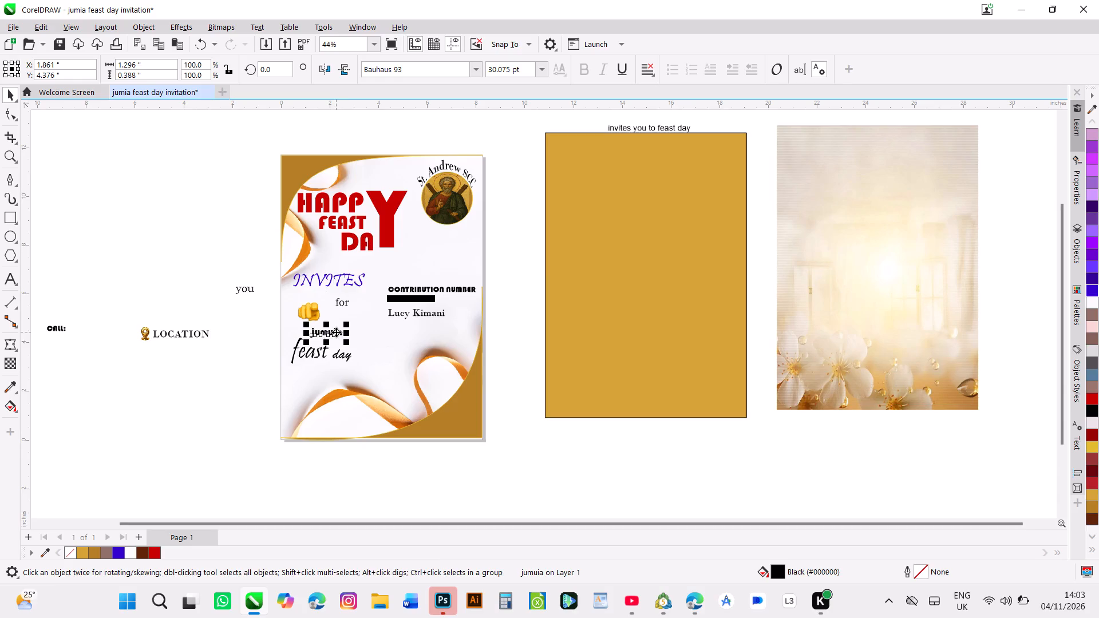
click(207, 263)
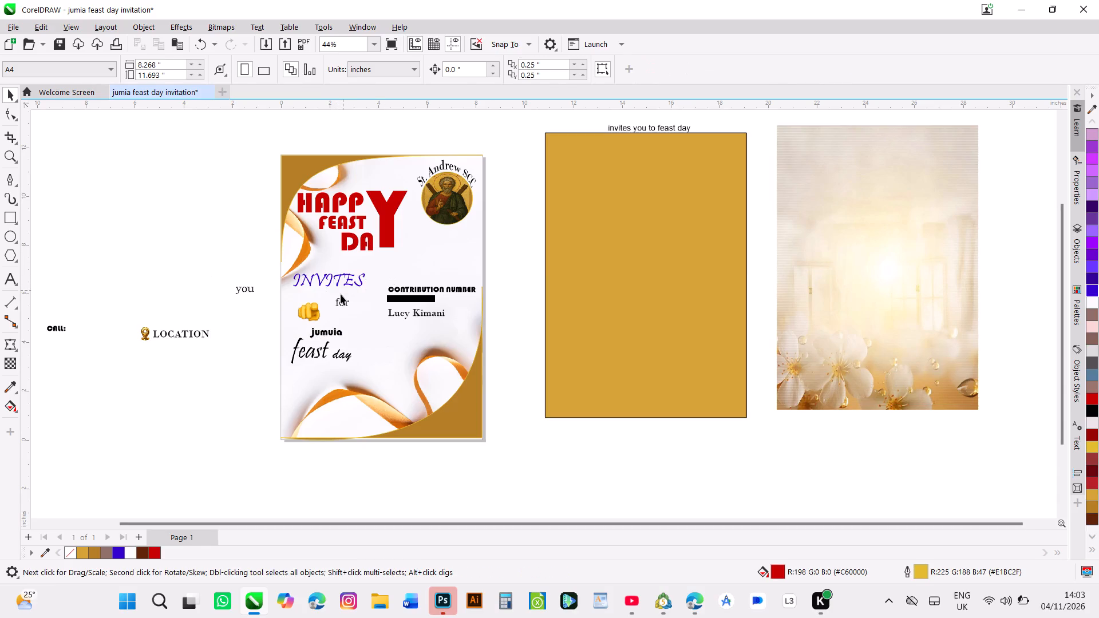
drag(343, 302, 337, 306)
drag(337, 306, 331, 316)
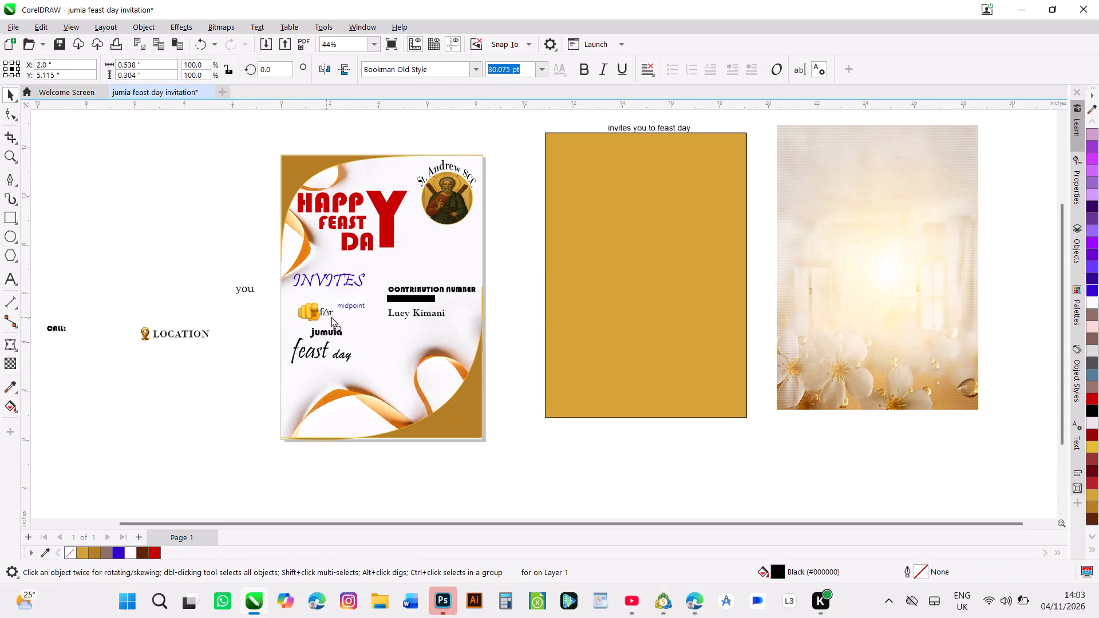
drag(331, 316, 331, 316)
click(220, 260)
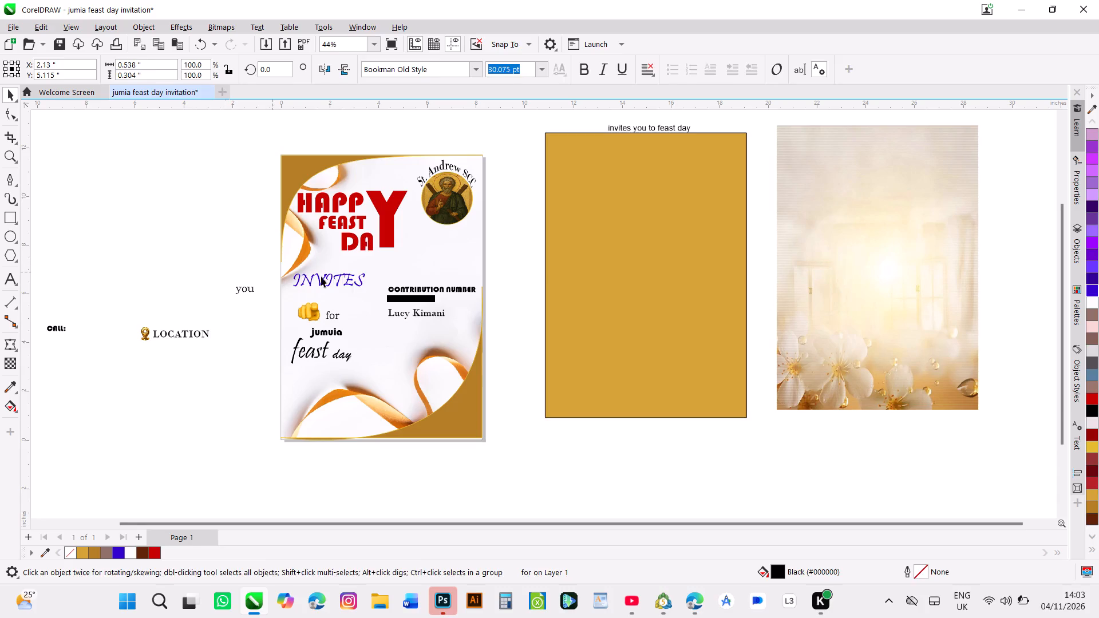
drag(342, 278, 335, 287)
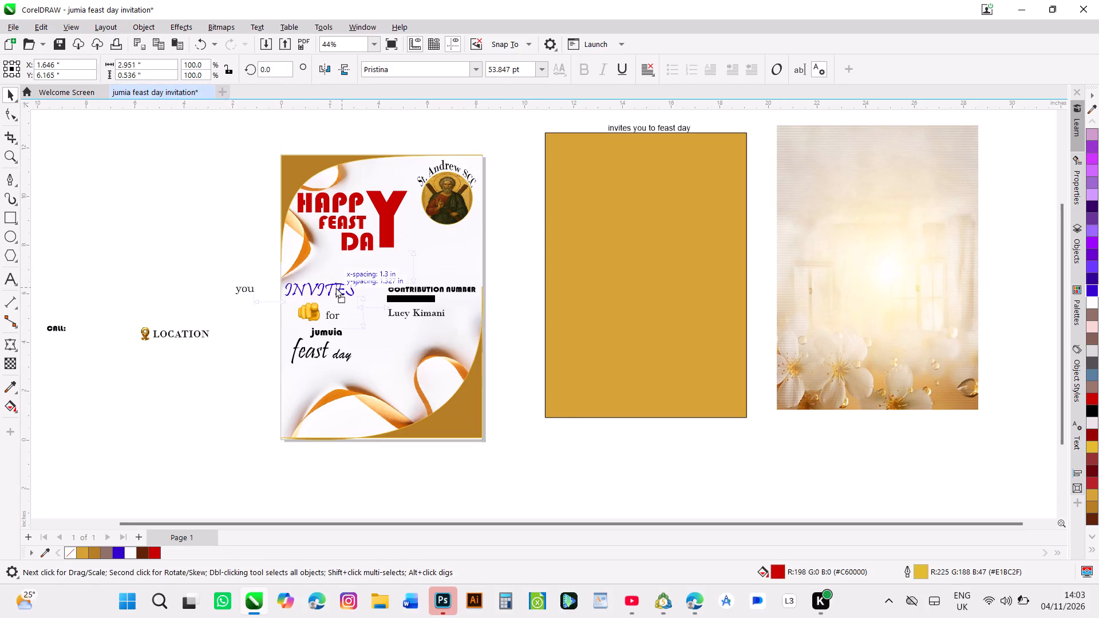
drag(335, 287, 340, 287)
click(198, 205)
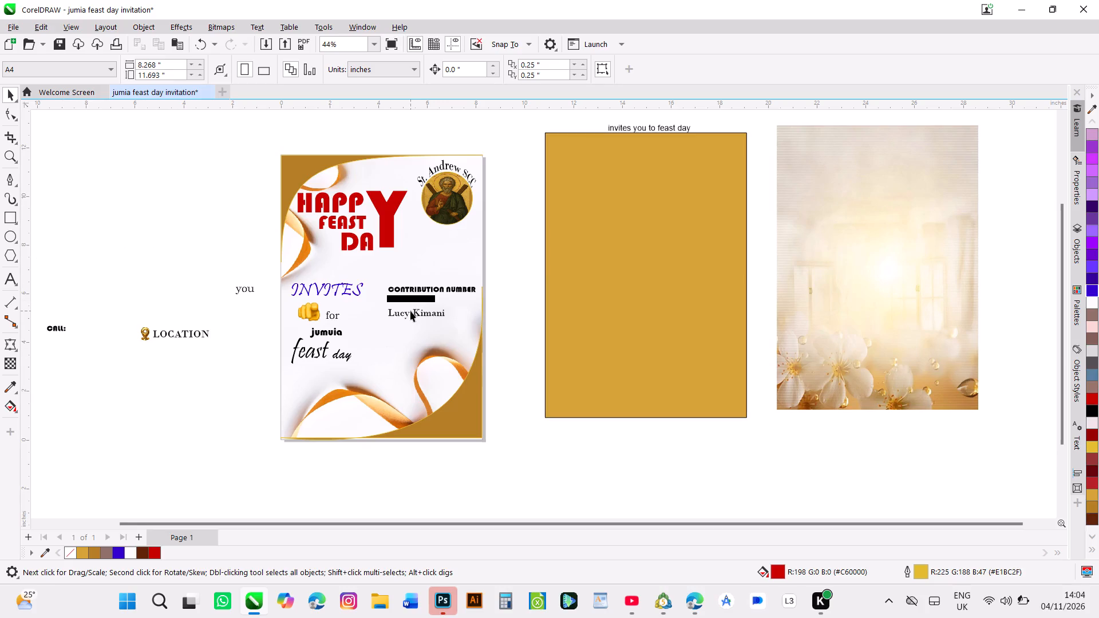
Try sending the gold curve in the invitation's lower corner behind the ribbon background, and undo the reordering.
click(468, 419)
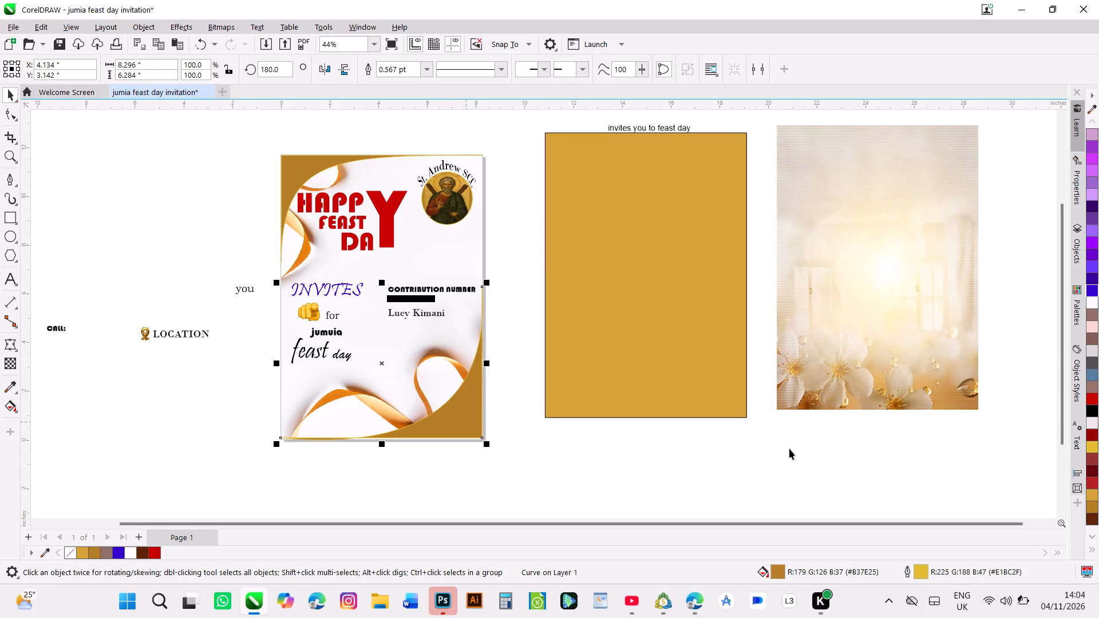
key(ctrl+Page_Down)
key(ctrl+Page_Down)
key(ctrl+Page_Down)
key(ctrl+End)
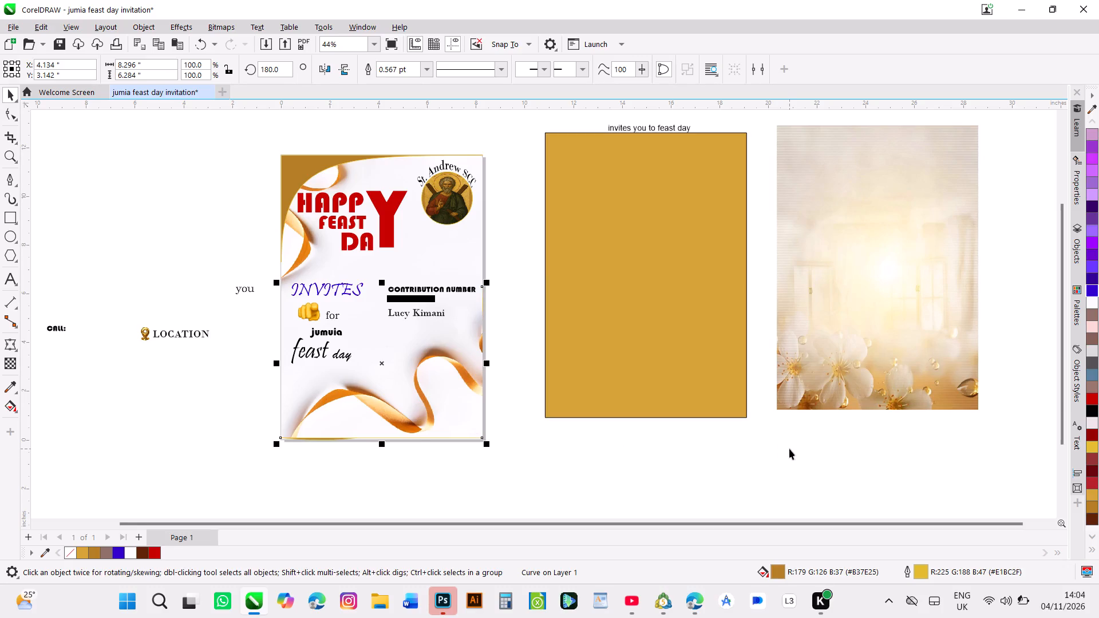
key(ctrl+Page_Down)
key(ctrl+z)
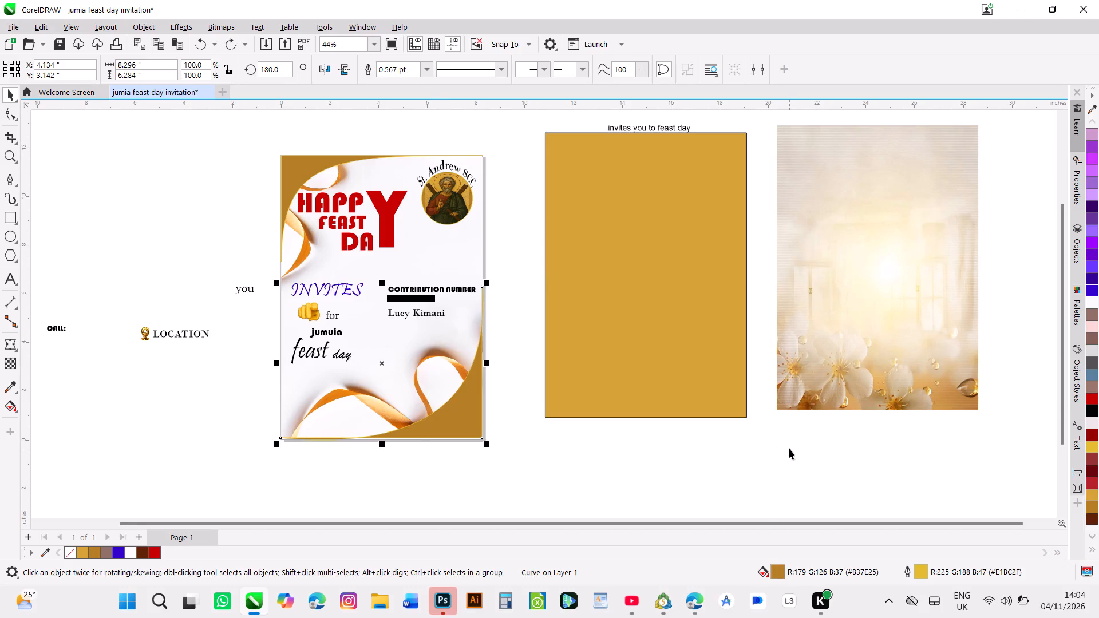
Move the contributor's name toward the invitation's right edge and lower the contribution number text to sit just above it.
click(169, 164)
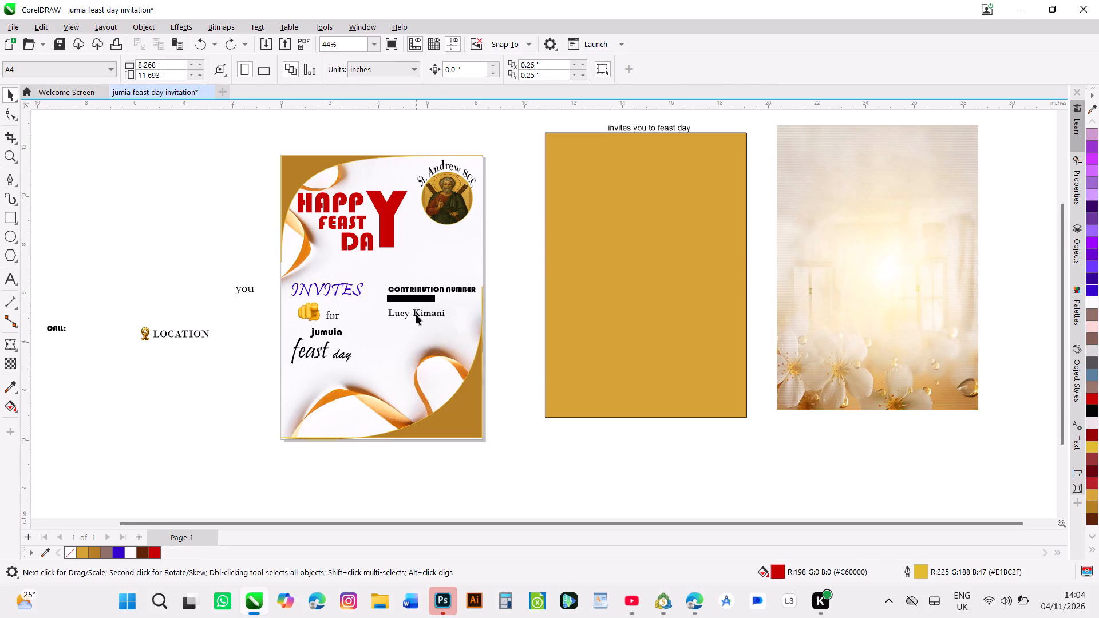
drag(416, 314, 442, 330)
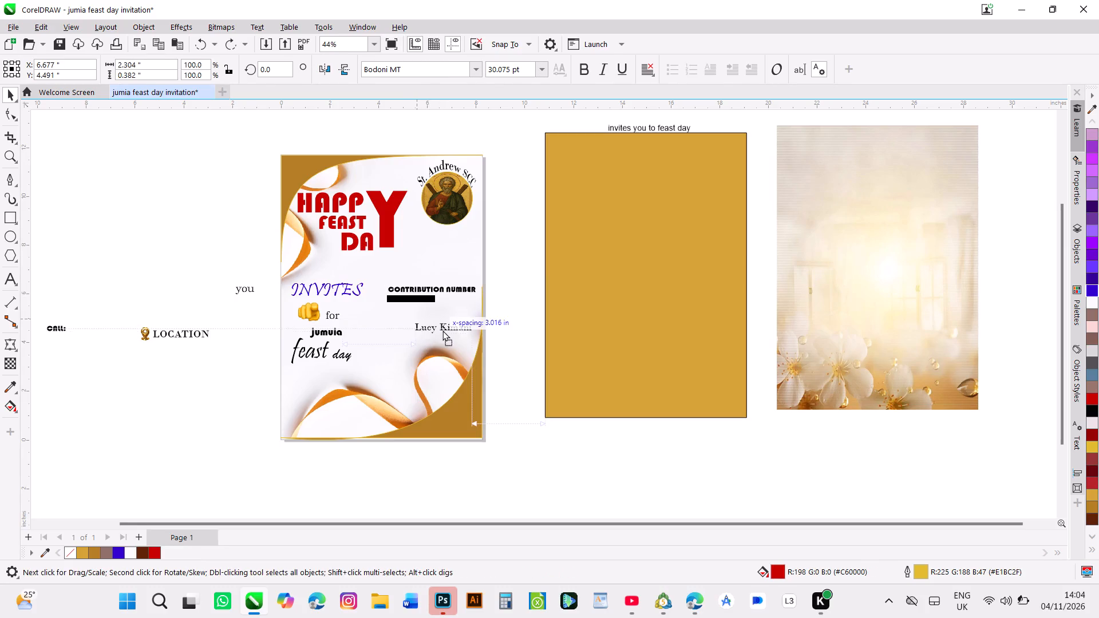
drag(442, 330, 448, 321)
drag(414, 297, 425, 299)
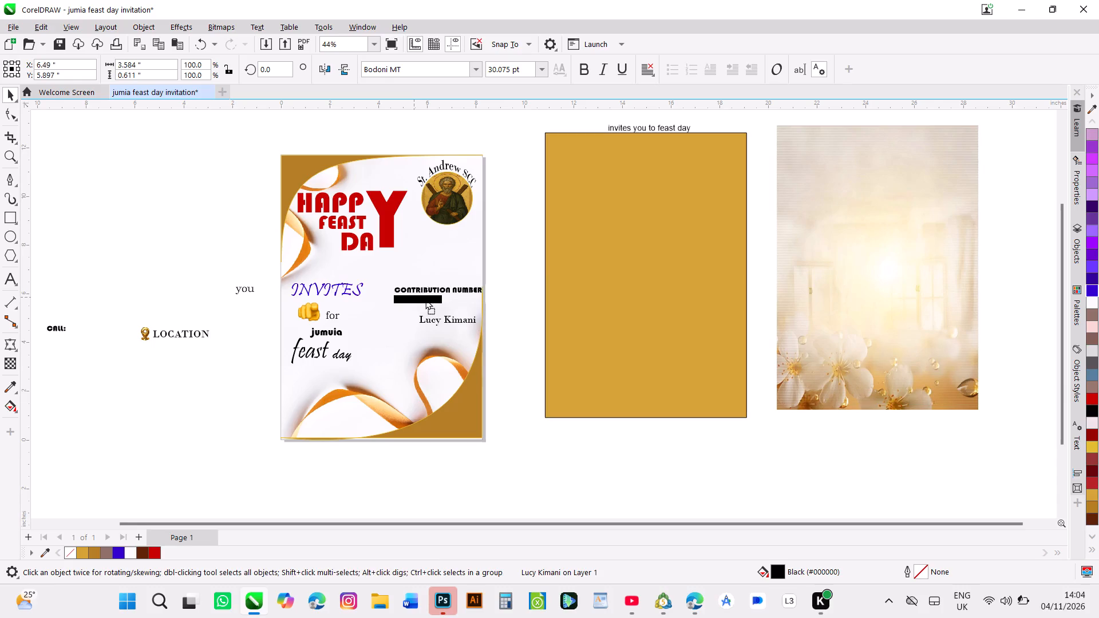
drag(425, 299, 410, 311)
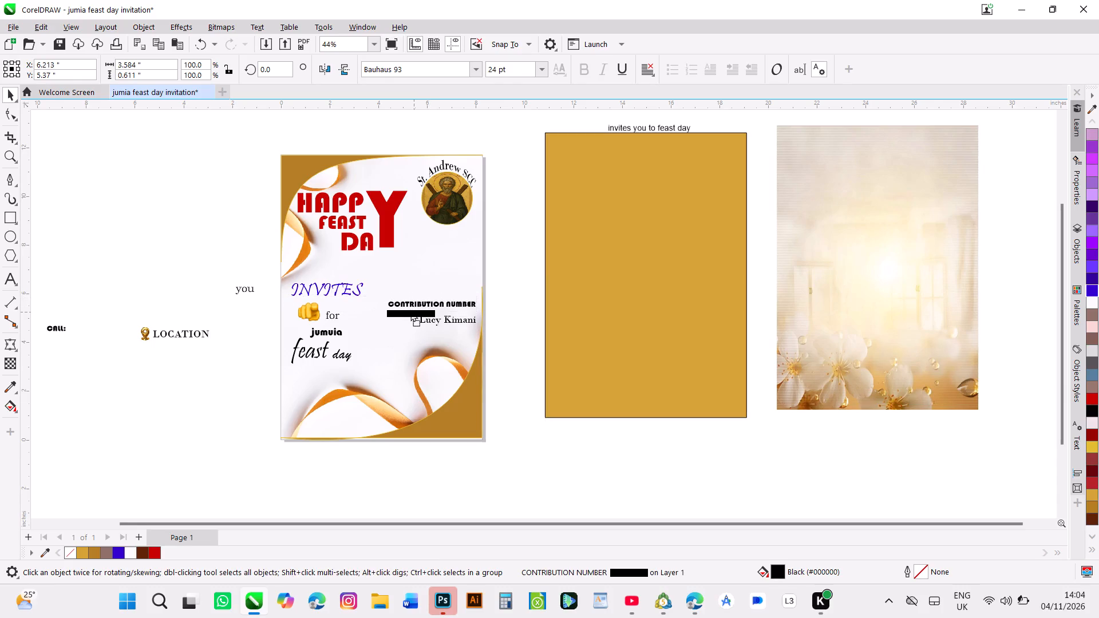
drag(410, 311, 413, 307)
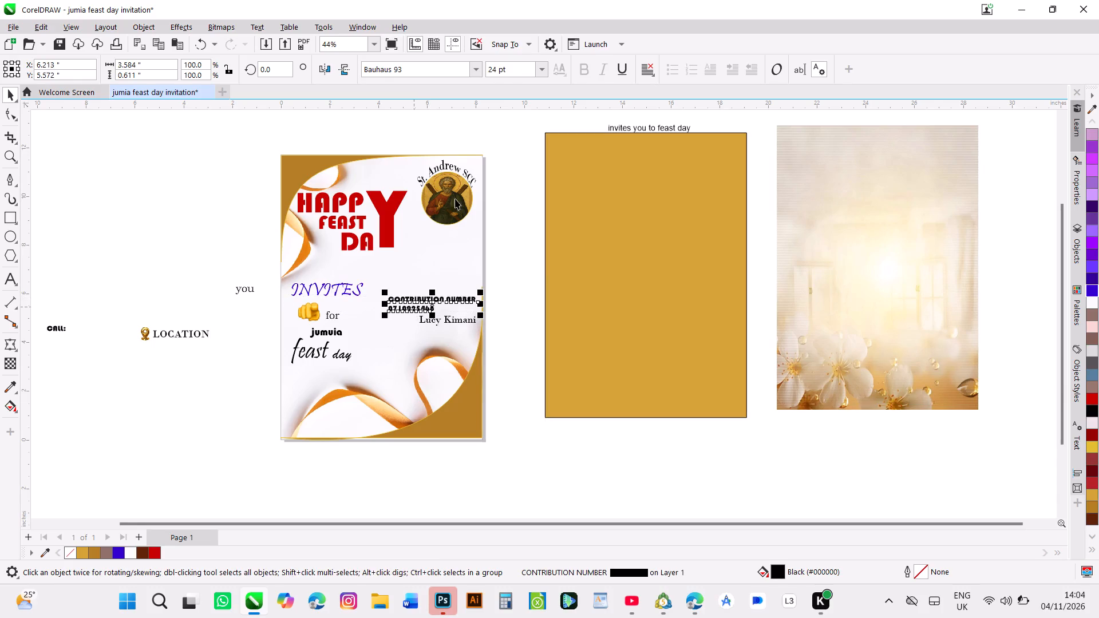
Set the contribution number text to Center alignment.
click(649, 75)
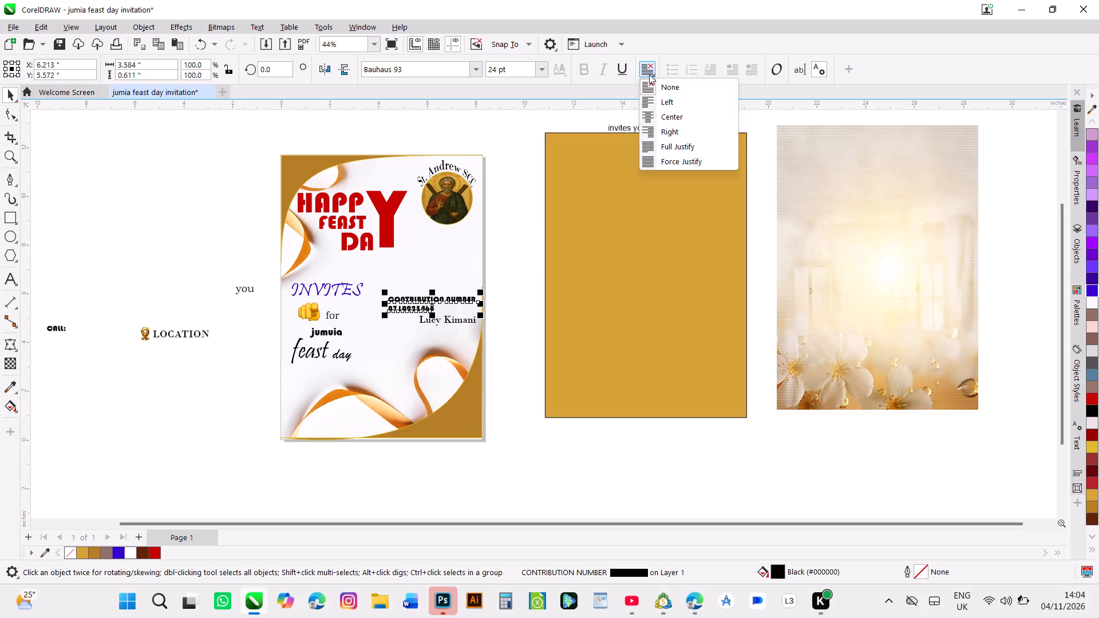
click(690, 117)
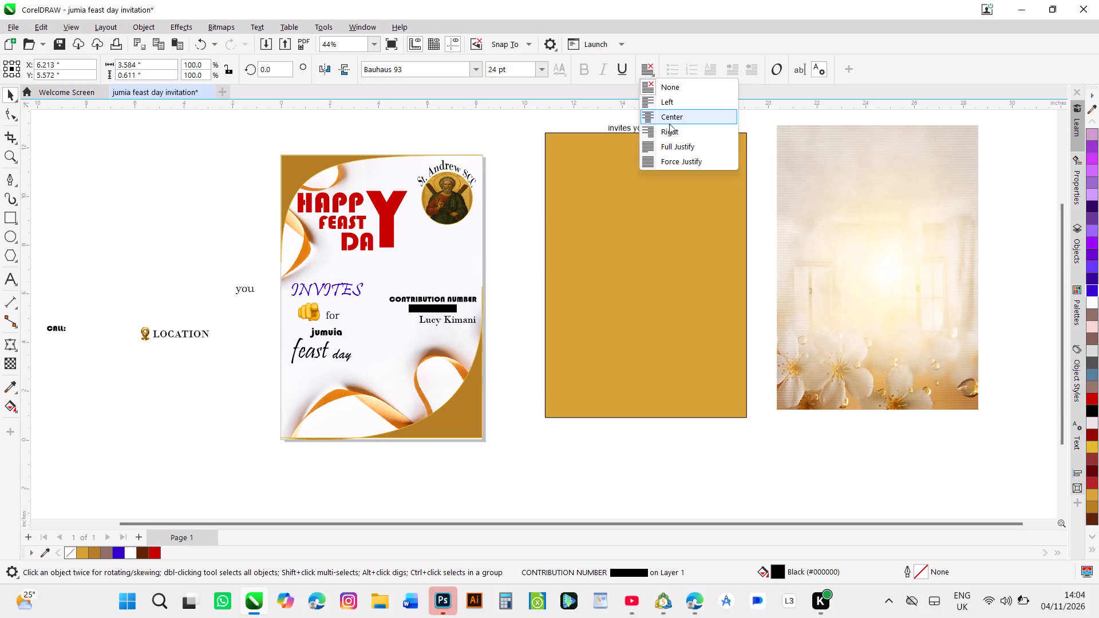
Lower the contributor's name toward the gold ribbon loop and move the contribution number text down to sit centred just above it.
click(104, 204)
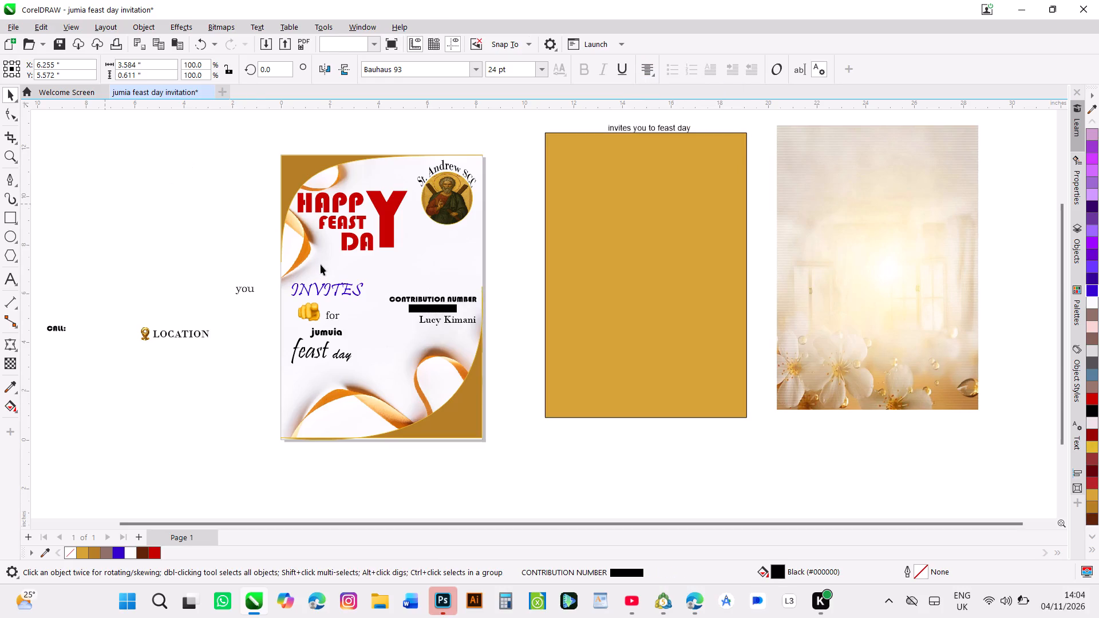
drag(431, 321, 422, 328)
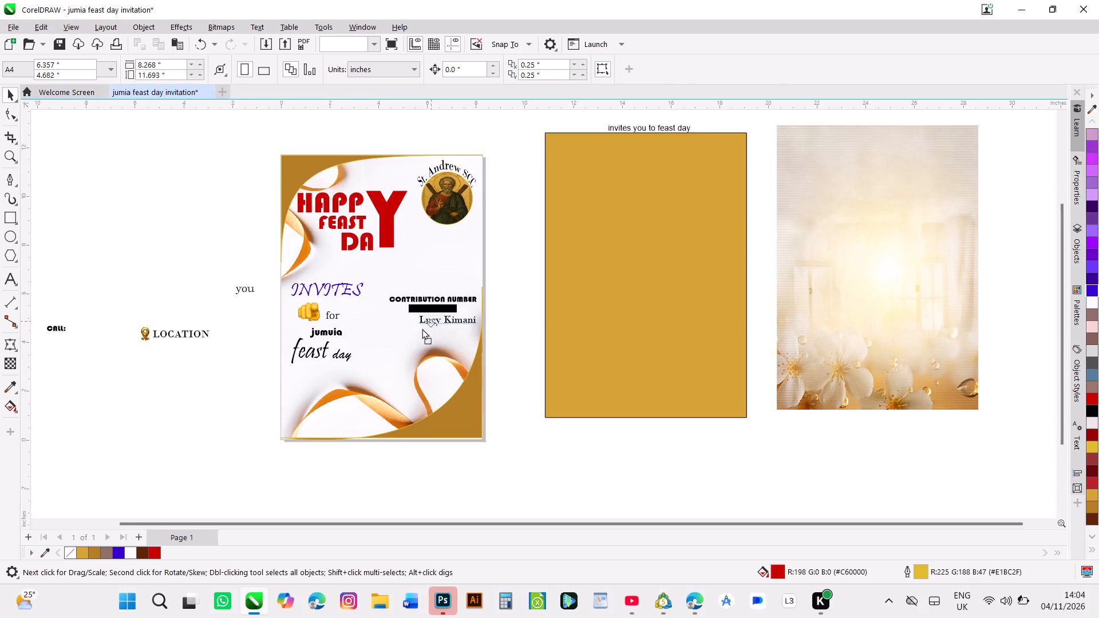
drag(422, 328, 425, 341)
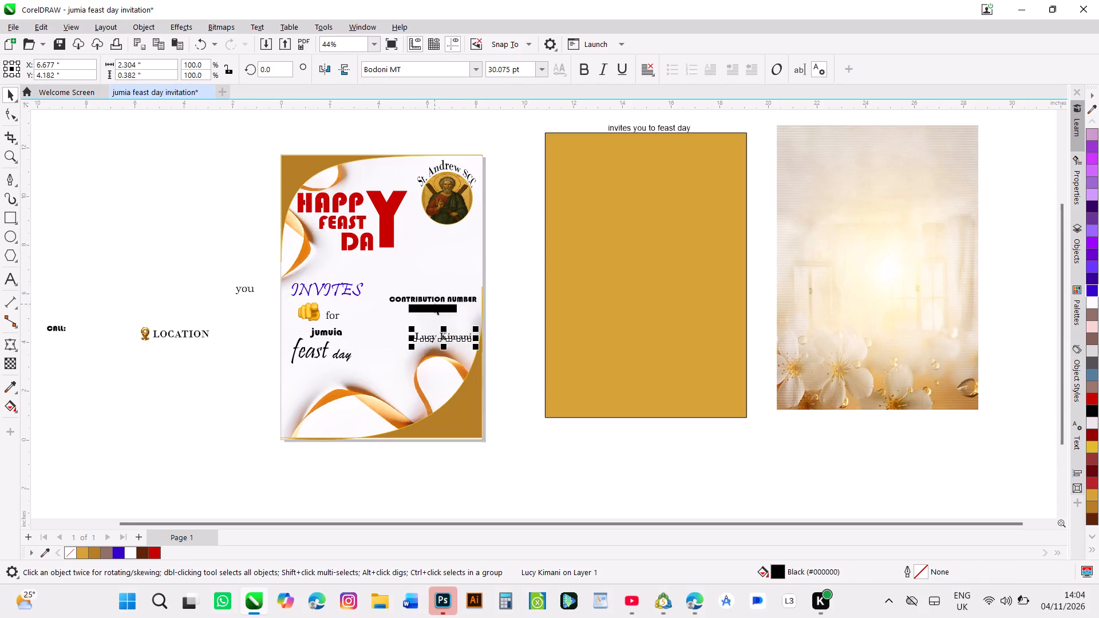
drag(436, 310, 440, 320)
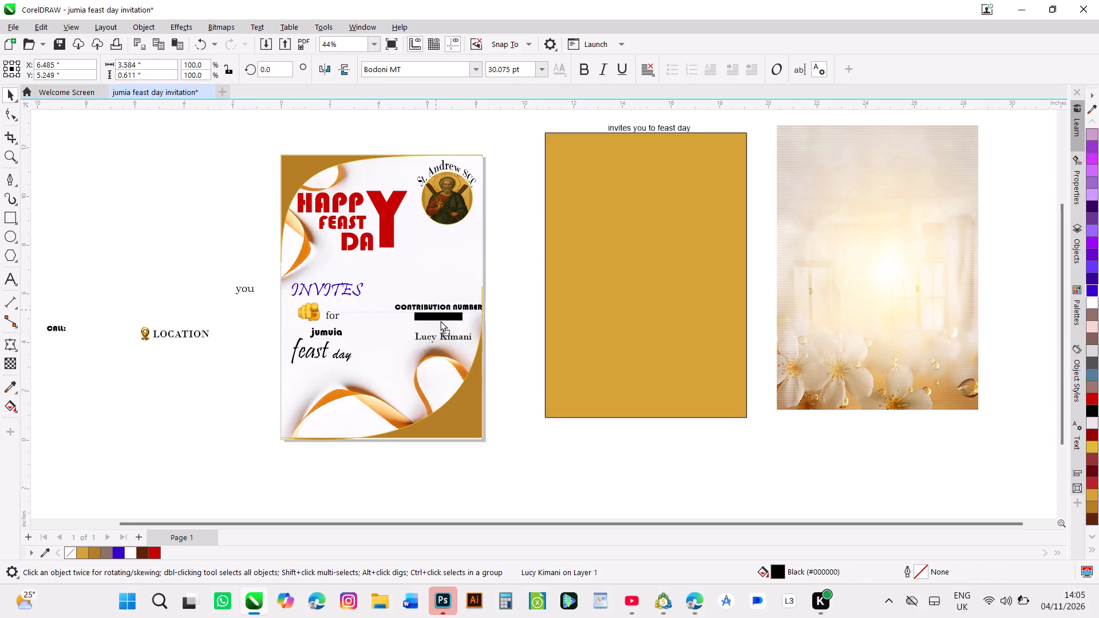
drag(440, 320, 436, 328)
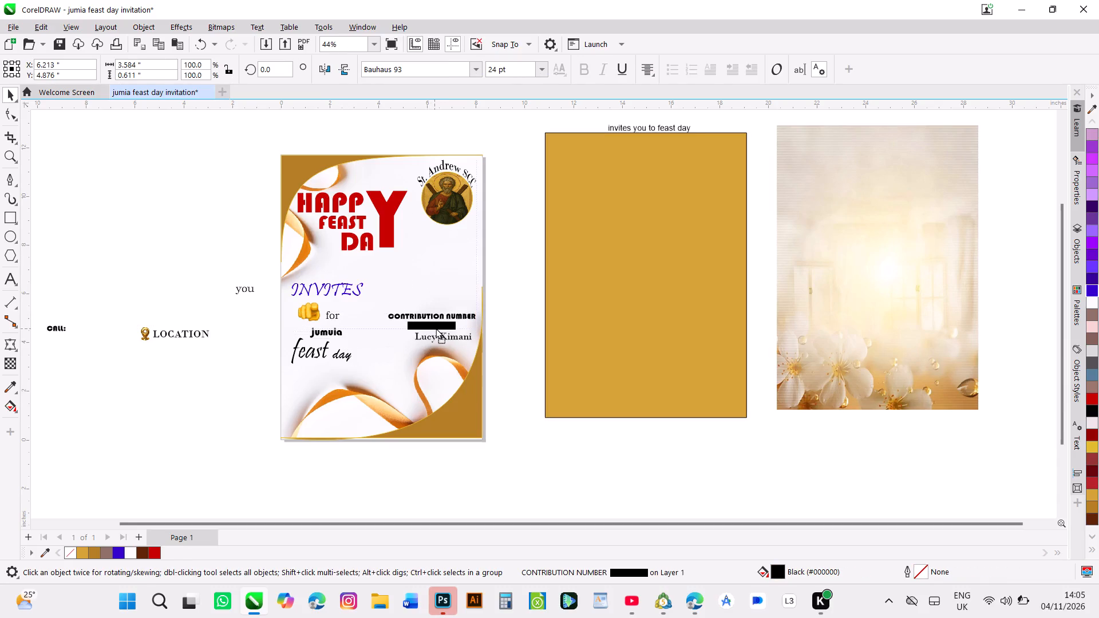
drag(436, 328, 438, 328)
click(171, 239)
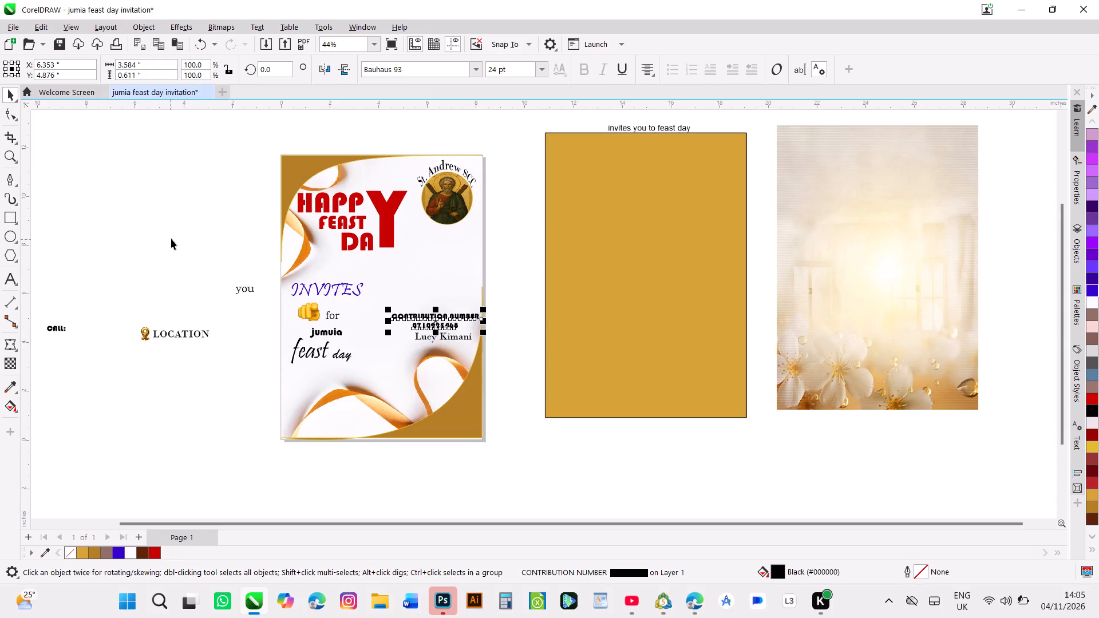
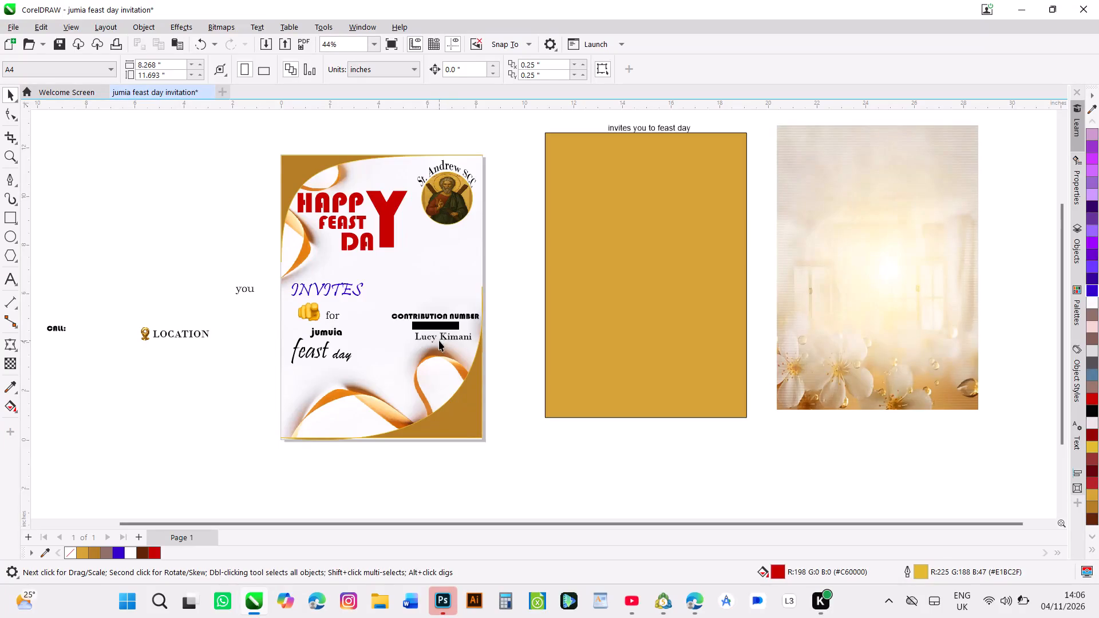
Shift the contributor's name slightly so it sits centred just beneath the contribution number text.
drag(443, 334, 429, 336)
drag(429, 336, 436, 336)
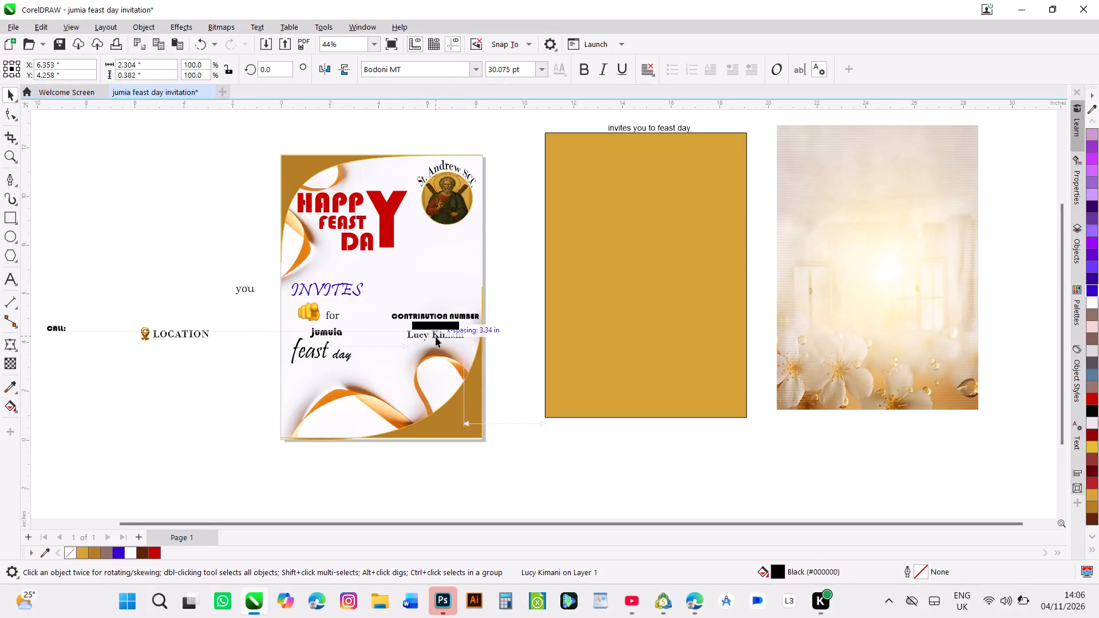
click(210, 236)
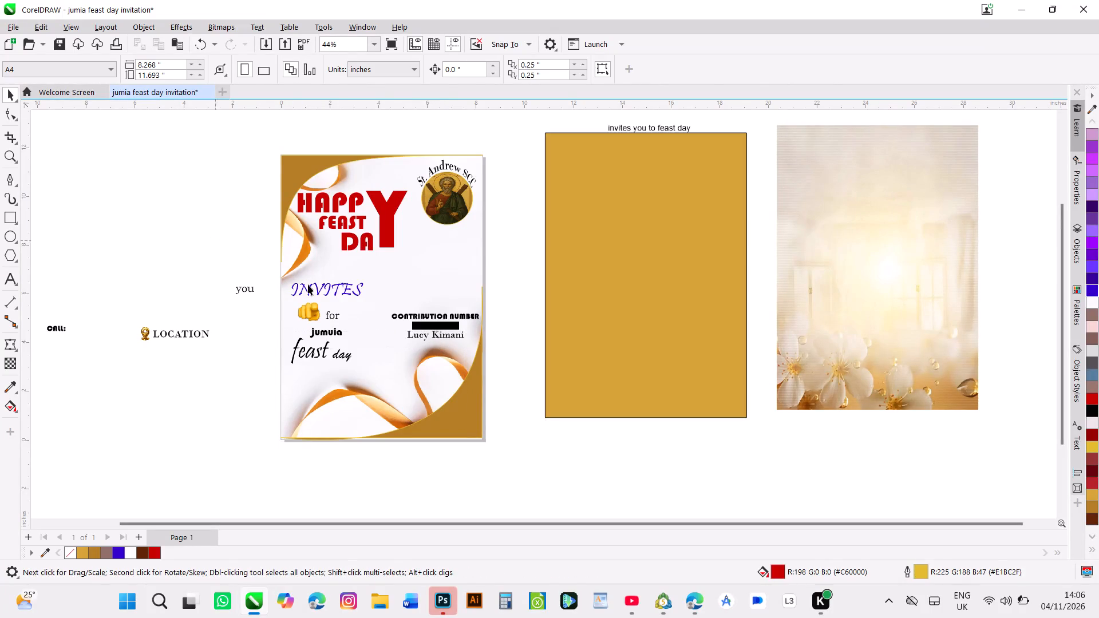
Fill the word "jumuia" with blue #3300CC, also apply the same colour as its outline, and undo only the outline.
click(331, 334)
click(1095, 292)
click(1095, 292)
right_click(1095, 292)
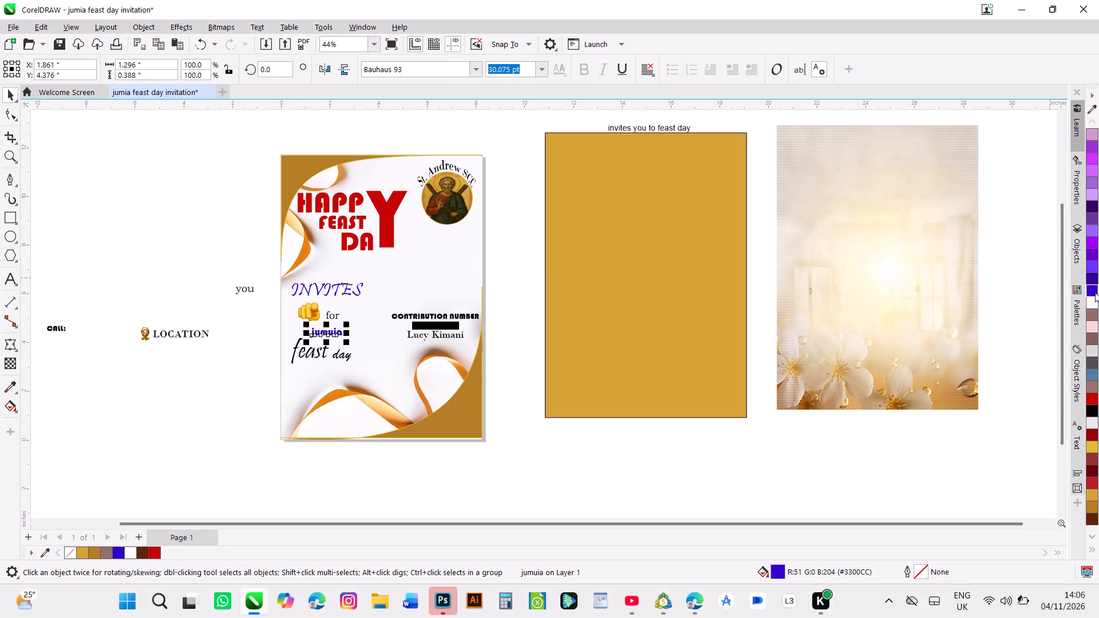
click(987, 256)
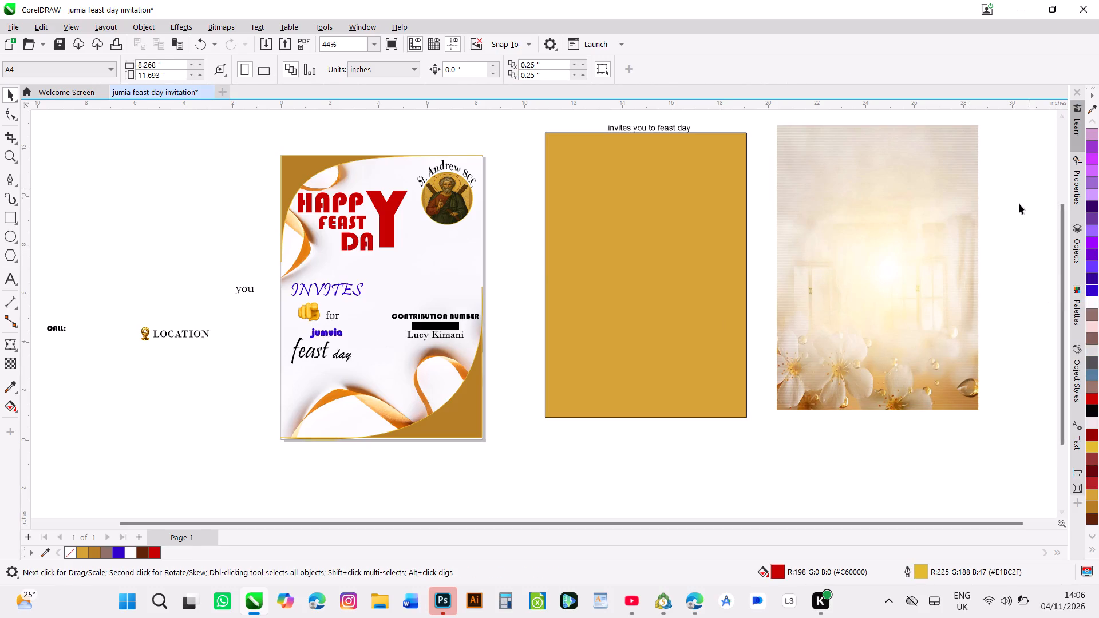
key(ctrl+z)
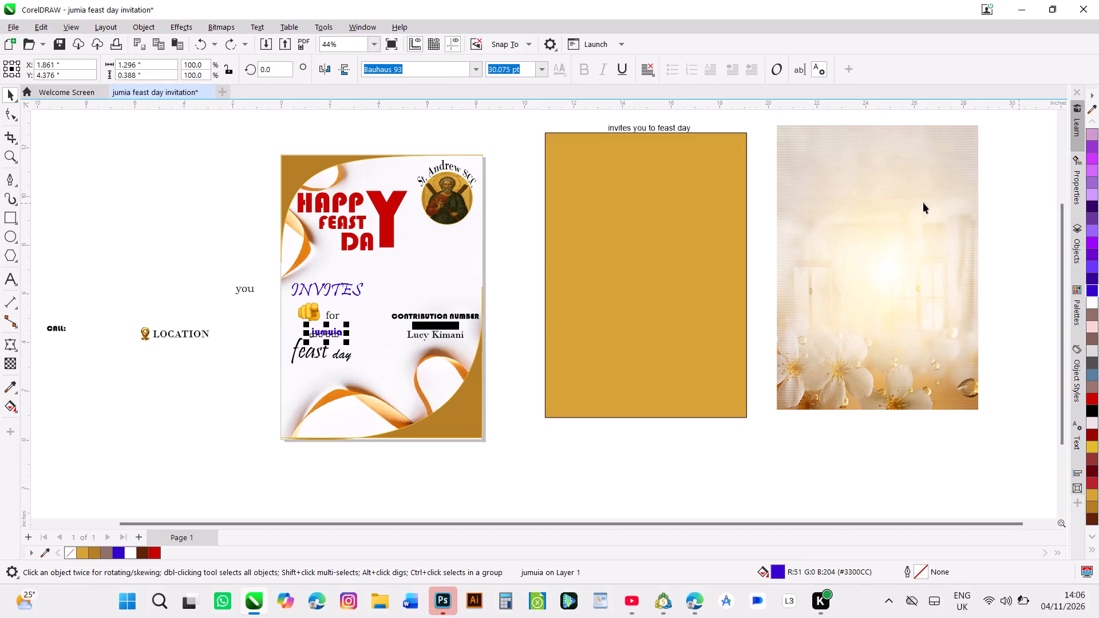
click(1003, 221)
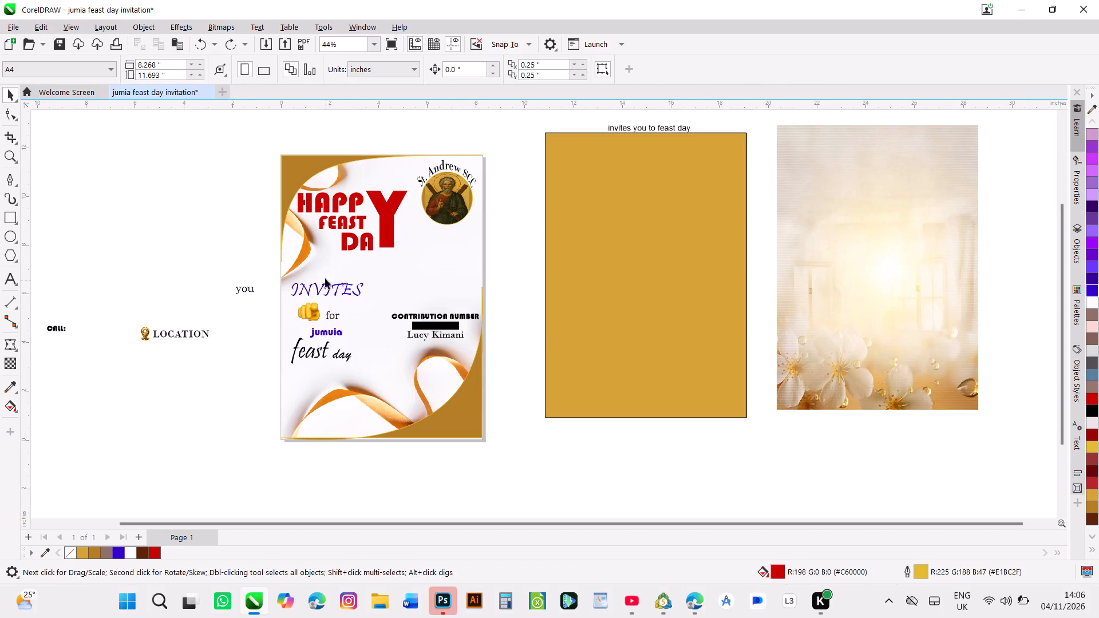
Switch to Edge, search Pinterest for "feast bg" and look through the images for a suitable feast background.
click(689, 588)
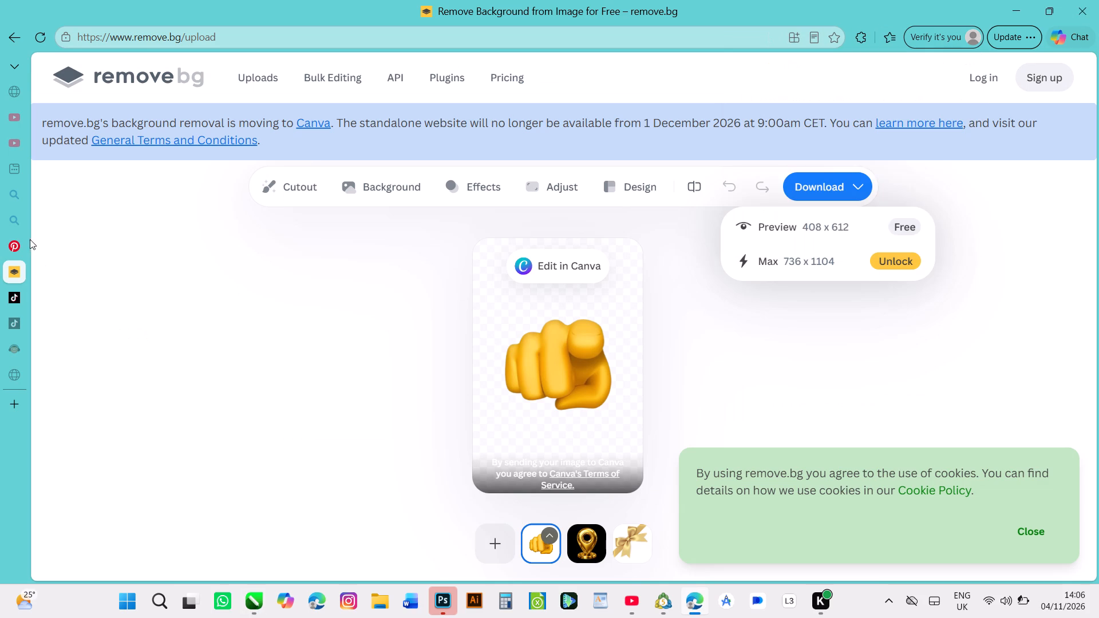
click(16, 244)
click(195, 83)
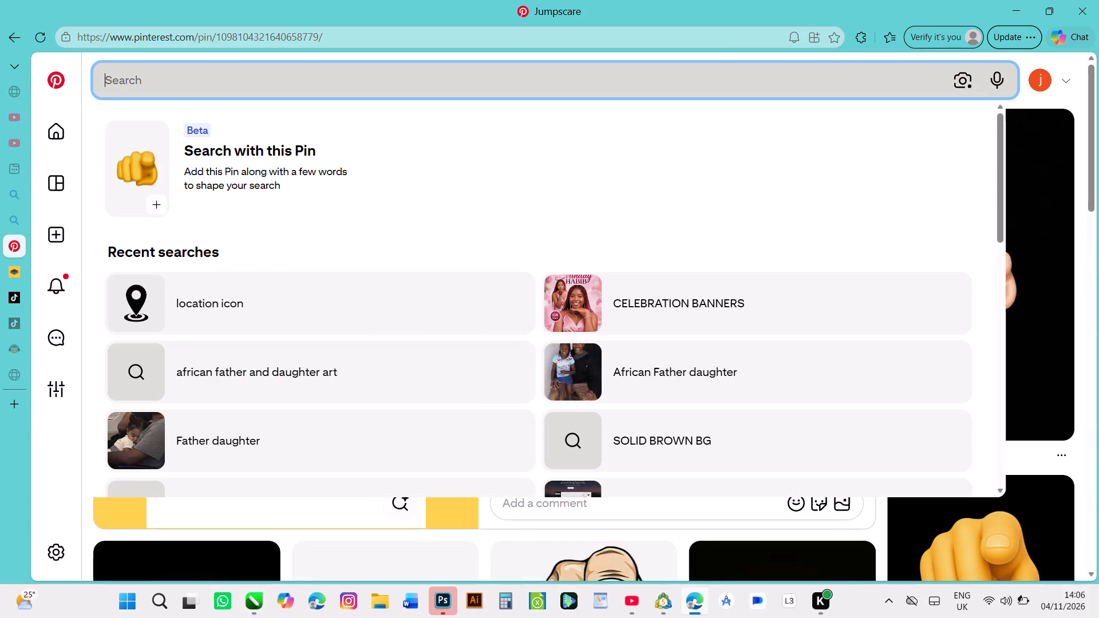
text(feats)
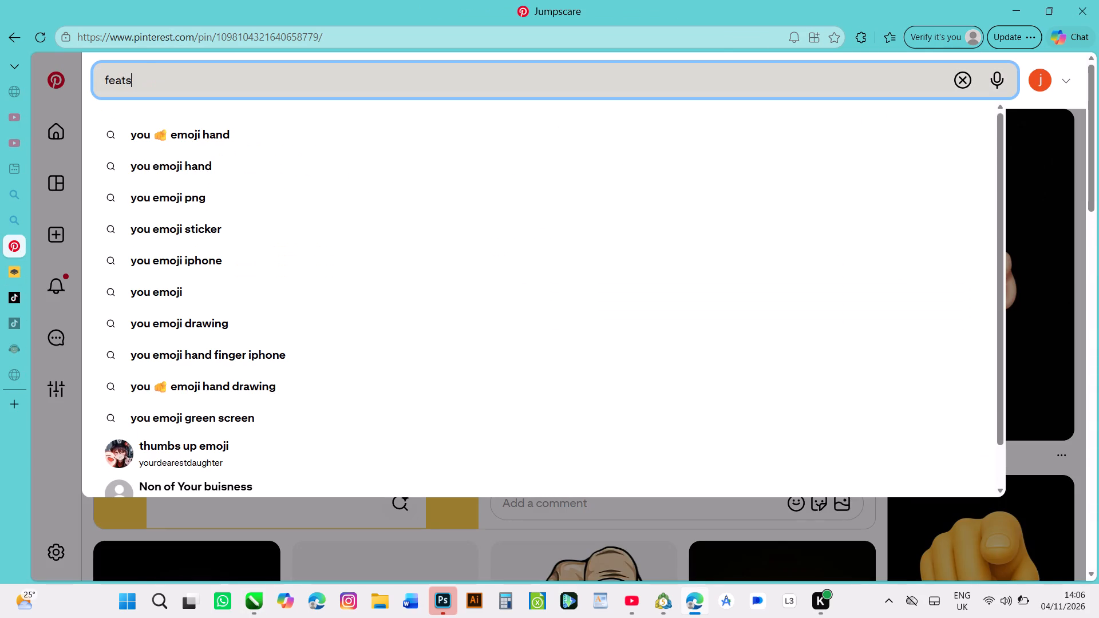
key(BackSpace)
key(BackSpace)
key(s)
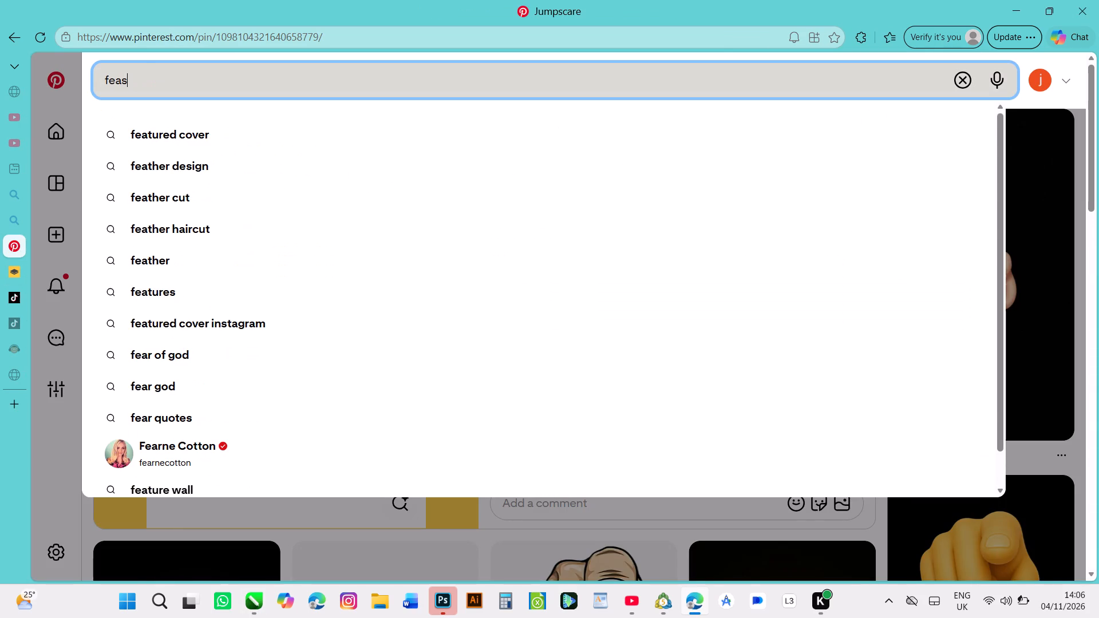
text(t bg)
key(Return)
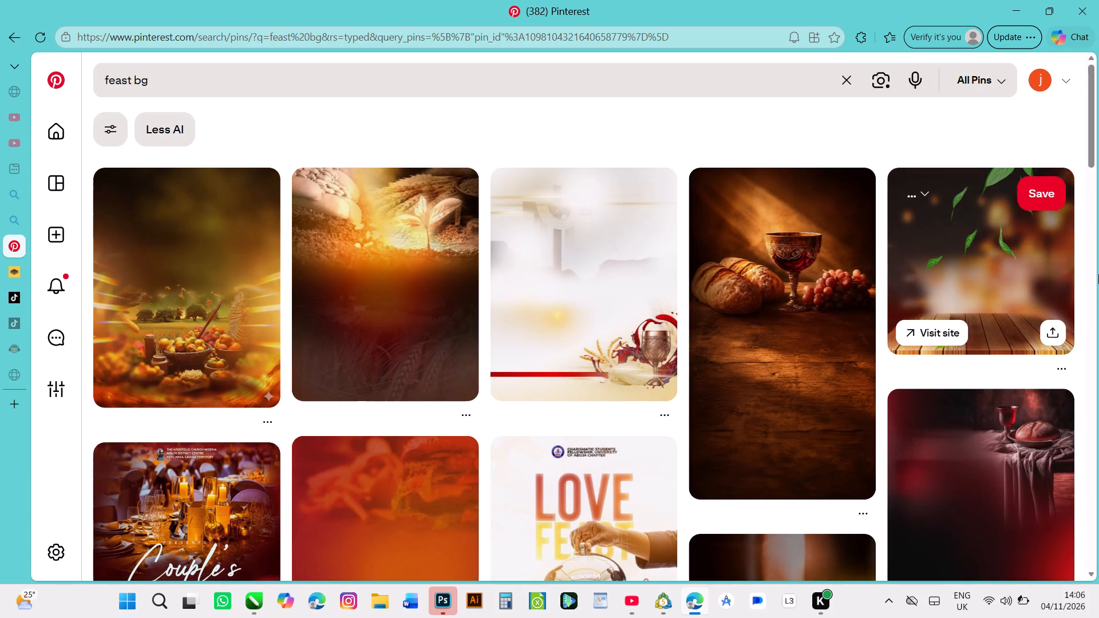
drag(1092, 146, 1098, 209)
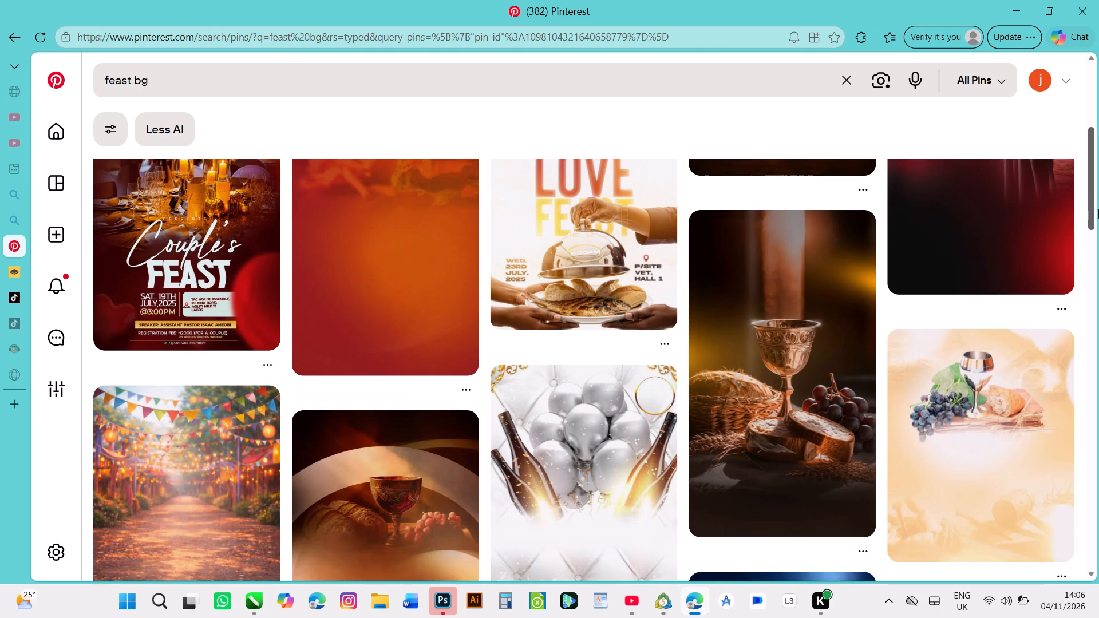
drag(1098, 209, 1098, 266)
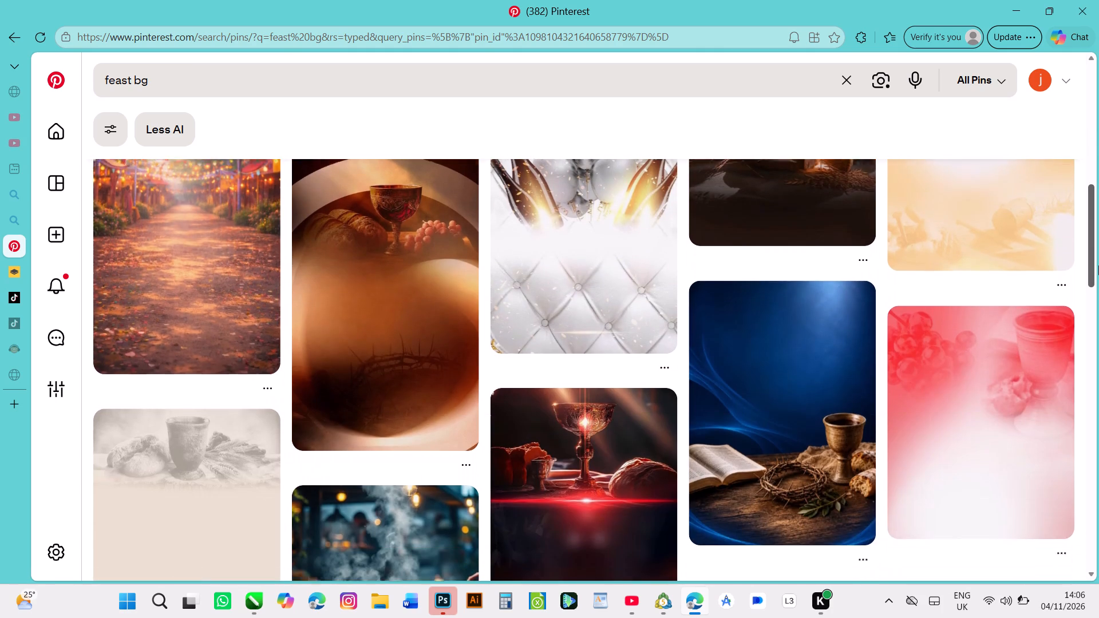
drag(1098, 266, 1098, 365)
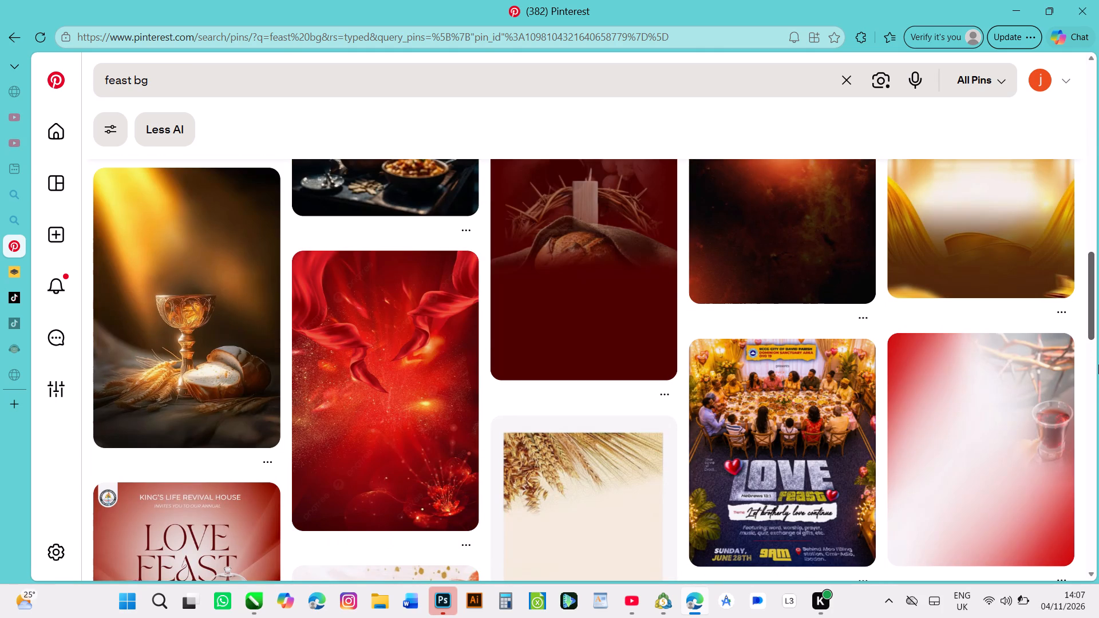
drag(1098, 365, 1098, 394)
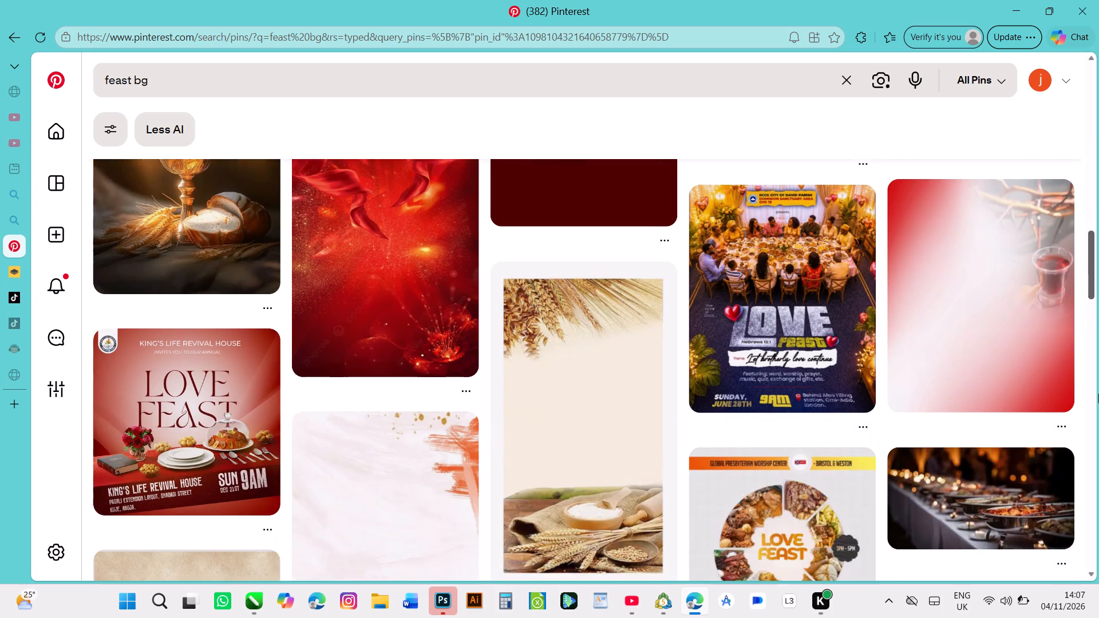
drag(1098, 394, 1098, 438)
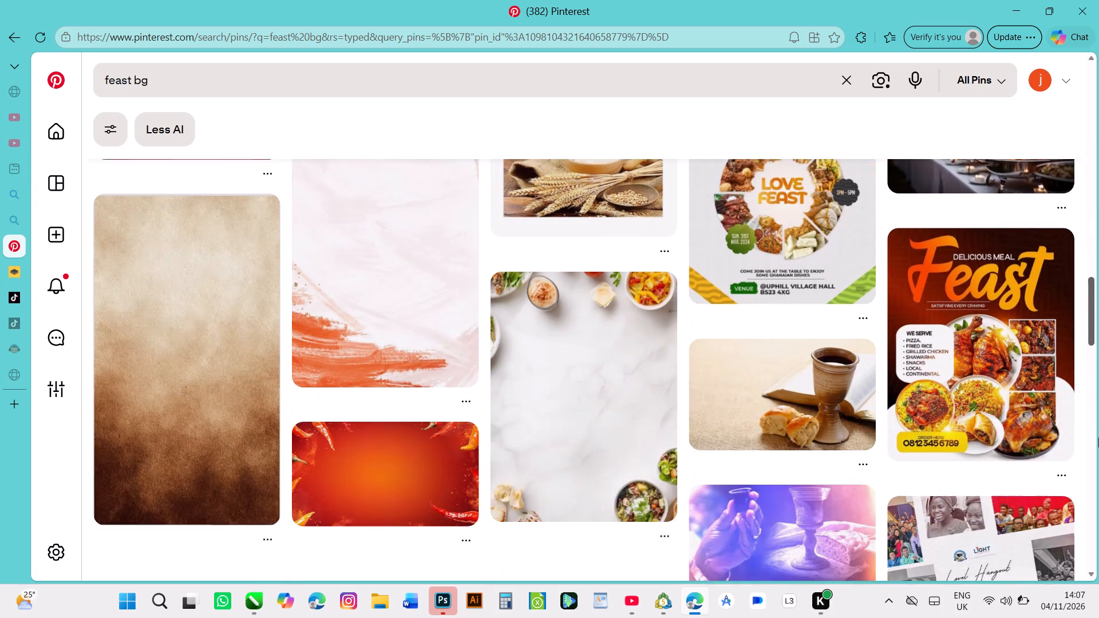
drag(1098, 438, 1098, 500)
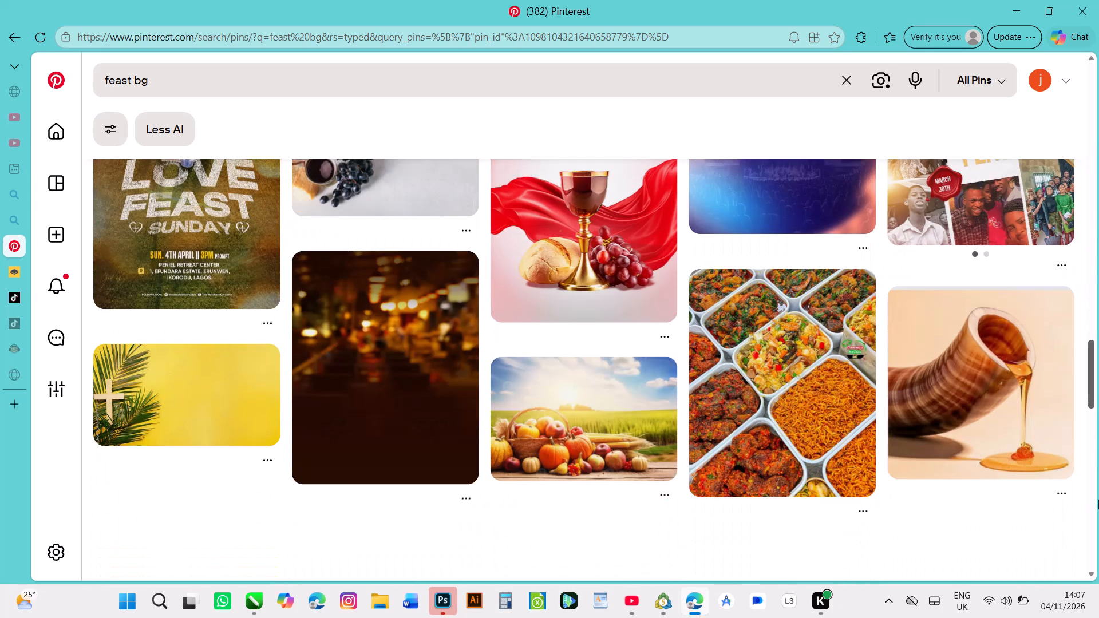
drag(1098, 500, 1074, 501)
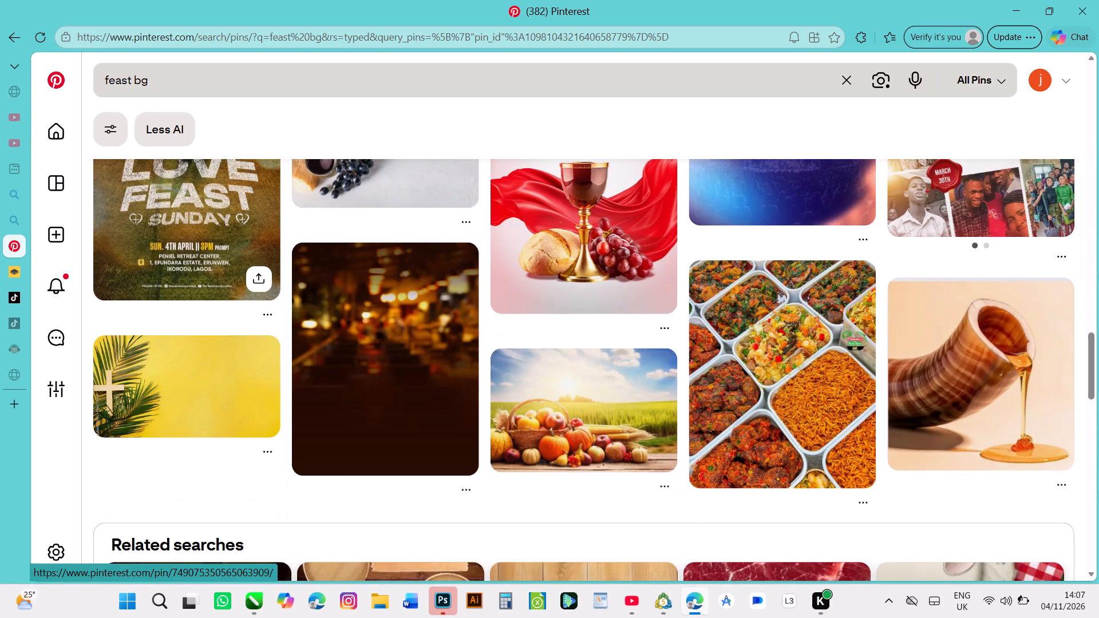
Search Pinterest for "feast banners" and open the pin of the colourful FEAST DAY bunting.
click(148, 82)
key(BackSpace)
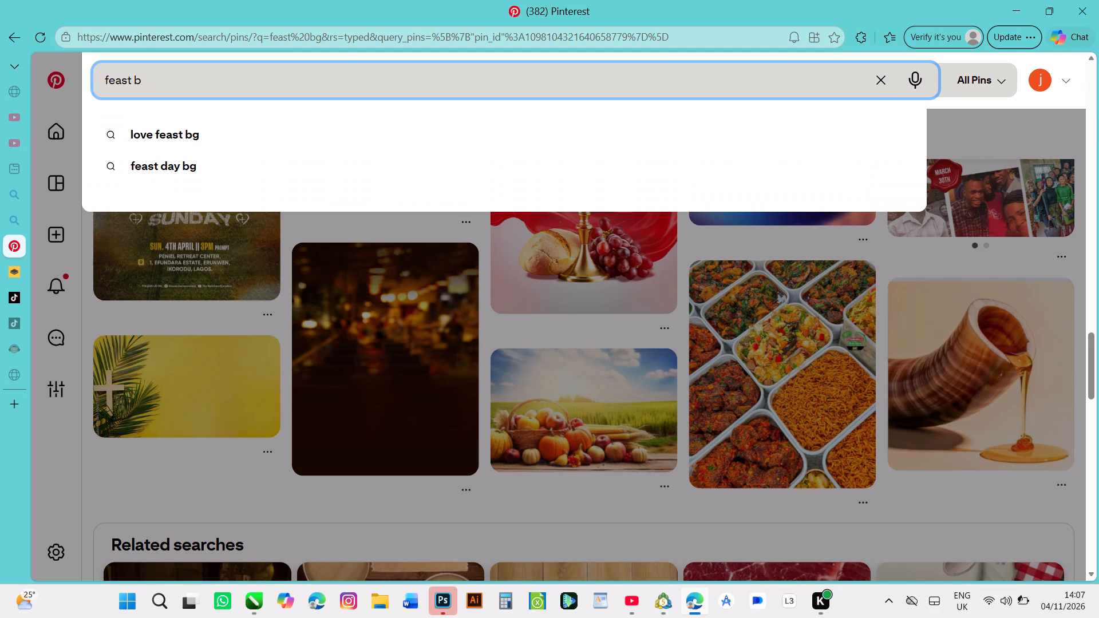
text(anne)
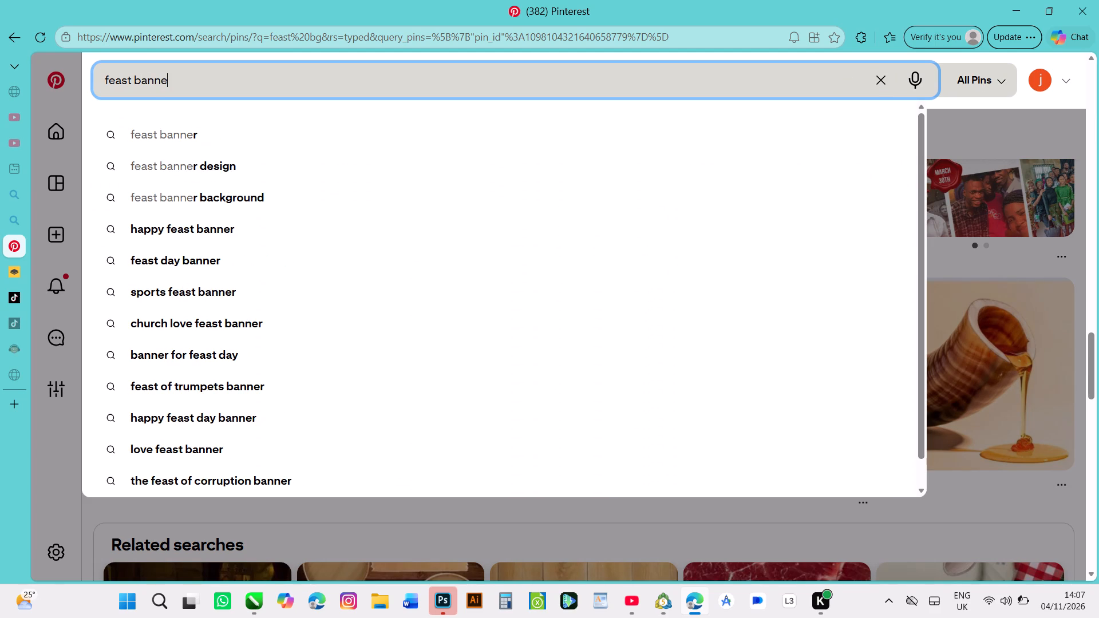
key(r)
key(s)
key(Return)
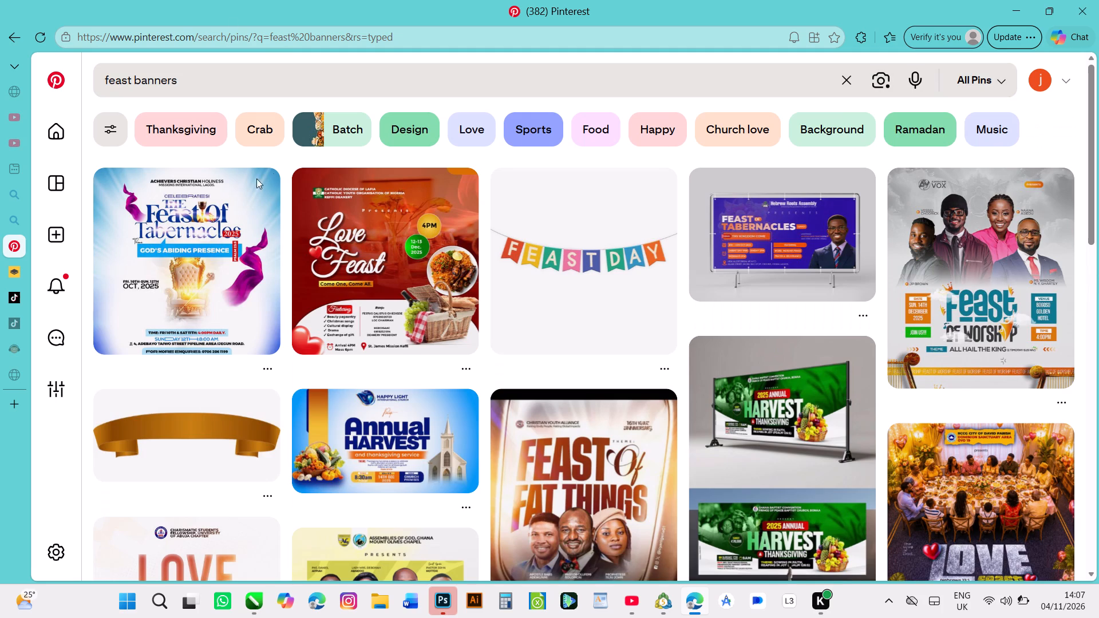
click(550, 254)
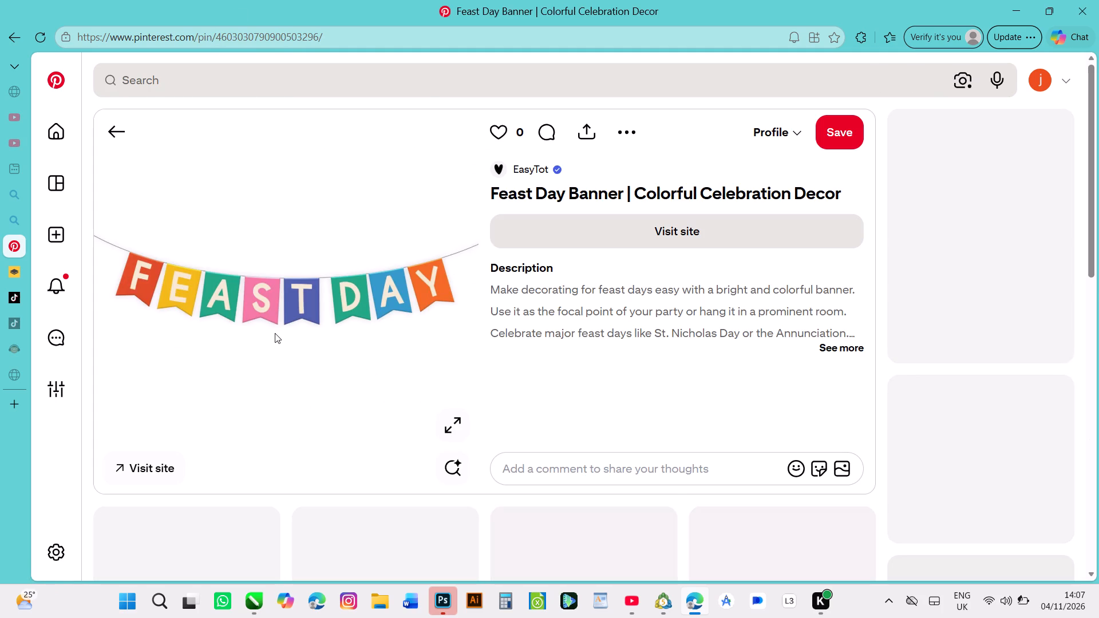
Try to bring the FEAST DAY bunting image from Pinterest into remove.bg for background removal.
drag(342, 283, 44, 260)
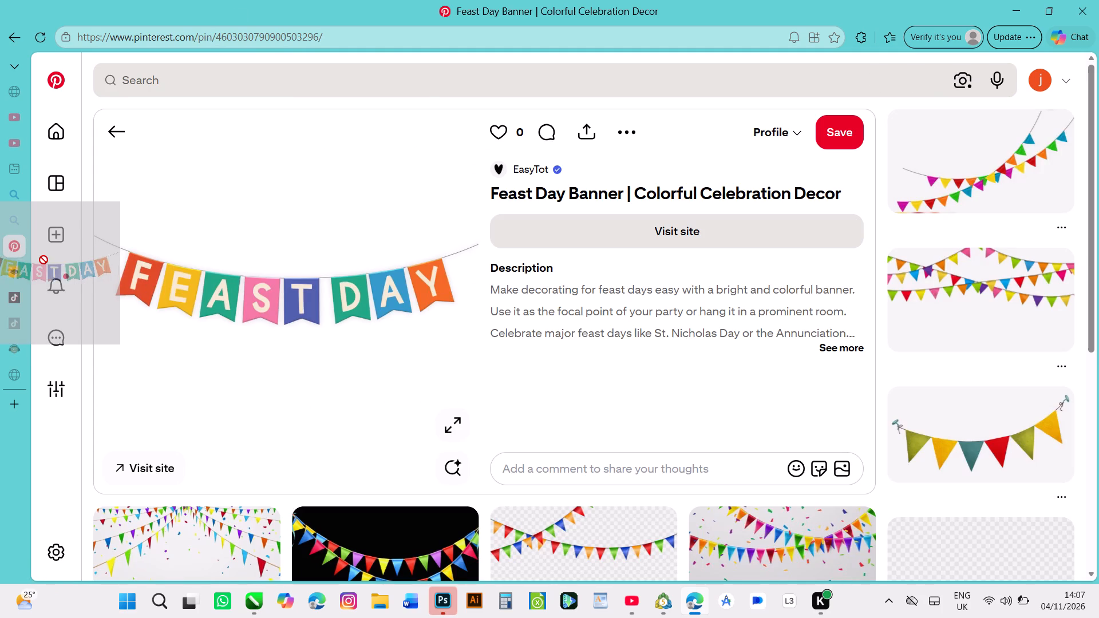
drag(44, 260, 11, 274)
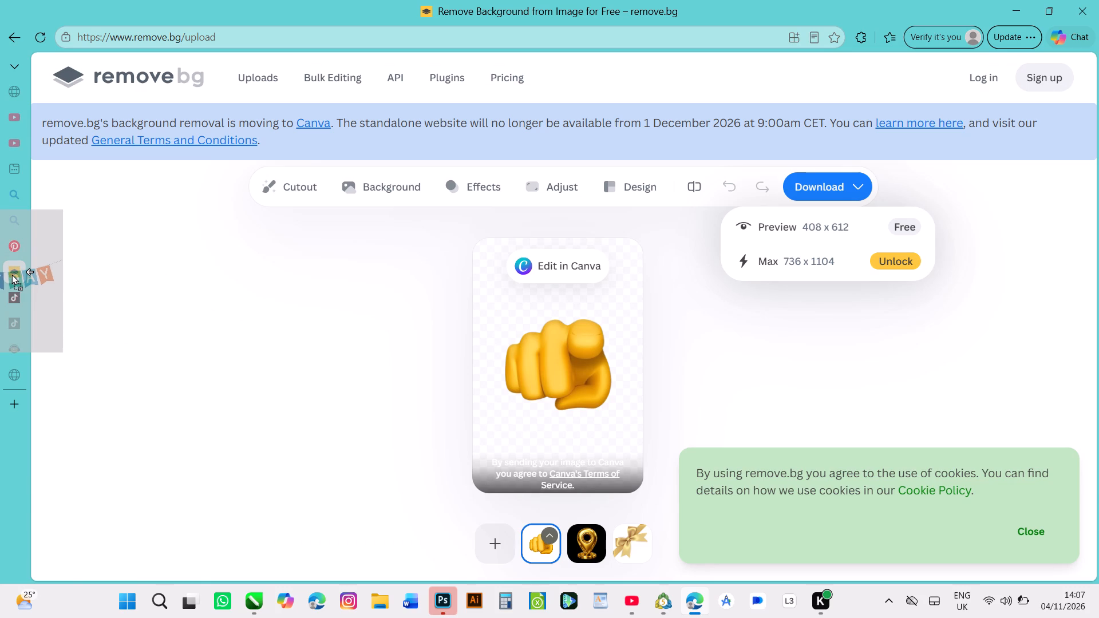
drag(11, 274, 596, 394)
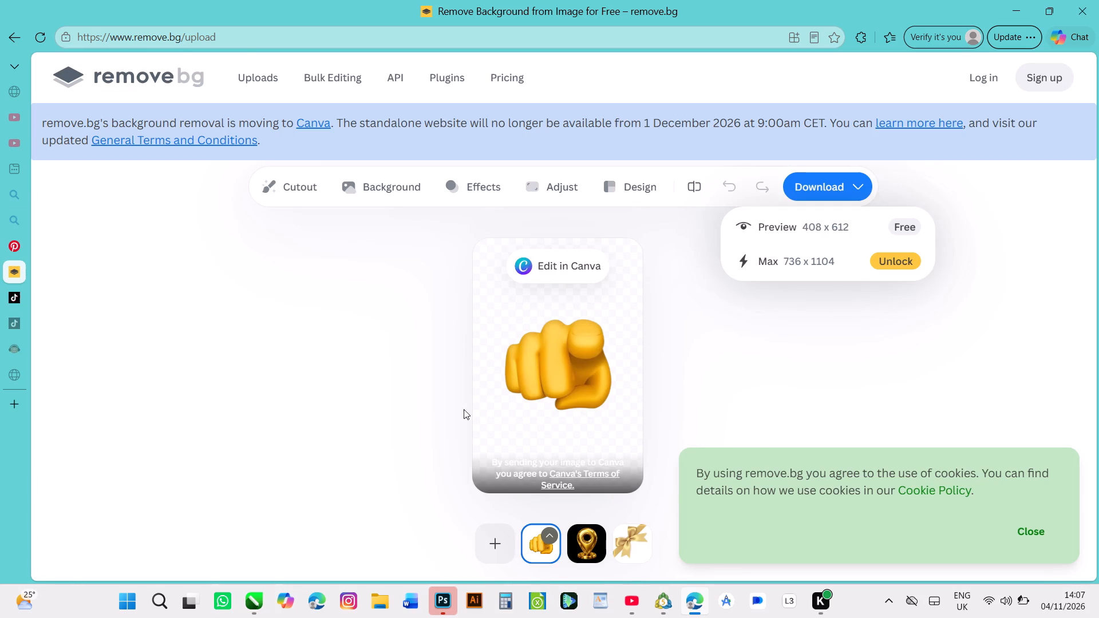
Look through the pins related to the FEAST DAY bunting for decorations, and return to the CorelDRAW invitation.
click(10, 240)
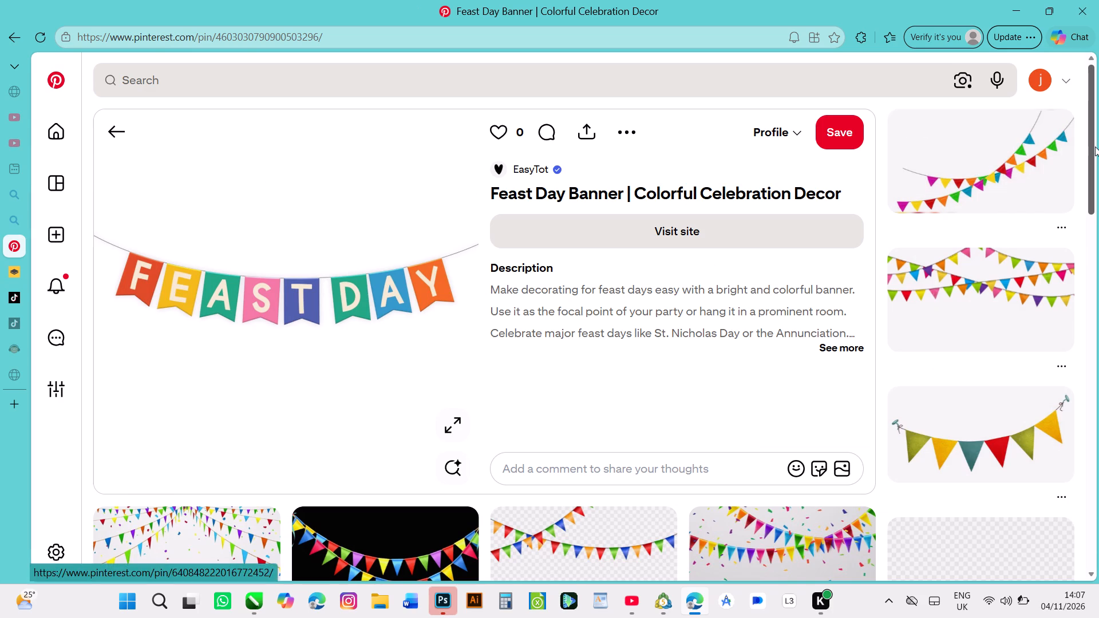
drag(1092, 142, 1098, 230)
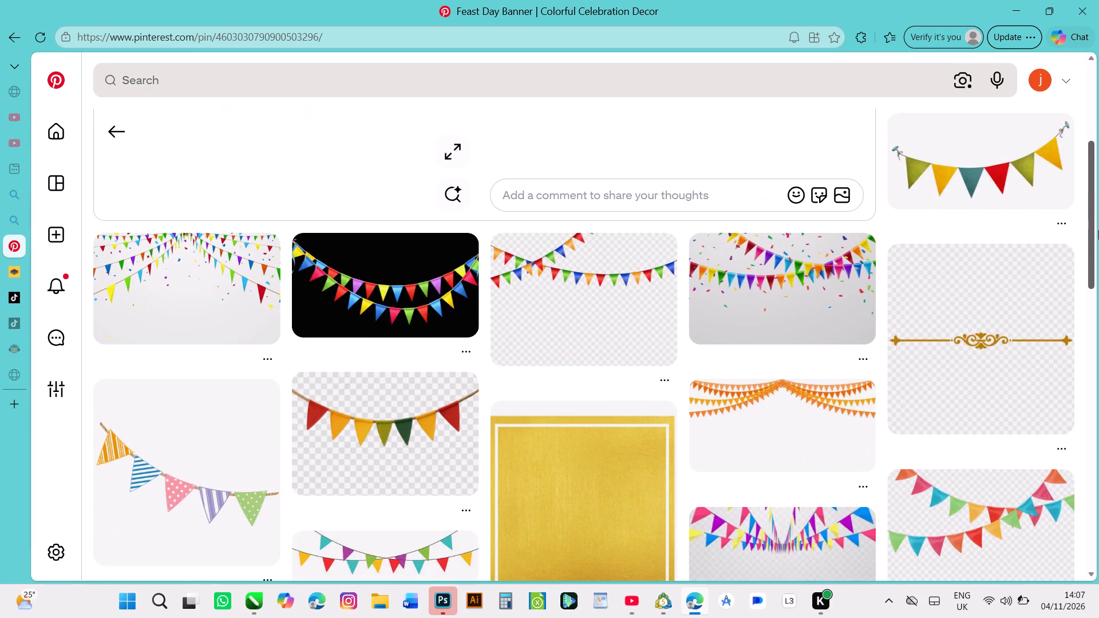
drag(1098, 230, 1098, 328)
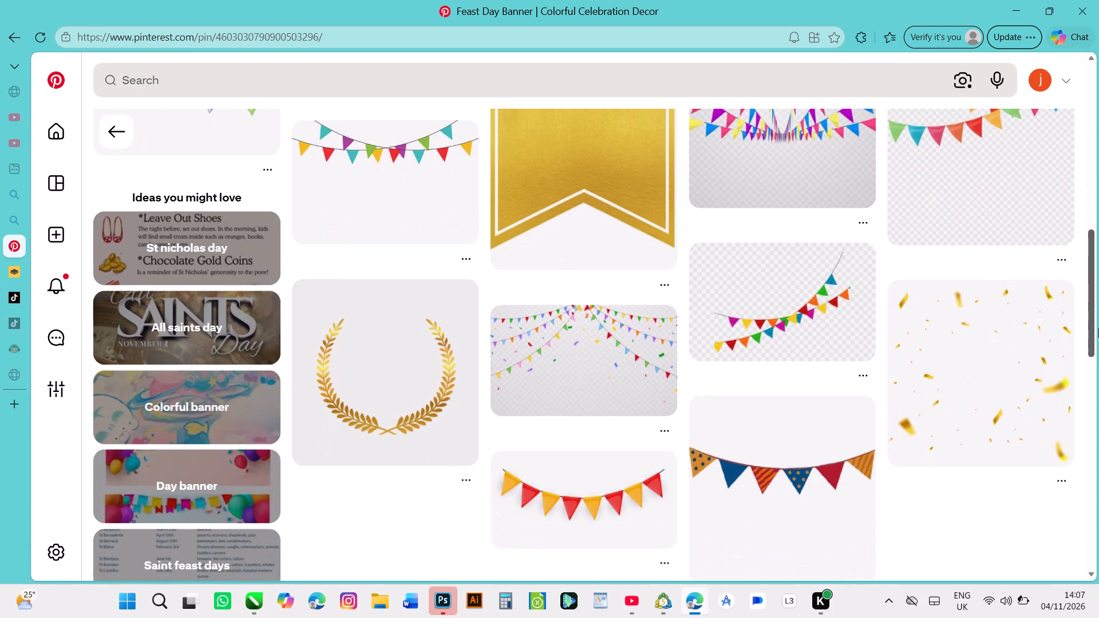
drag(1098, 328, 1098, 431)
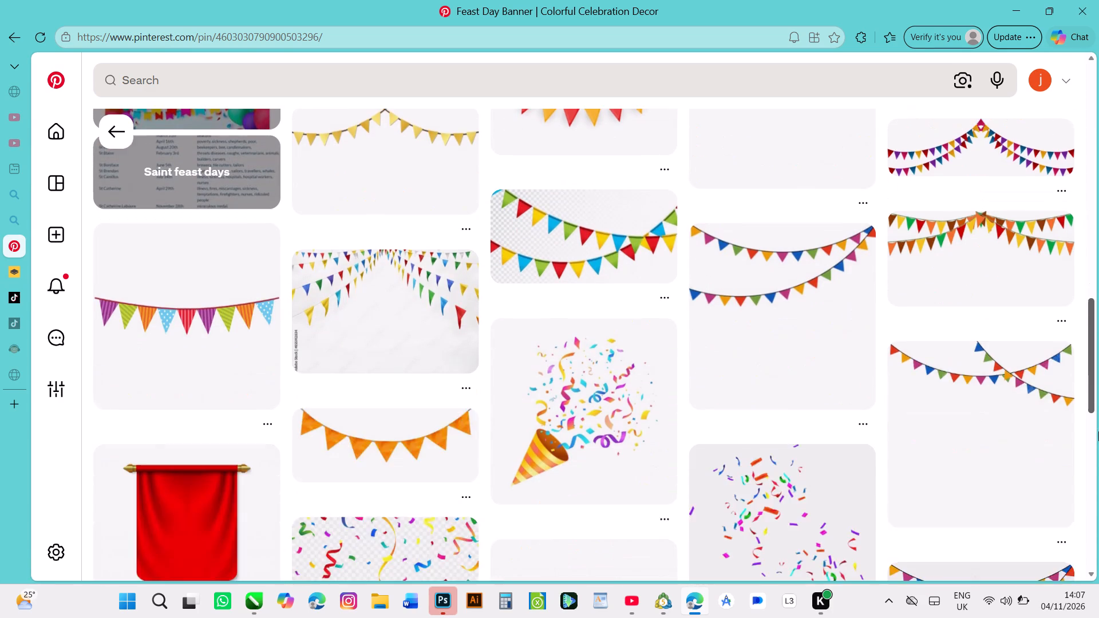
drag(1098, 431, 1098, 490)
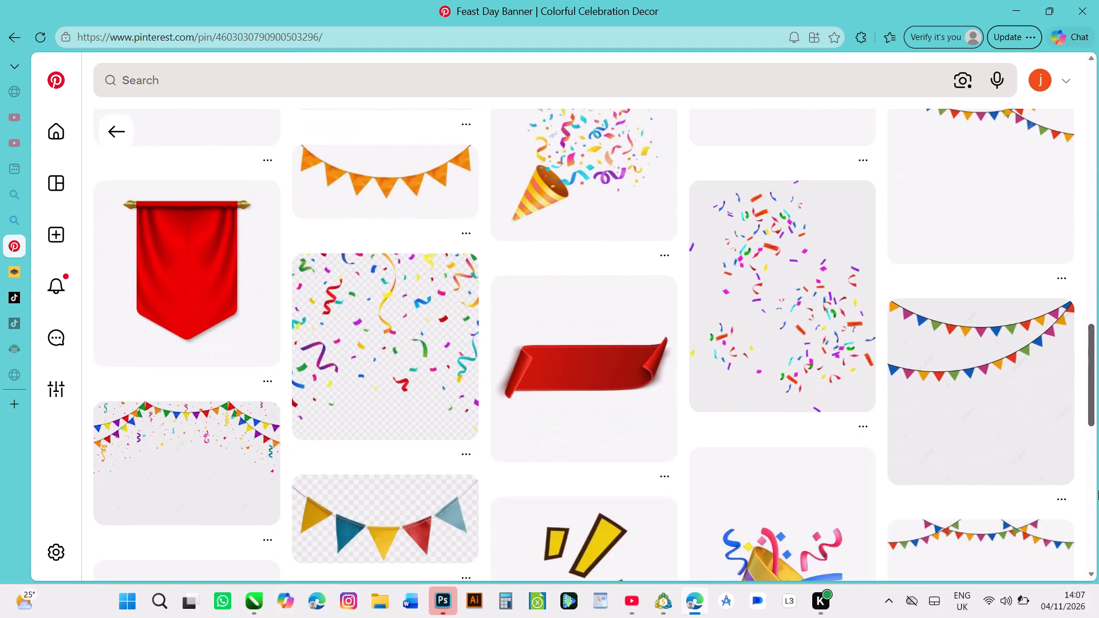
drag(1098, 490, 1098, 590)
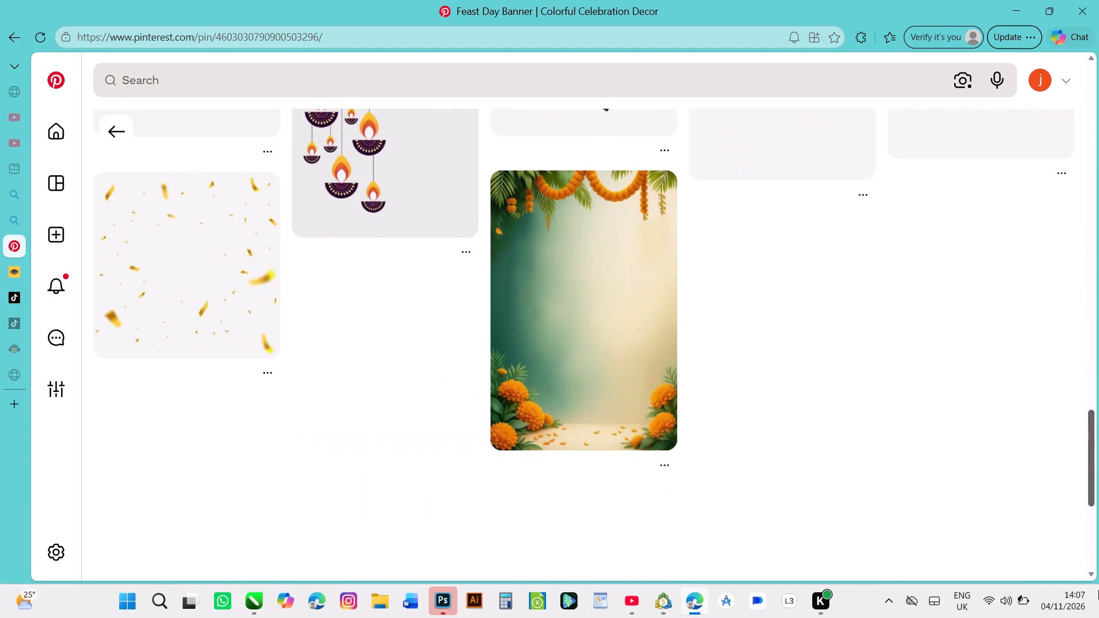
drag(1098, 590, 1098, 617)
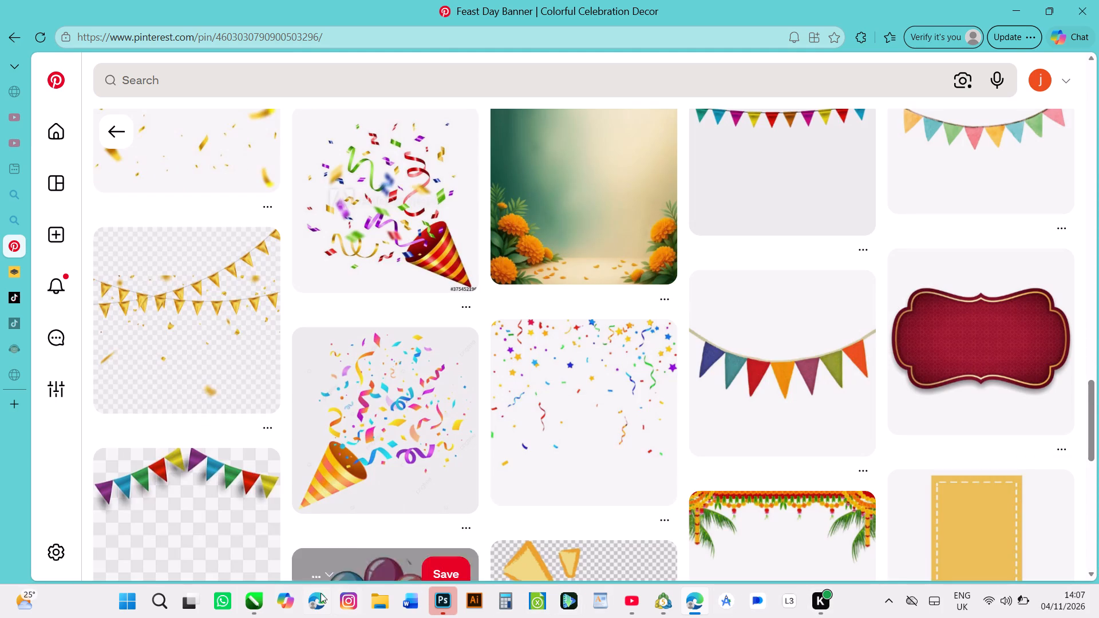
click(258, 603)
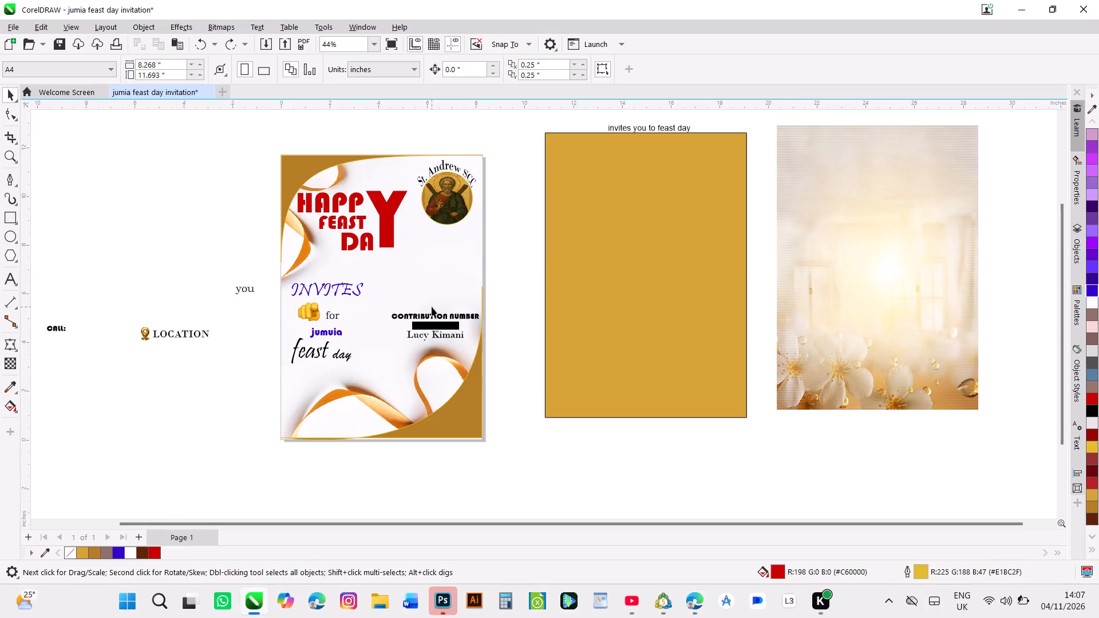
Delete the plain gold rectangle and the "invites you to feast day" text beside the invitation page.
click(626, 287)
key(Delete)
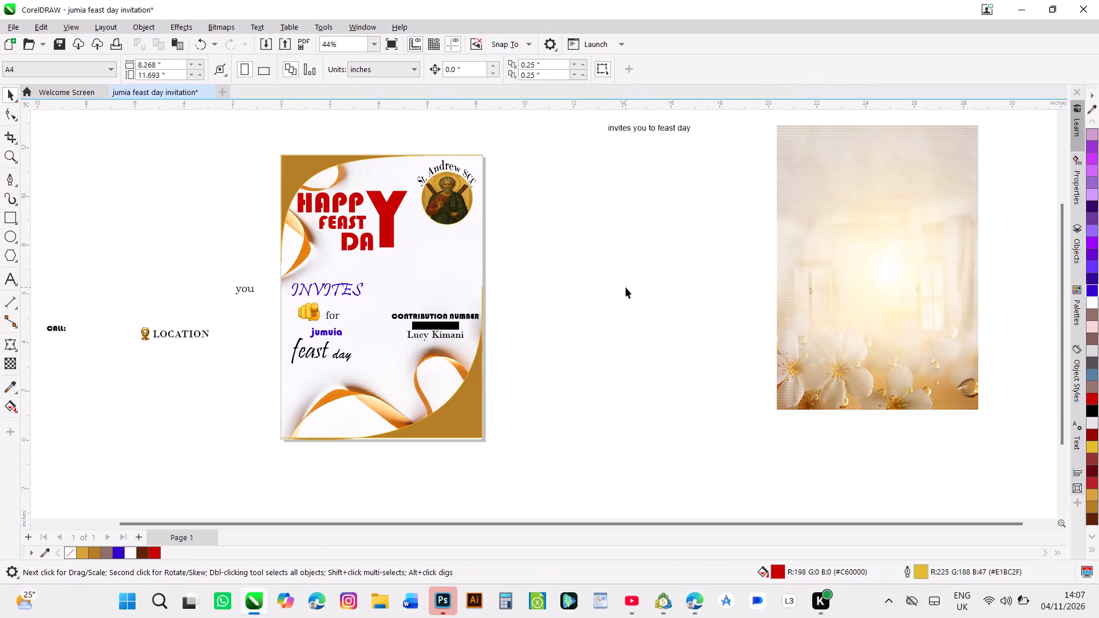
click(649, 126)
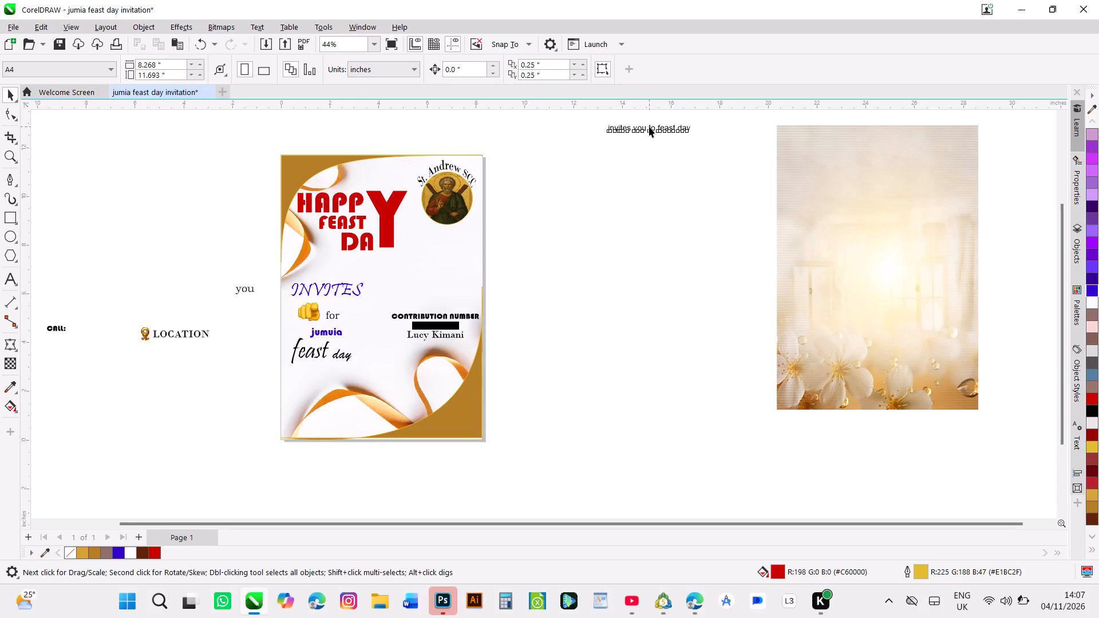
key(Delete)
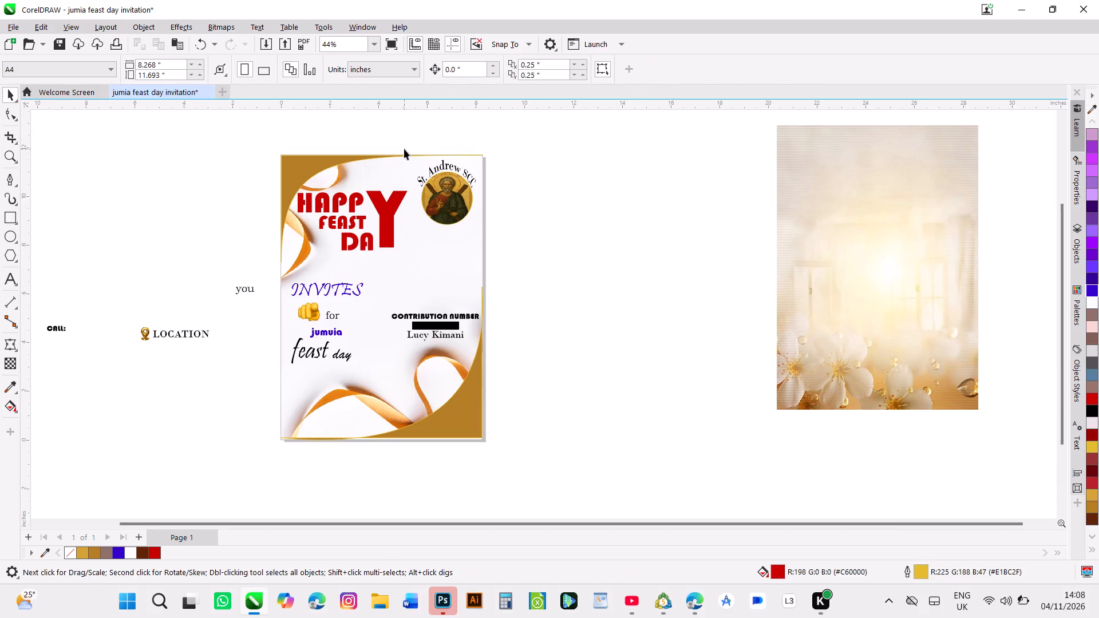
Switch to Edge and download the free 500 x 500 preview of the background-removed FEAST DAY bunting from remove.bg.
click(698, 597)
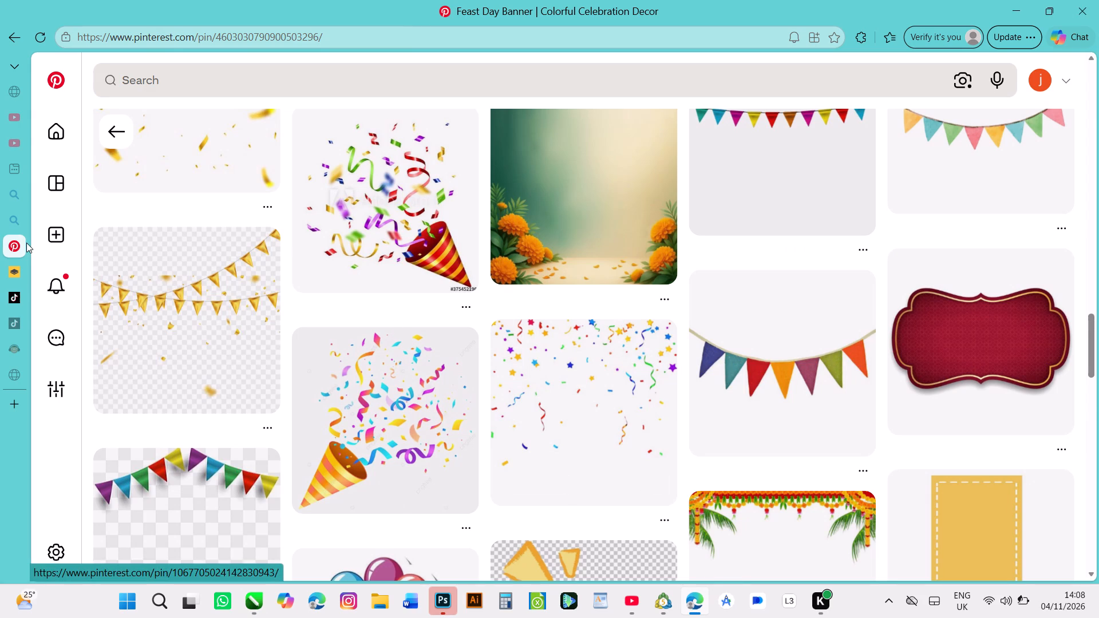
click(18, 266)
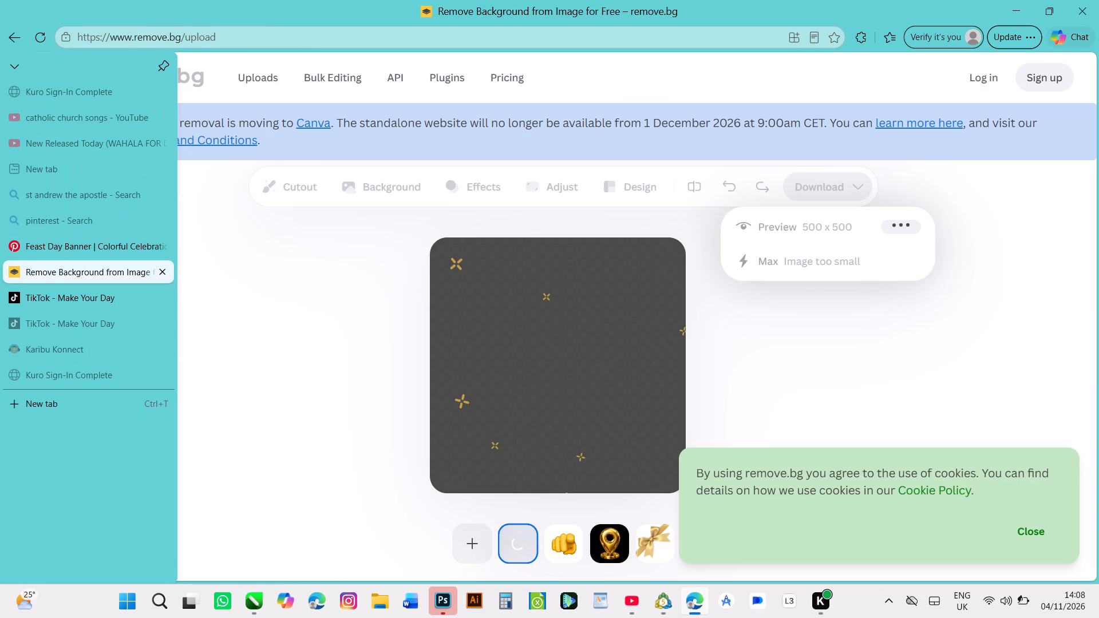
click(815, 224)
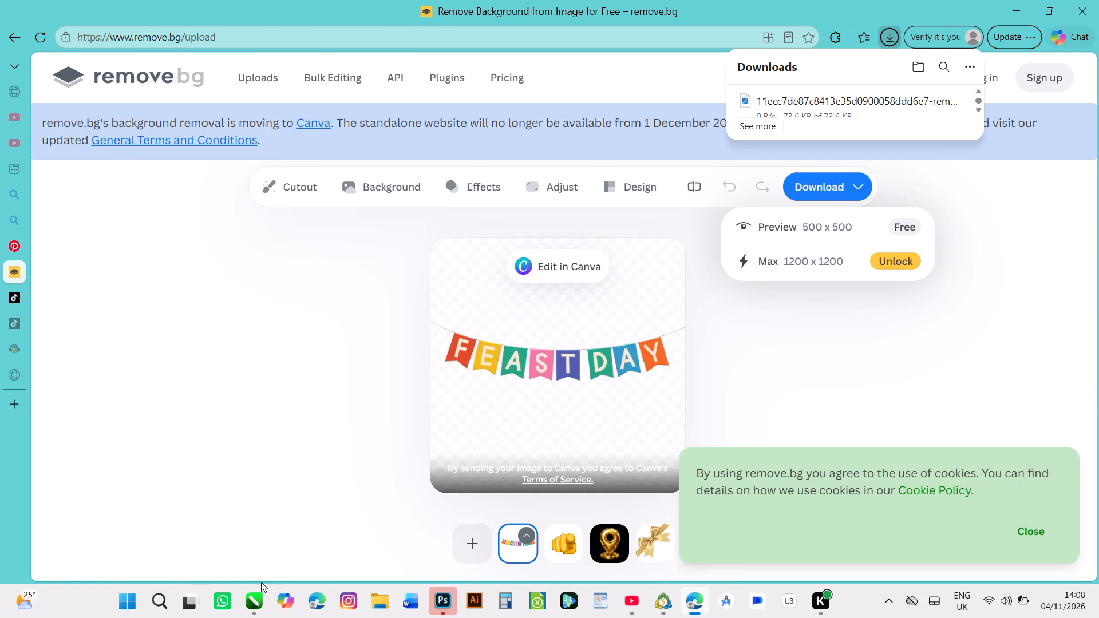
Return to CorelDRAW and import the downloaded FEAST DAY bunting PNG at its original size, overlapping the invitation's edge.
click(261, 597)
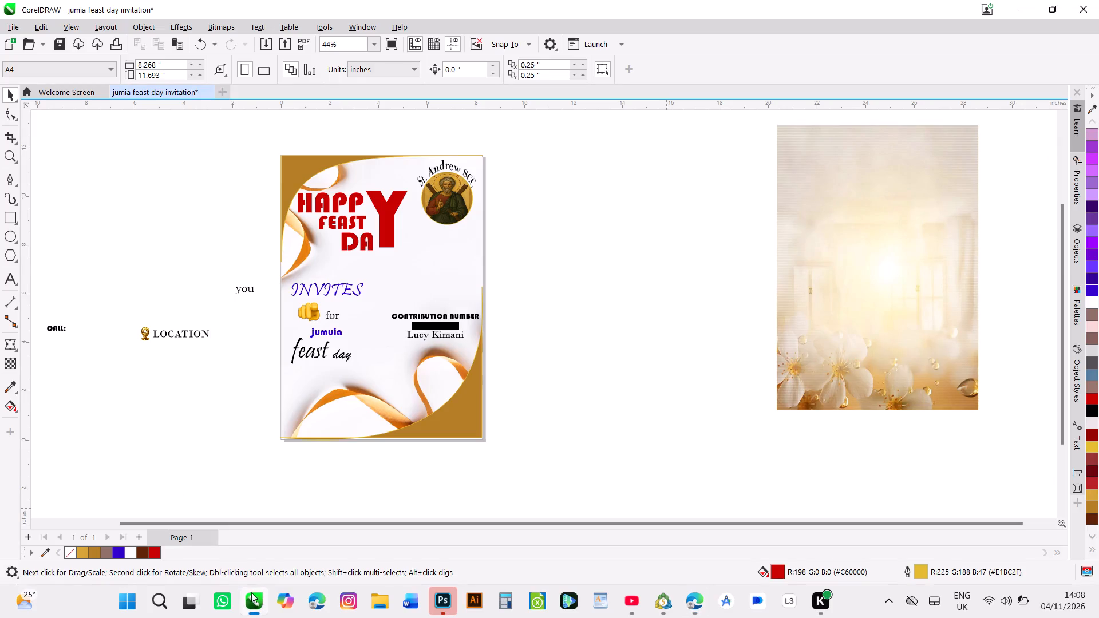
click(11, 26)
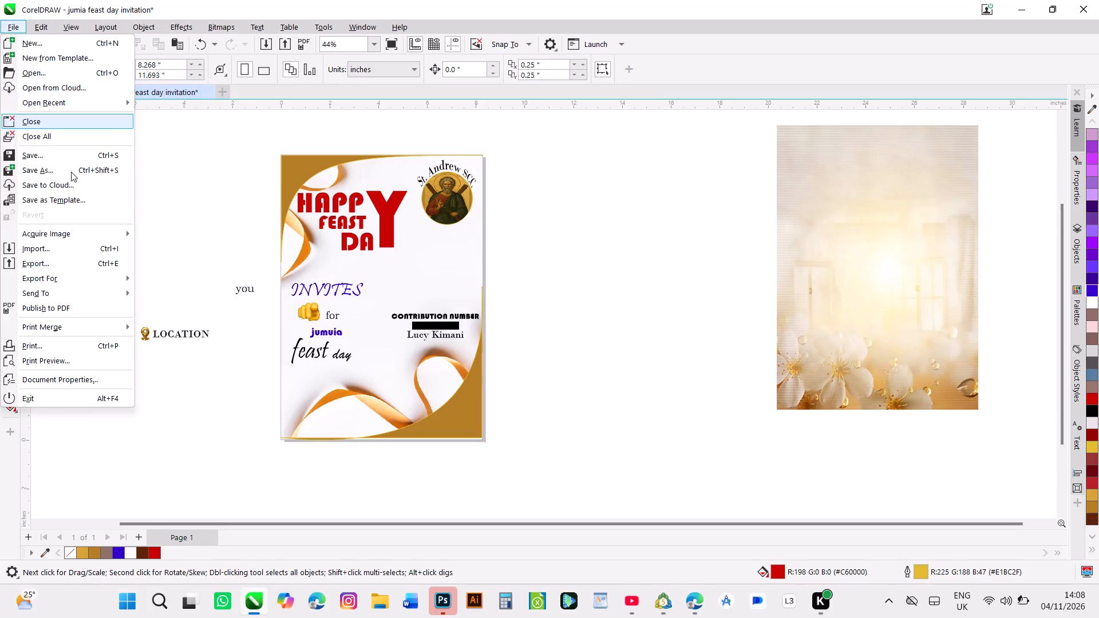
click(56, 251)
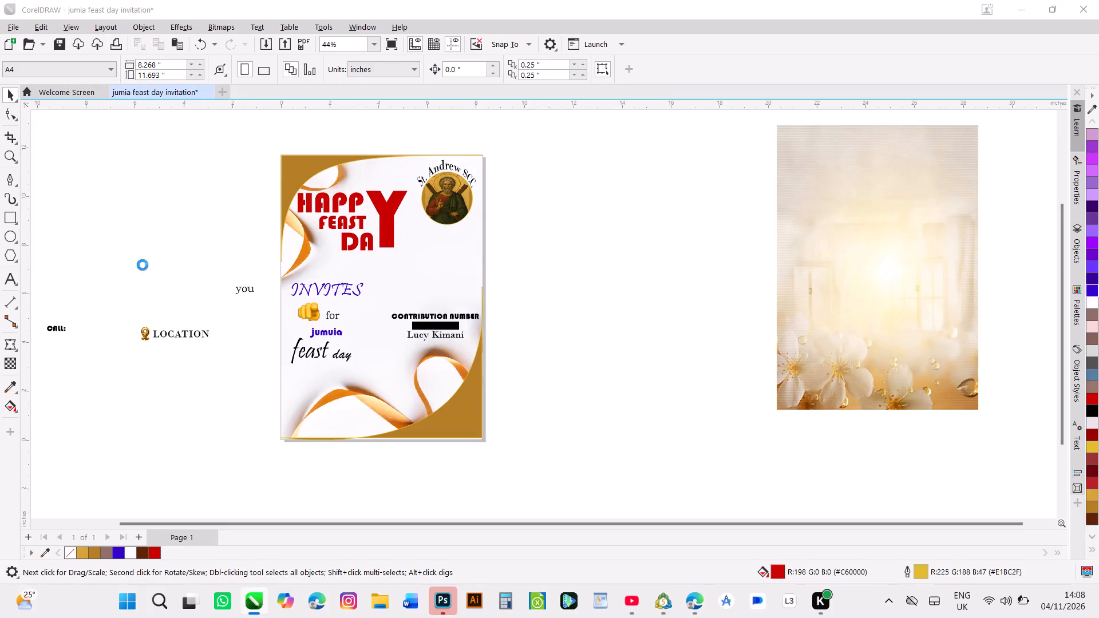
click(353, 148)
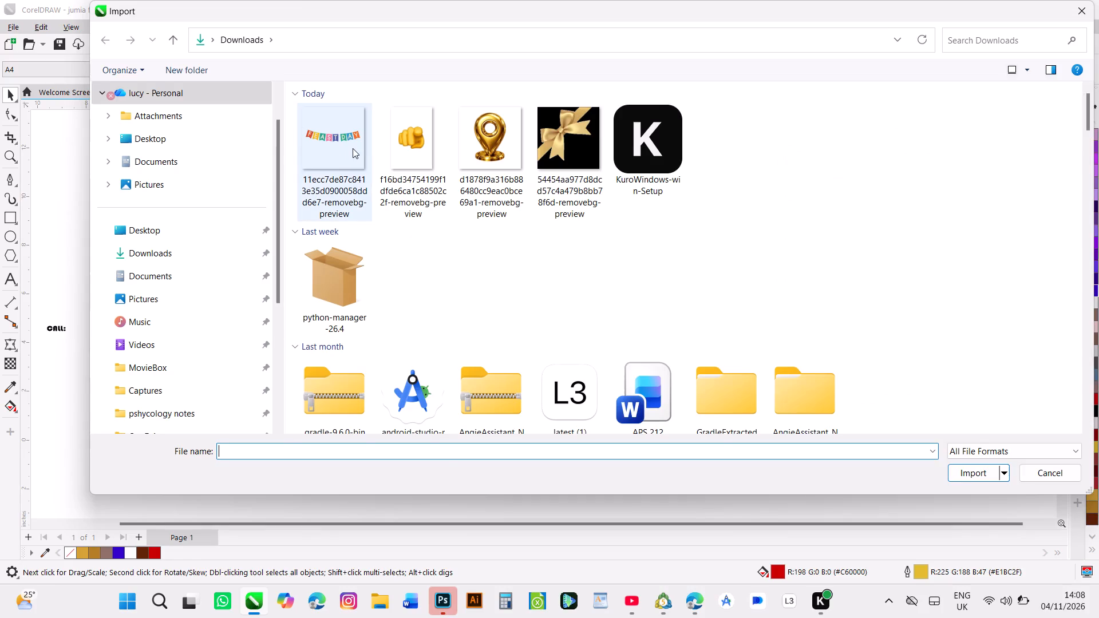
key(Return)
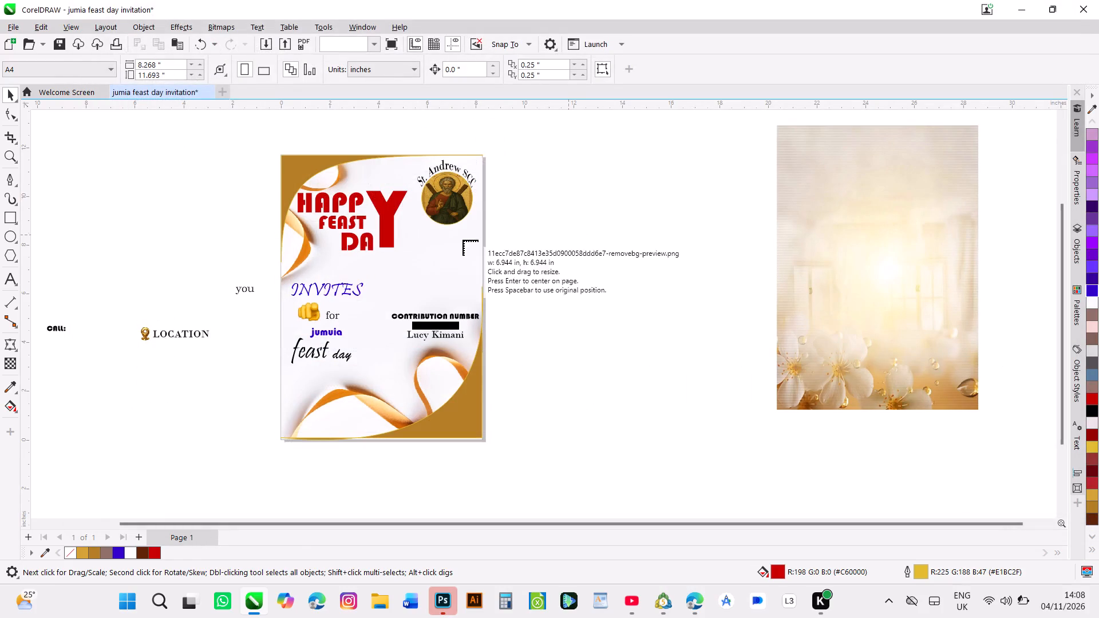
click(440, 229)
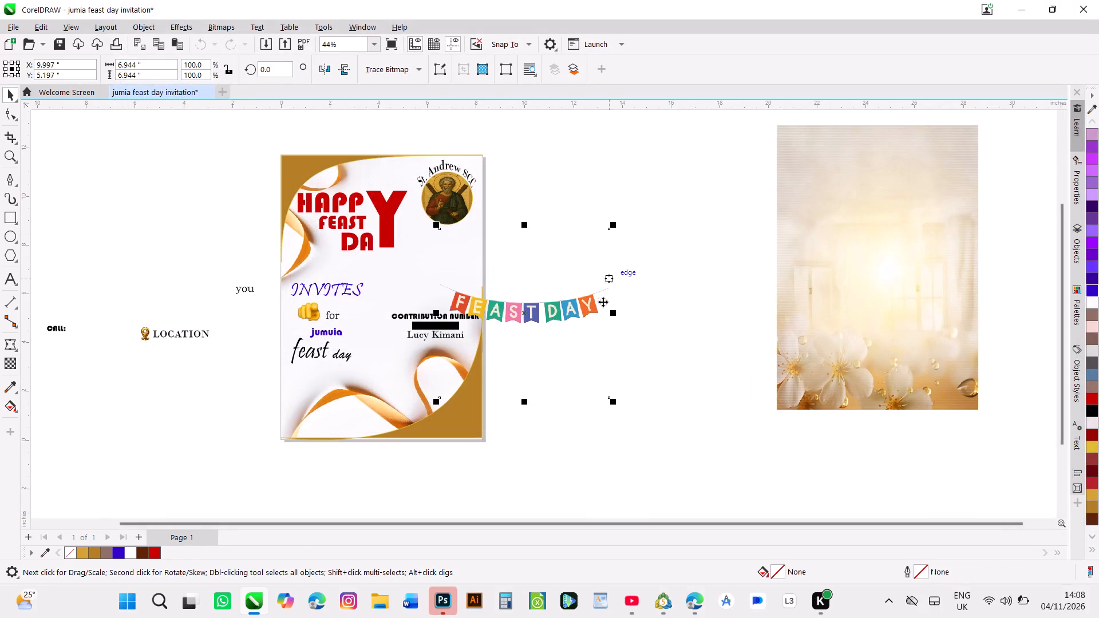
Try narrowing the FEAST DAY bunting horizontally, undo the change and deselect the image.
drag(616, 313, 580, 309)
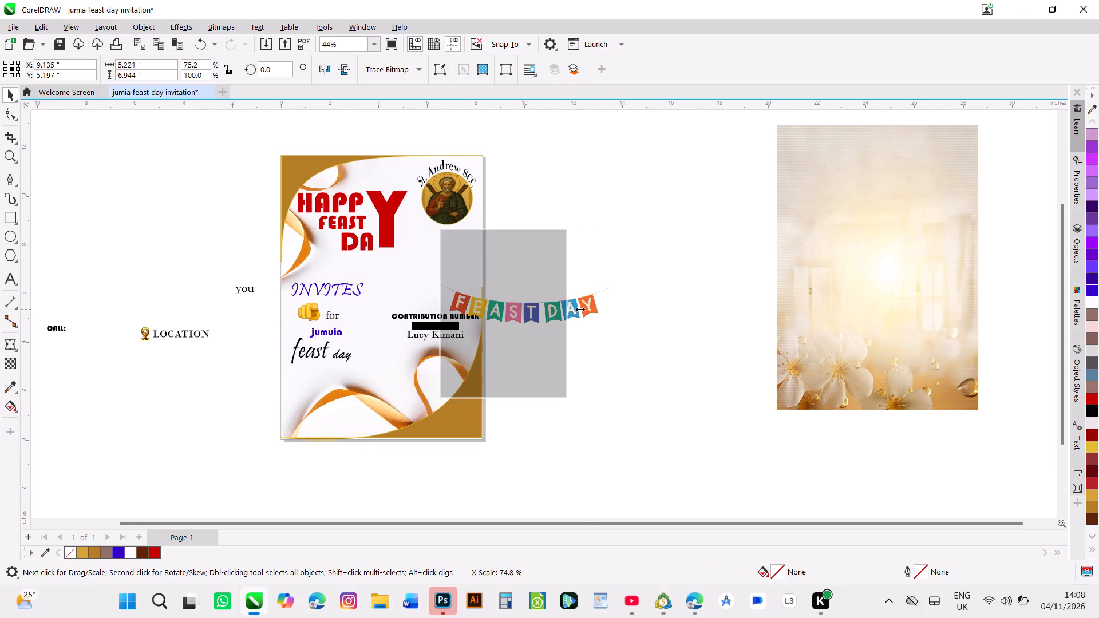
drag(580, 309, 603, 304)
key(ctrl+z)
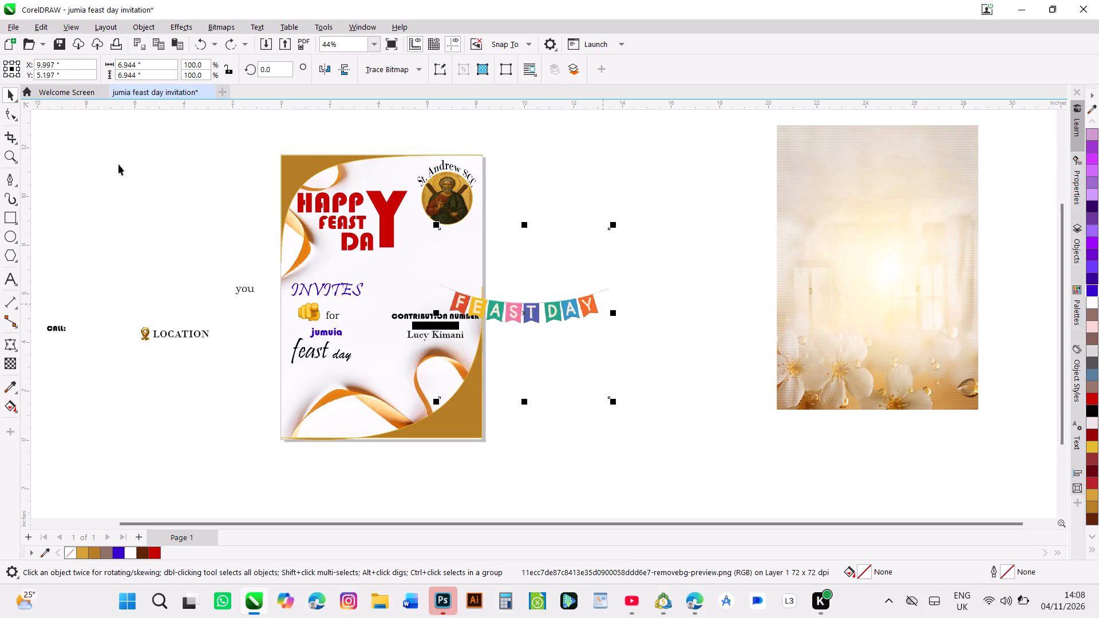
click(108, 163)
Scale the FEAST DAY bunting proportionally to about 4.6 inches square and place it beside the invitation page, level with the heading.
drag(524, 312, 471, 302)
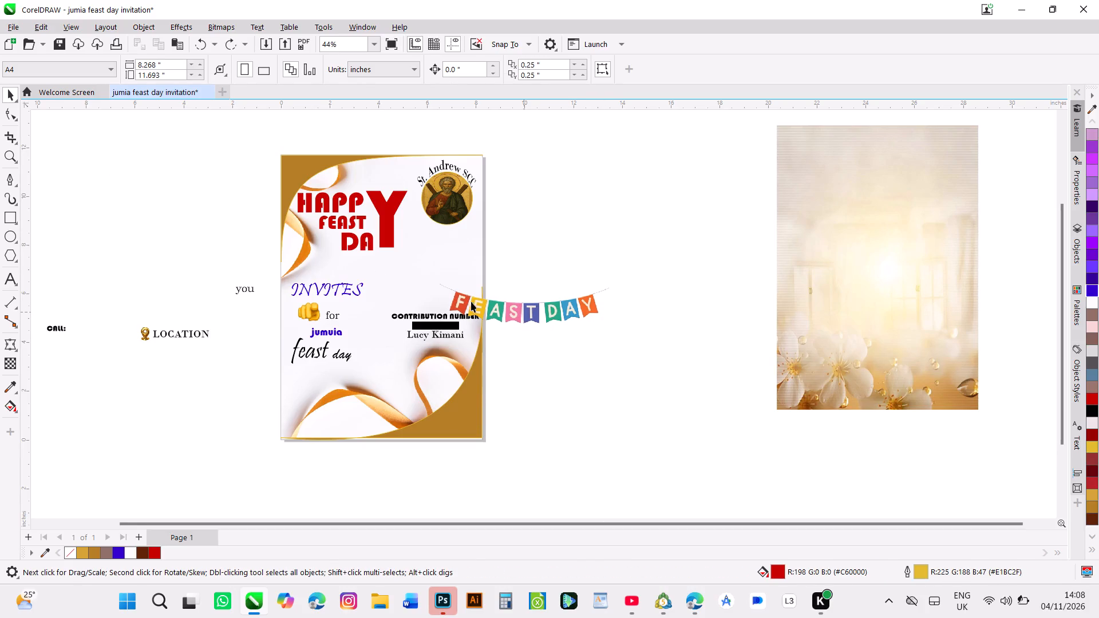
drag(471, 302, 435, 253)
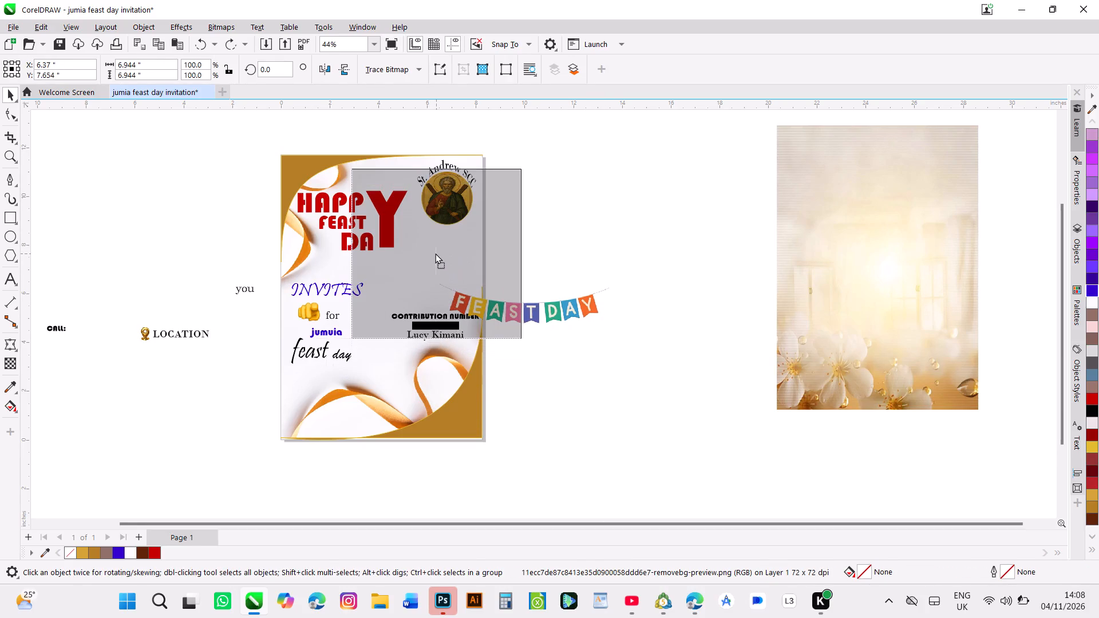
drag(435, 253, 434, 252)
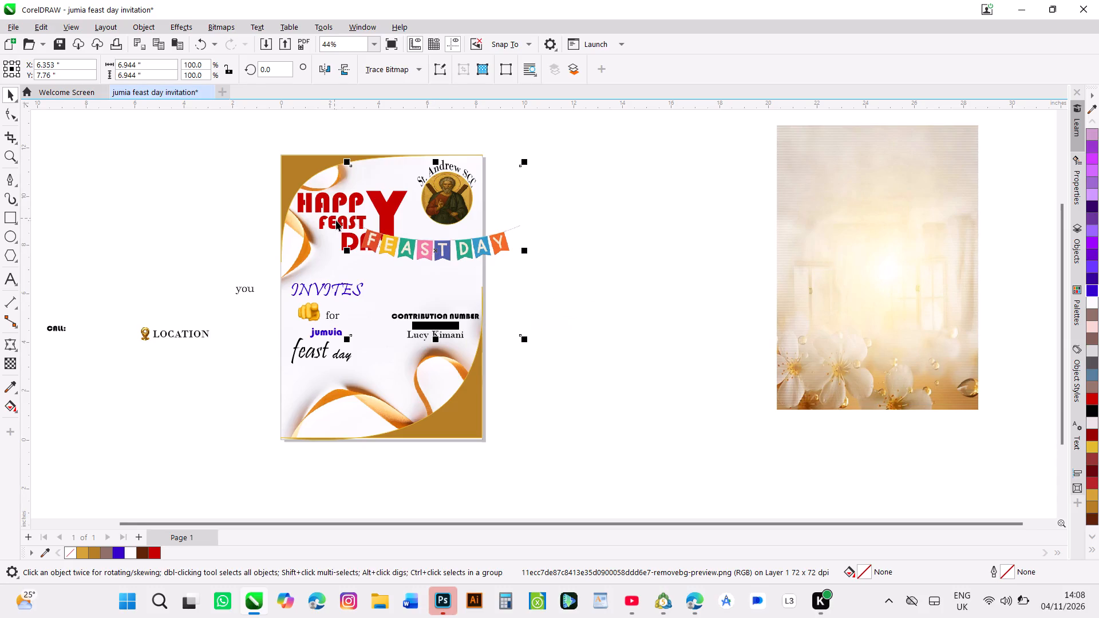
drag(347, 160, 380, 184)
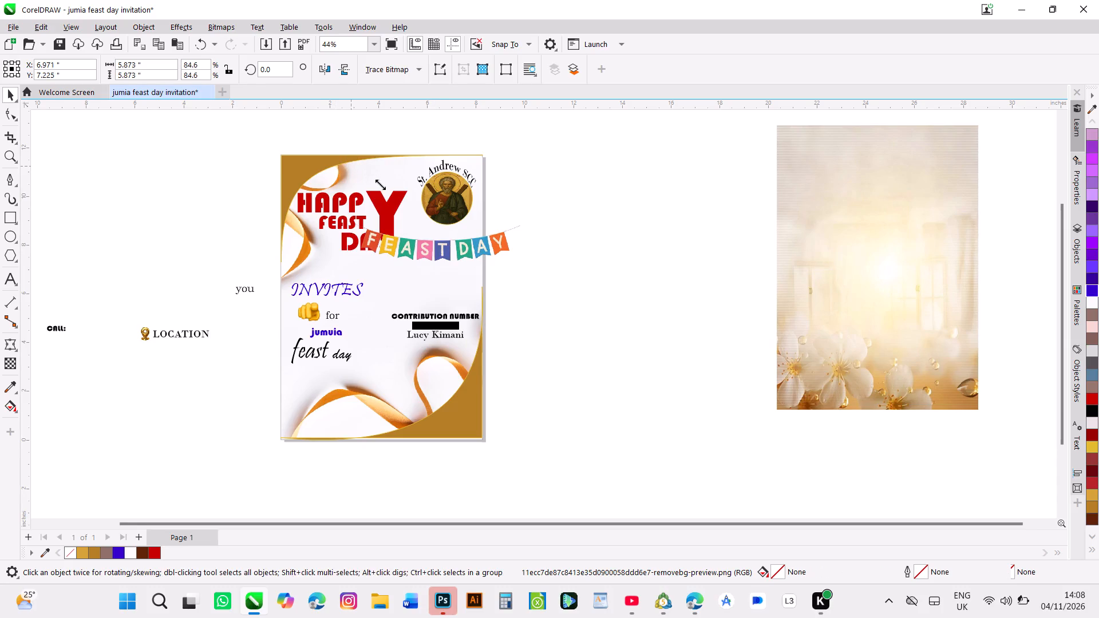
drag(380, 184, 401, 195)
drag(486, 263, 463, 279)
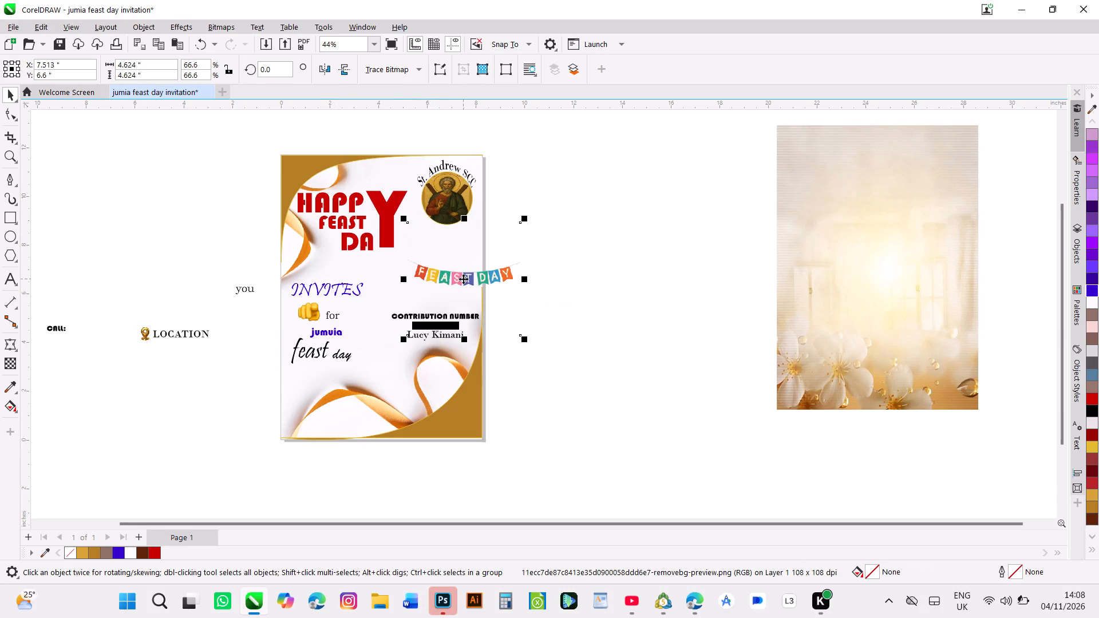
drag(463, 279, 599, 204)
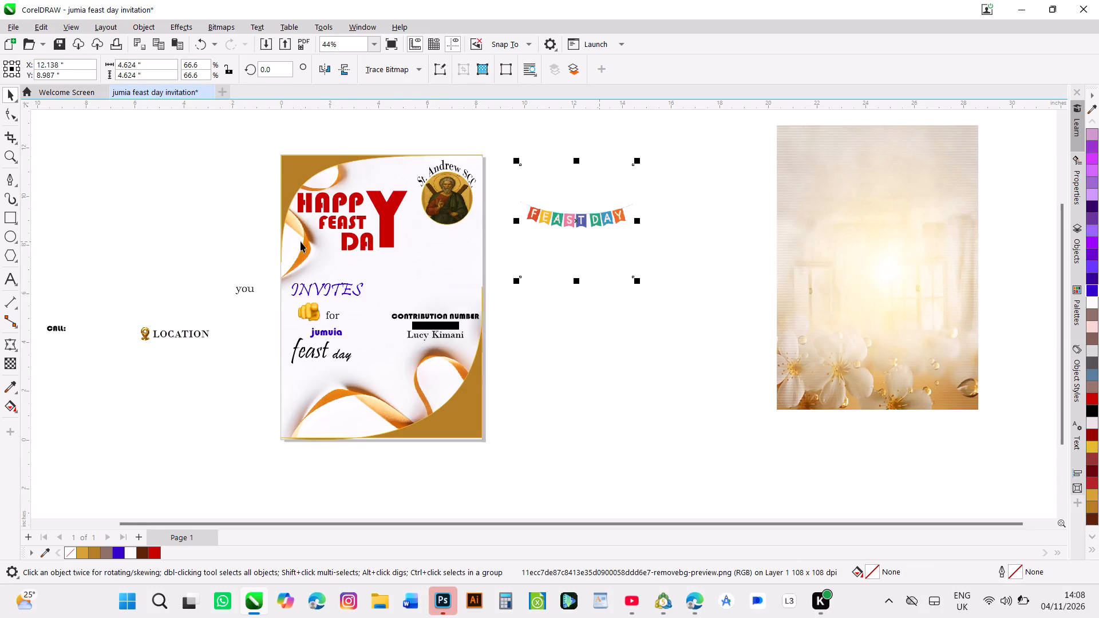
Reshape the bunting with the Envelope tool: pull the top middle down, raise the bottom edge about 0.7 inches and lower the top corners level.
click(6, 342)
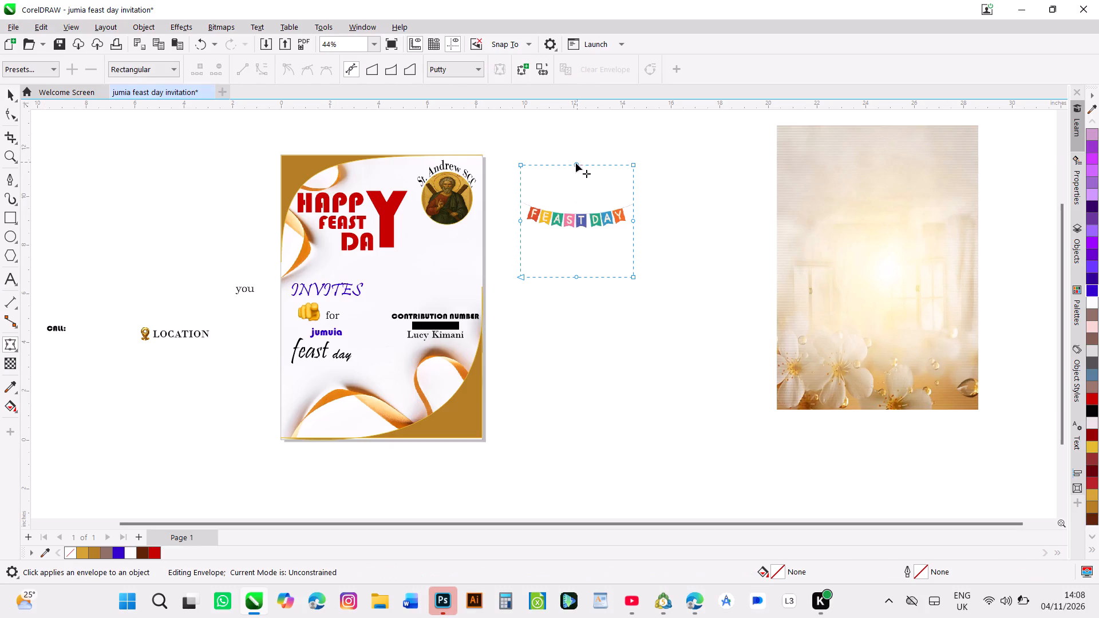
drag(576, 163, 576, 169)
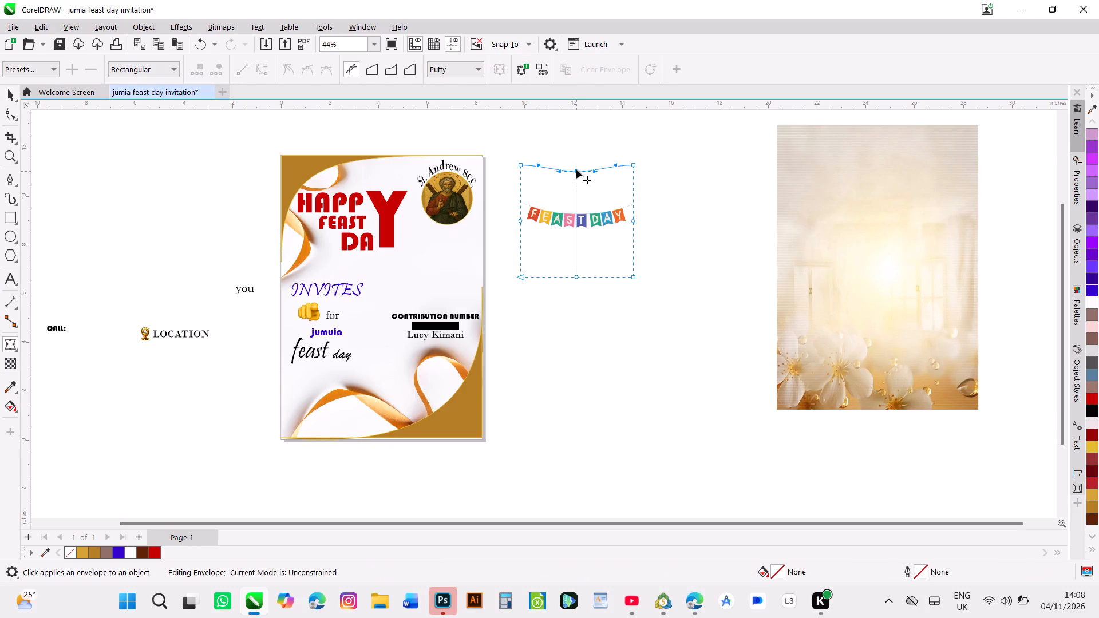
drag(576, 169, 580, 189)
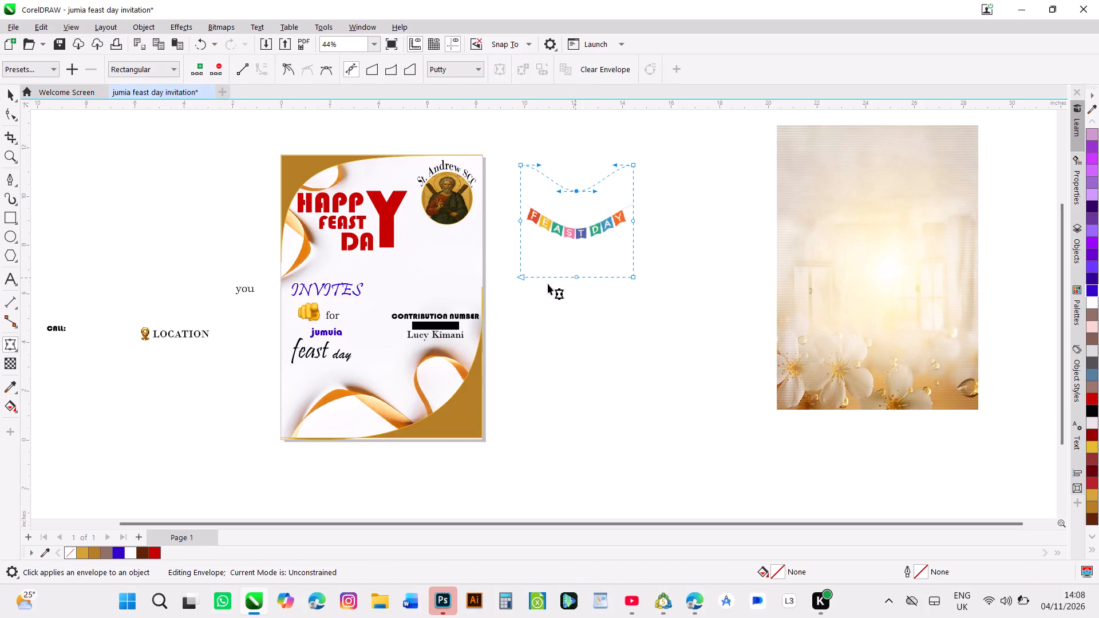
drag(503, 268, 667, 286)
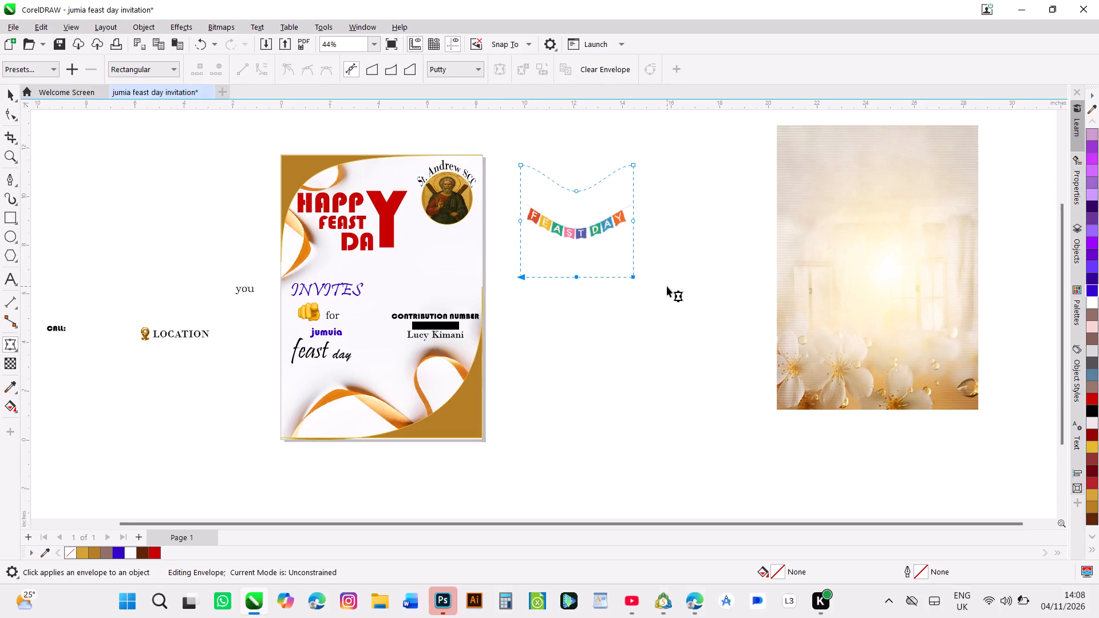
drag(634, 277, 631, 260)
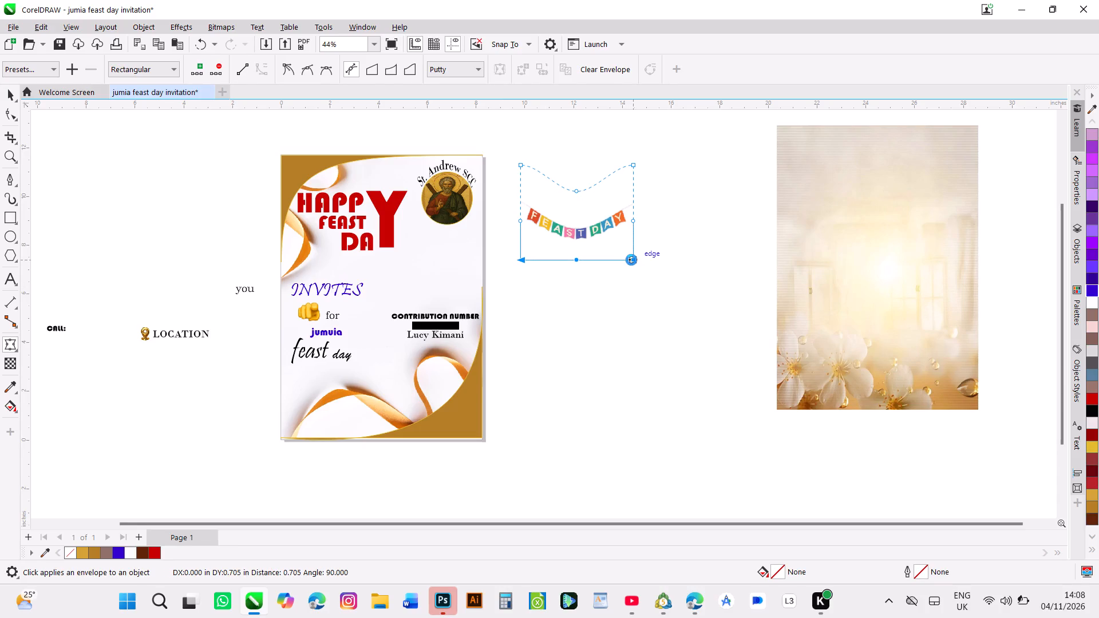
drag(510, 133, 517, 152)
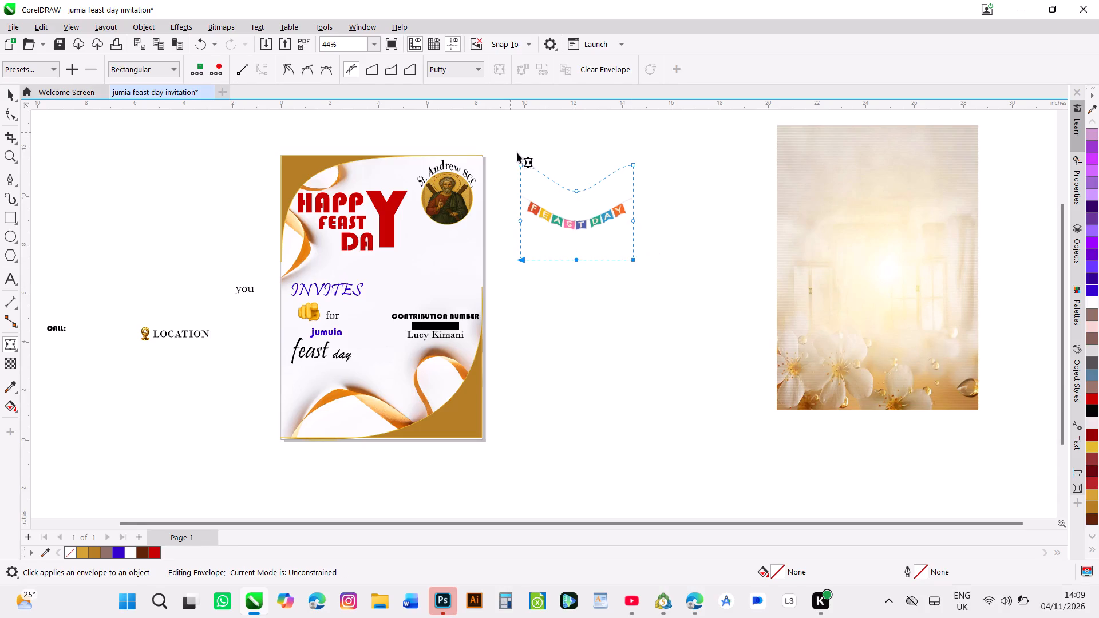
drag(517, 152, 652, 188)
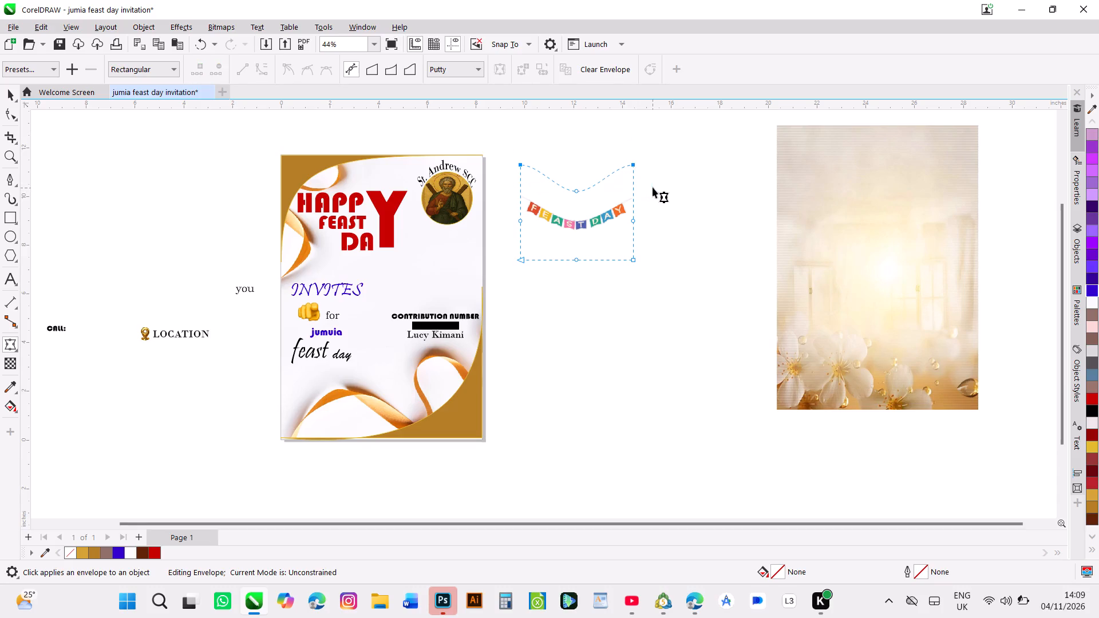
drag(634, 164, 634, 180)
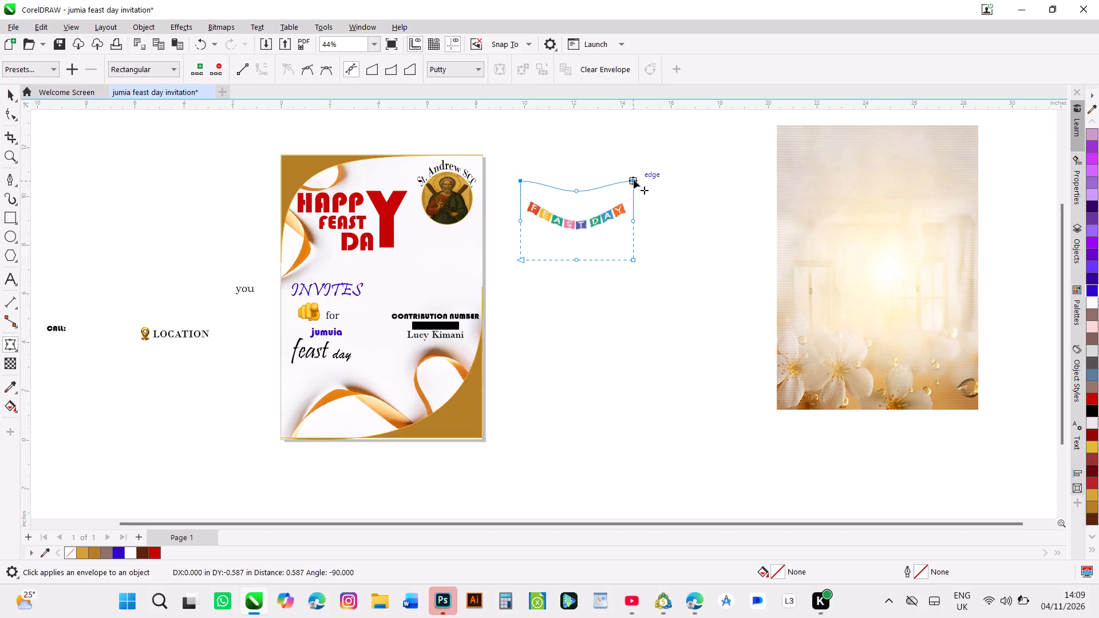
drag(634, 180, 635, 189)
click(676, 164)
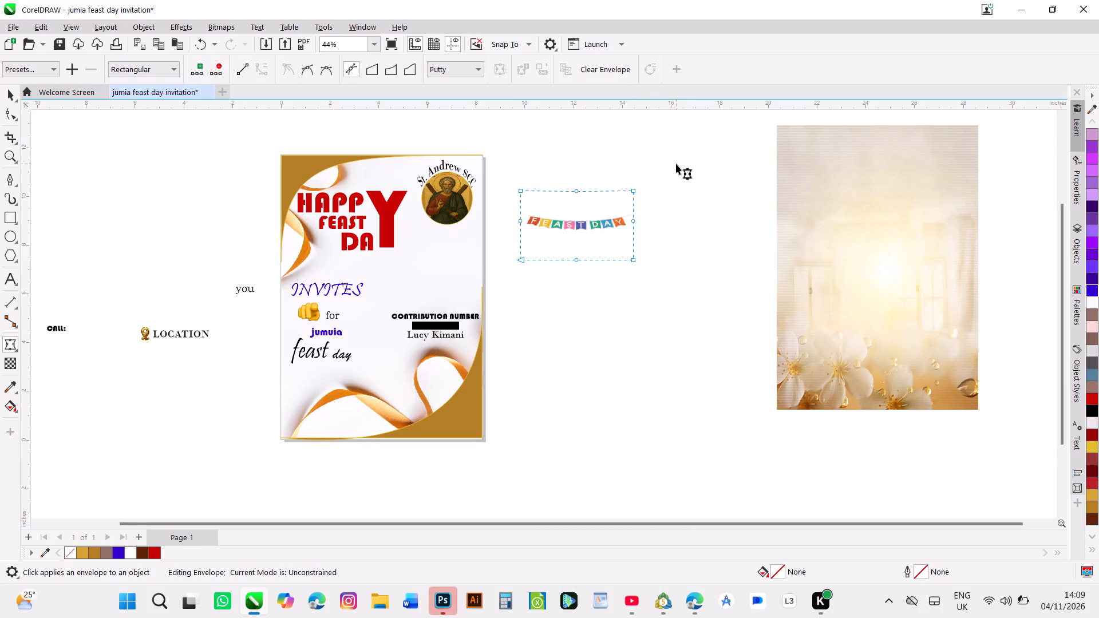
Select all the bunting's envelope nodes and move it onto the invitation, beneath the St. Andrew SCC emblem and above the contribution number.
drag(512, 174, 513, 176)
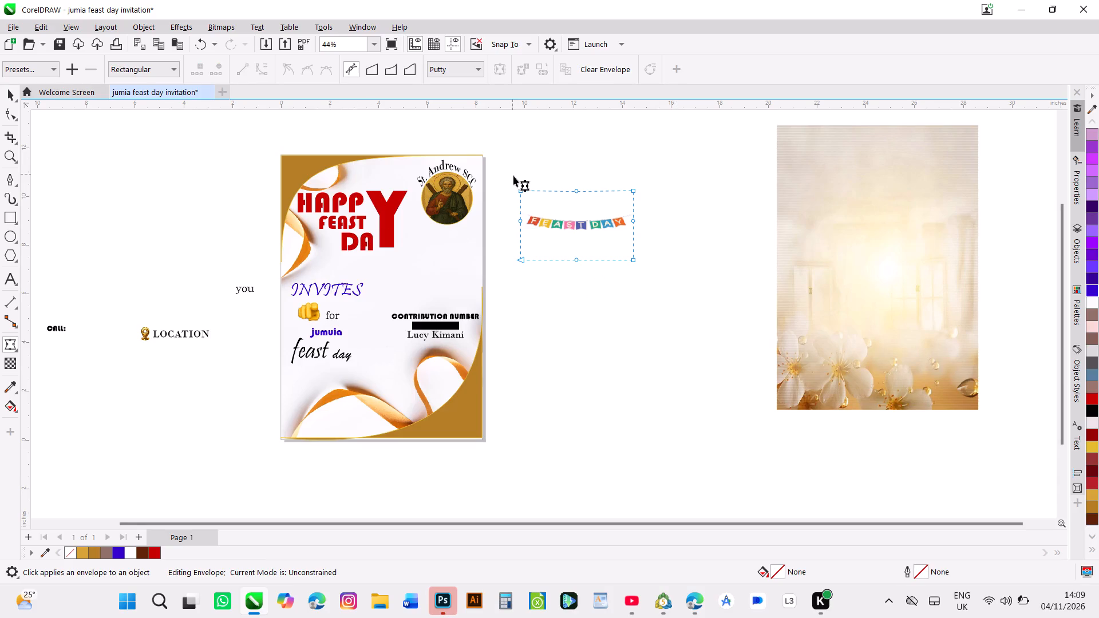
drag(513, 176, 676, 279)
drag(634, 262, 583, 266)
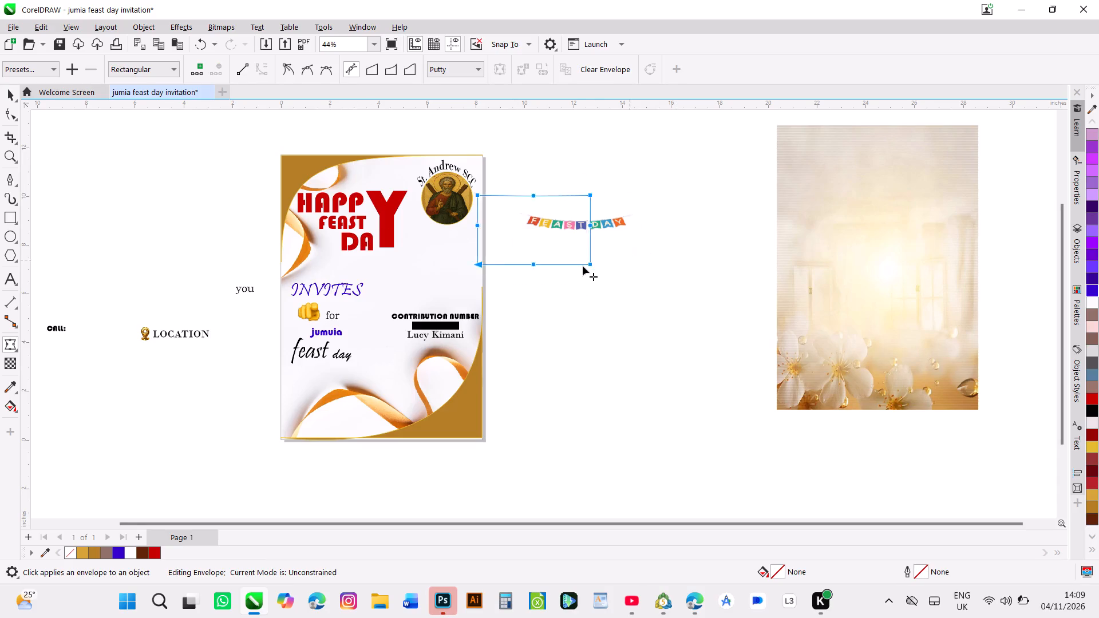
drag(583, 266, 494, 294)
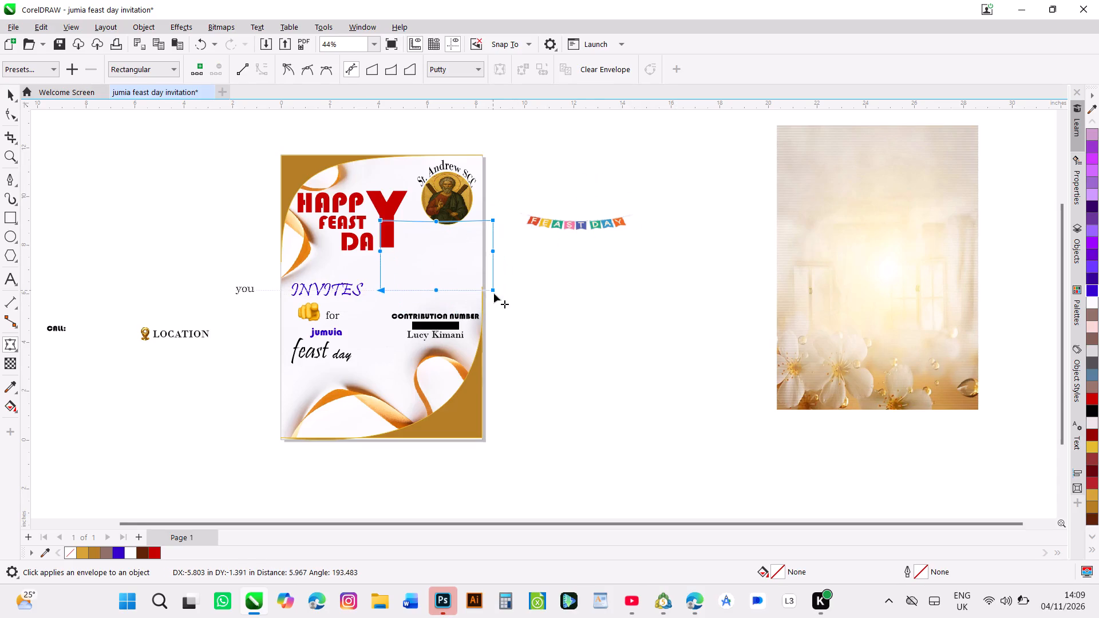
drag(494, 294, 505, 298)
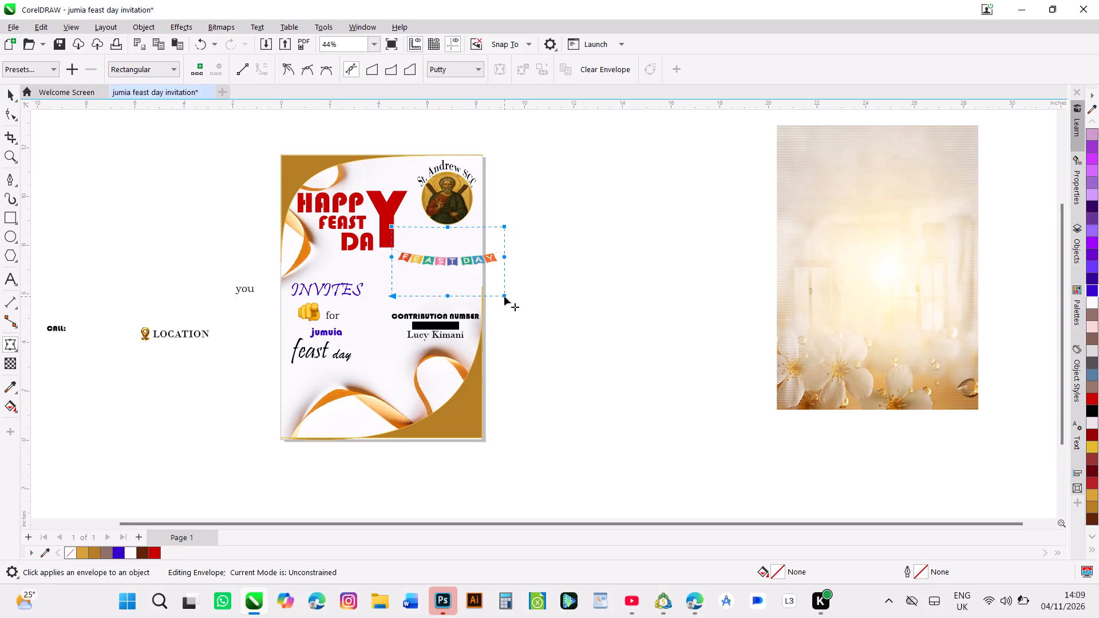
Move the bunting's whole envelope up about 0.8 inches so its top overlaps the emblem's lower part, and deselect the nodes.
drag(504, 296, 501, 282)
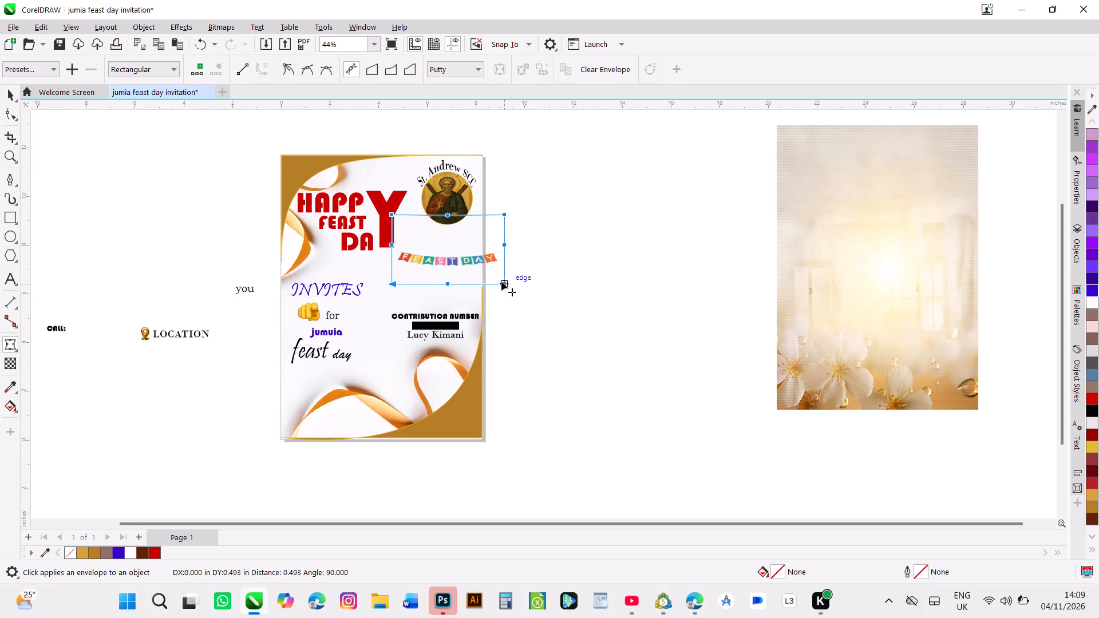
drag(501, 282, 501, 278)
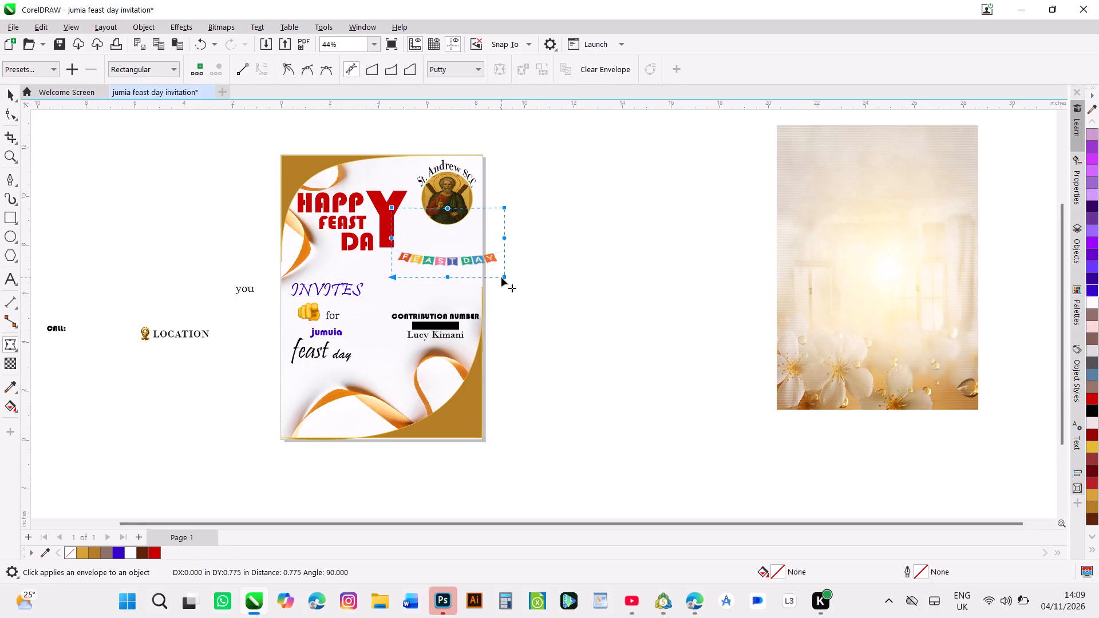
click(617, 245)
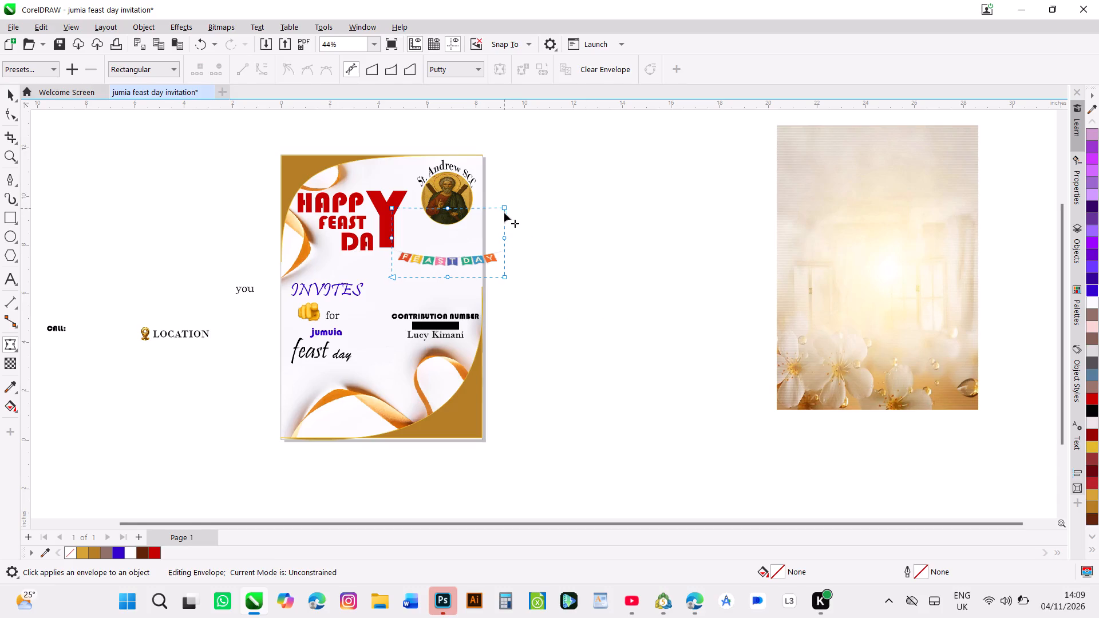
Pull the envelope's top middle node down to the emblem's bottom edge and raise the three bottom nodes toward it.
drag(448, 208, 449, 219)
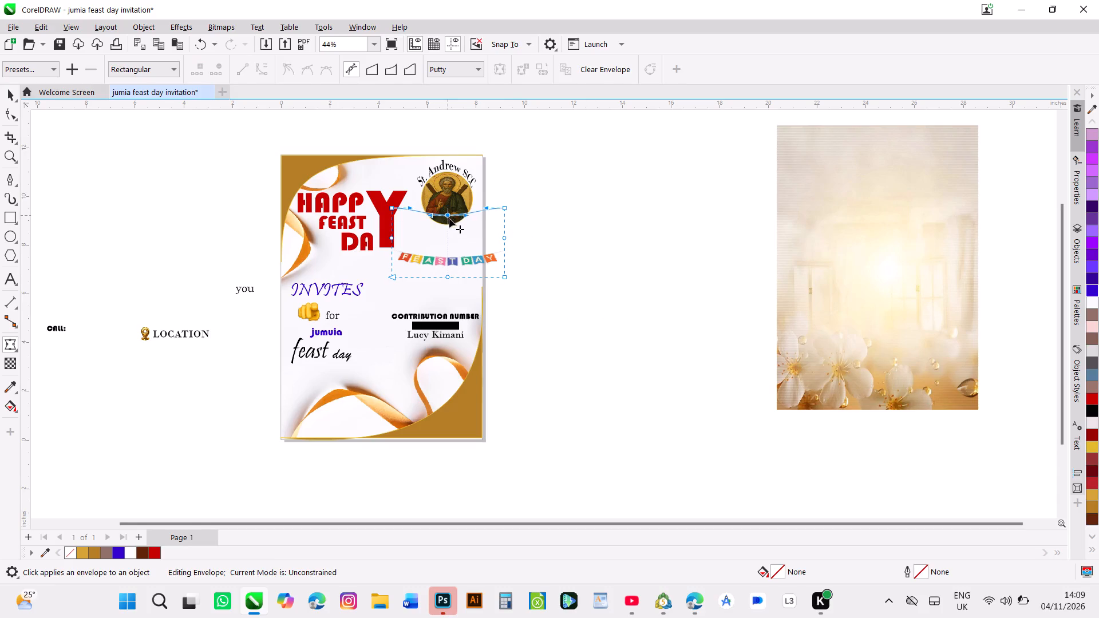
drag(449, 219, 451, 227)
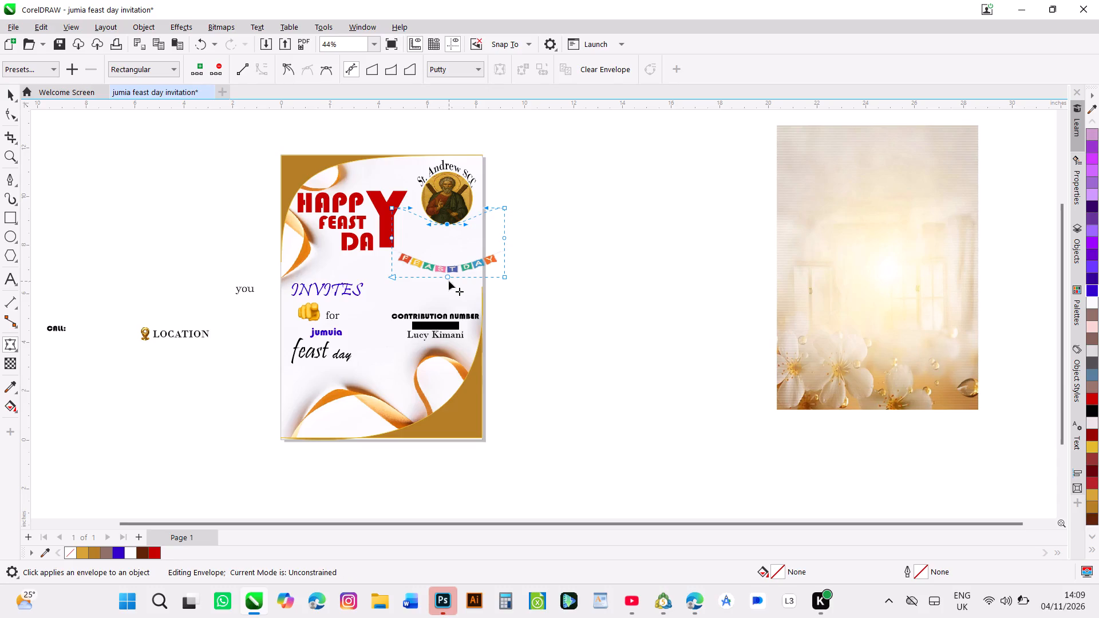
drag(378, 262, 520, 288)
drag(505, 278, 504, 276)
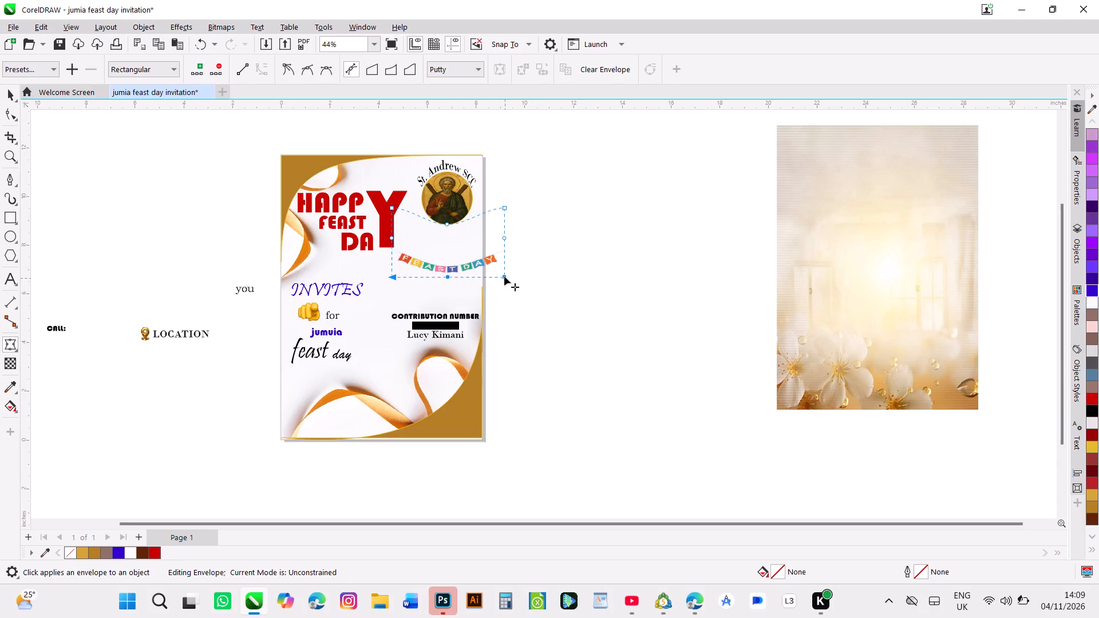
drag(504, 276, 503, 250)
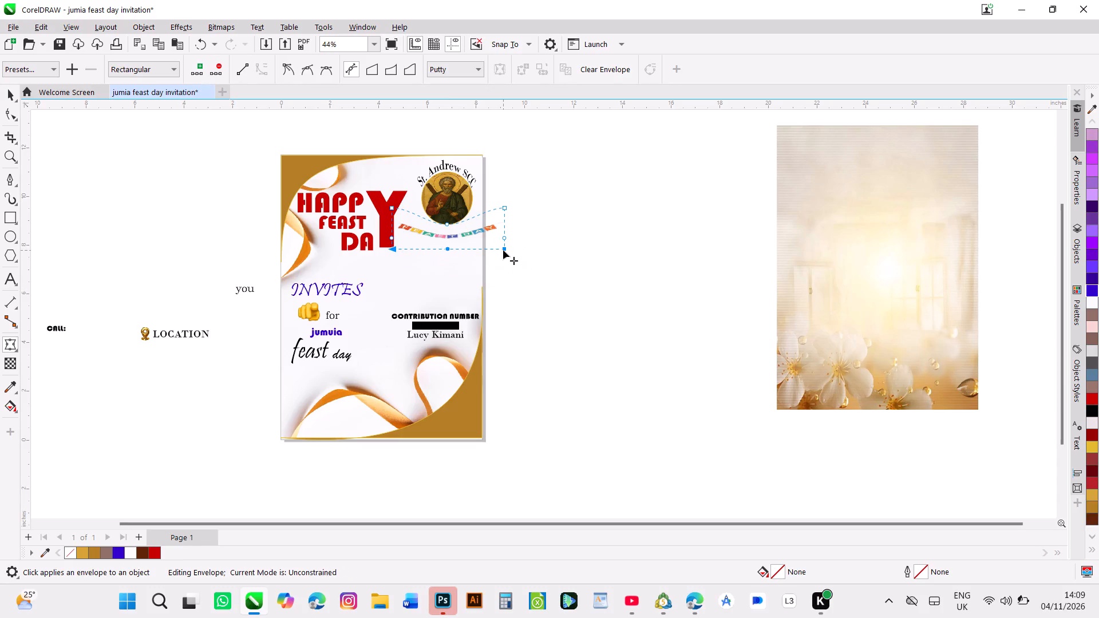
Narrow the bunting's envelope by moving its side nodes inward until it is about as wide as the St. Andrew emblem.
drag(496, 191, 524, 260)
drag(524, 260, 527, 268)
drag(504, 248, 480, 245)
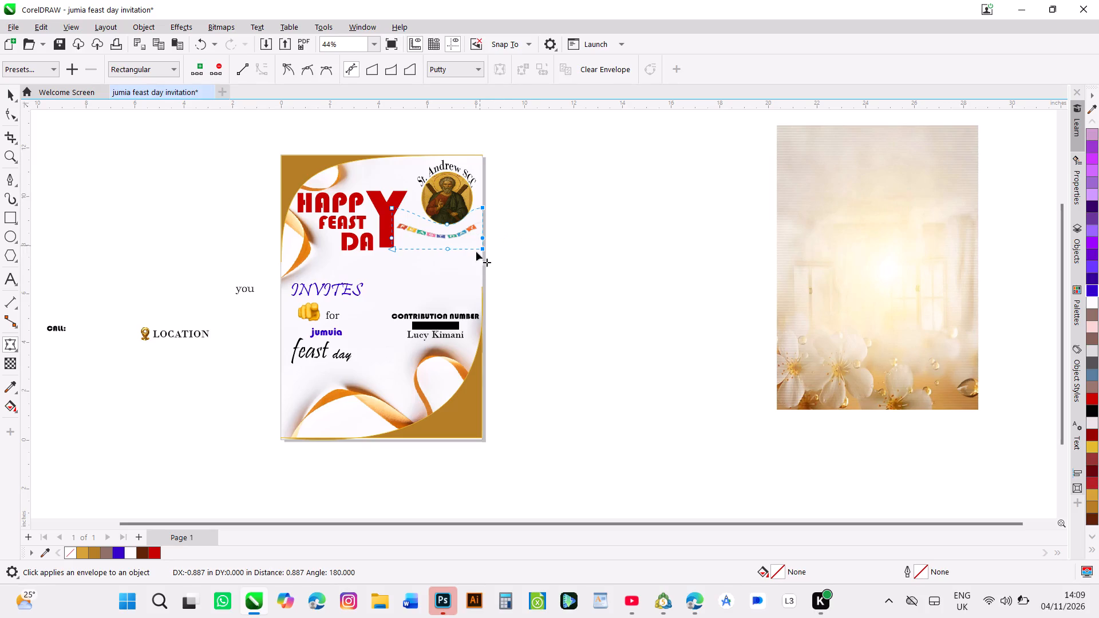
drag(375, 189, 433, 283)
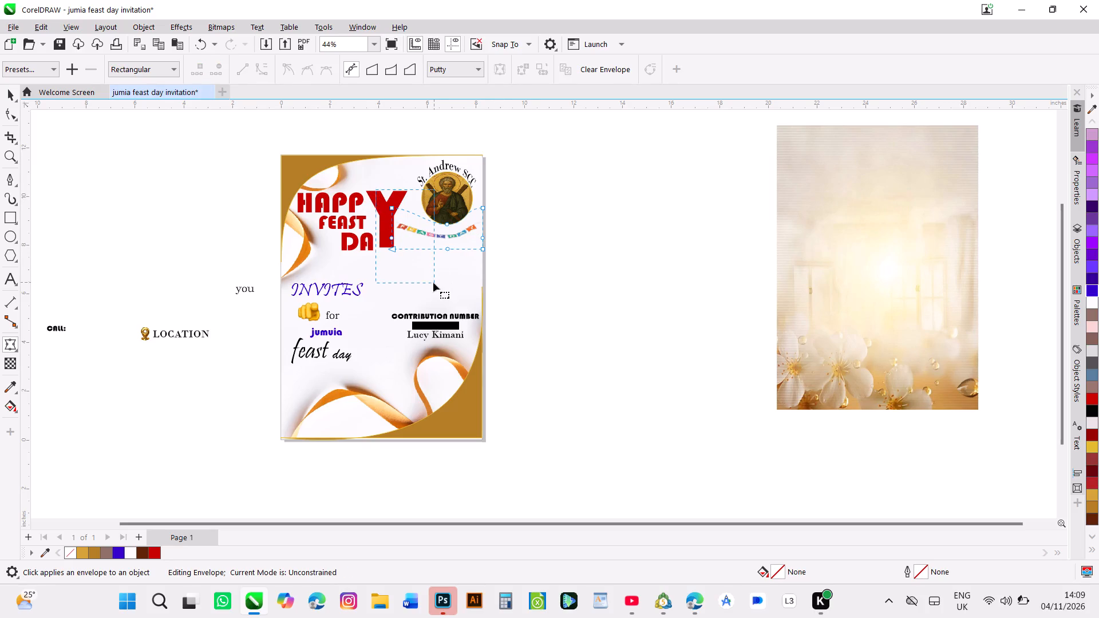
drag(433, 283, 433, 283)
drag(392, 250, 416, 248)
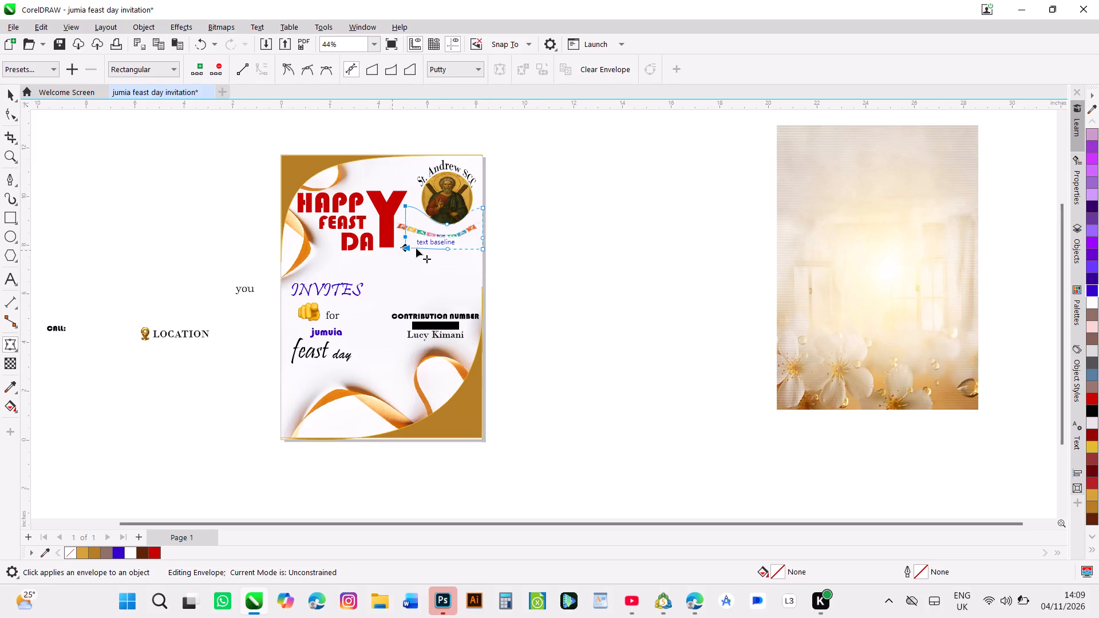
drag(416, 248, 422, 248)
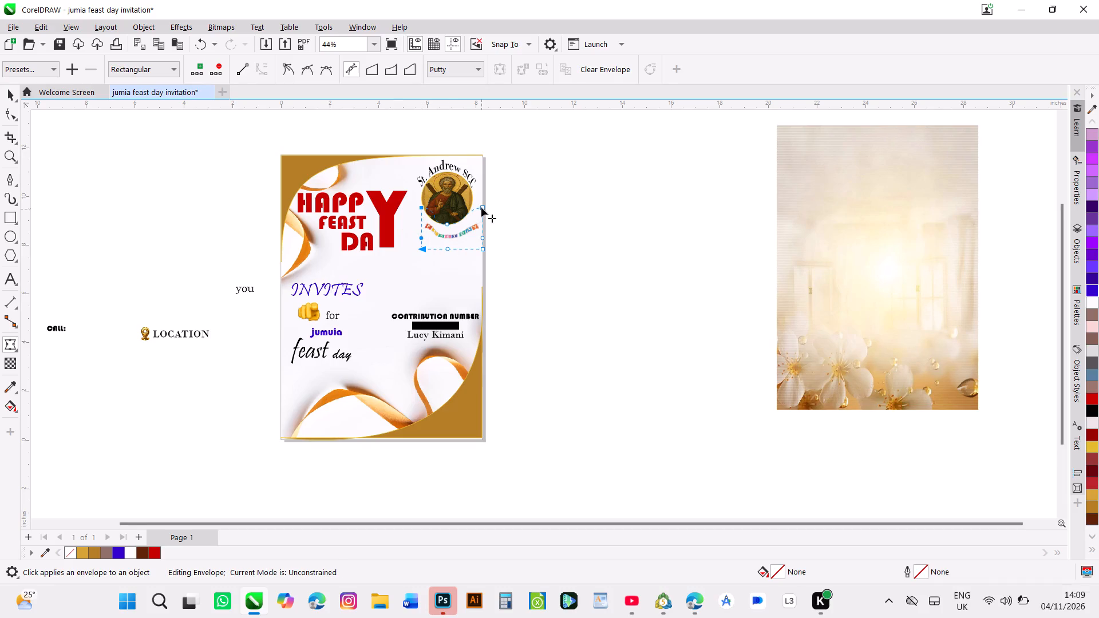
drag(479, 191, 498, 276)
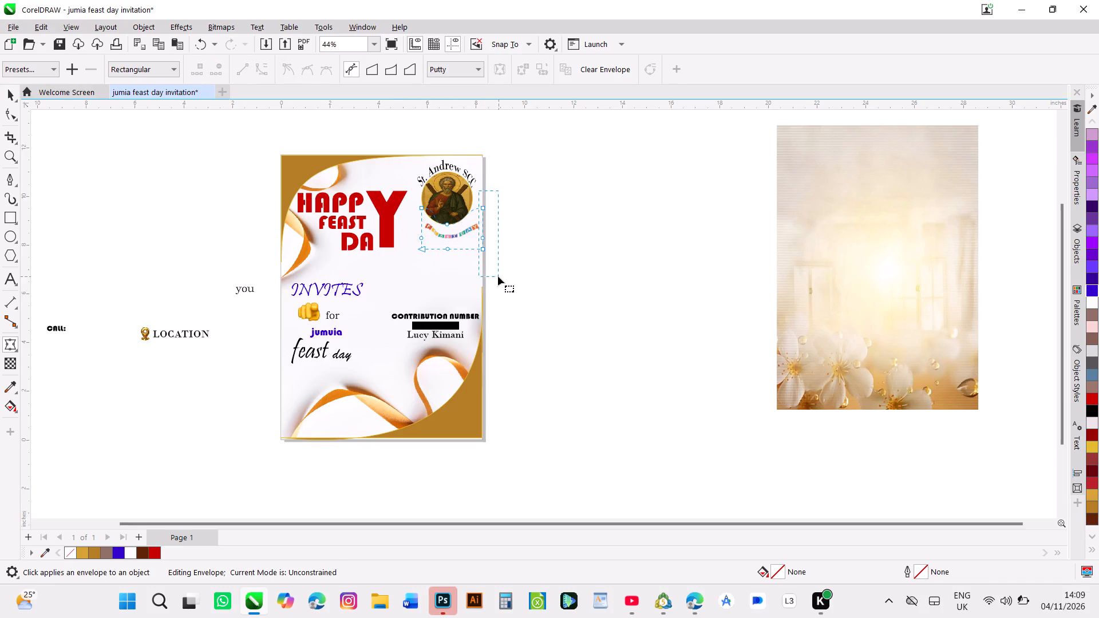
drag(484, 249, 477, 247)
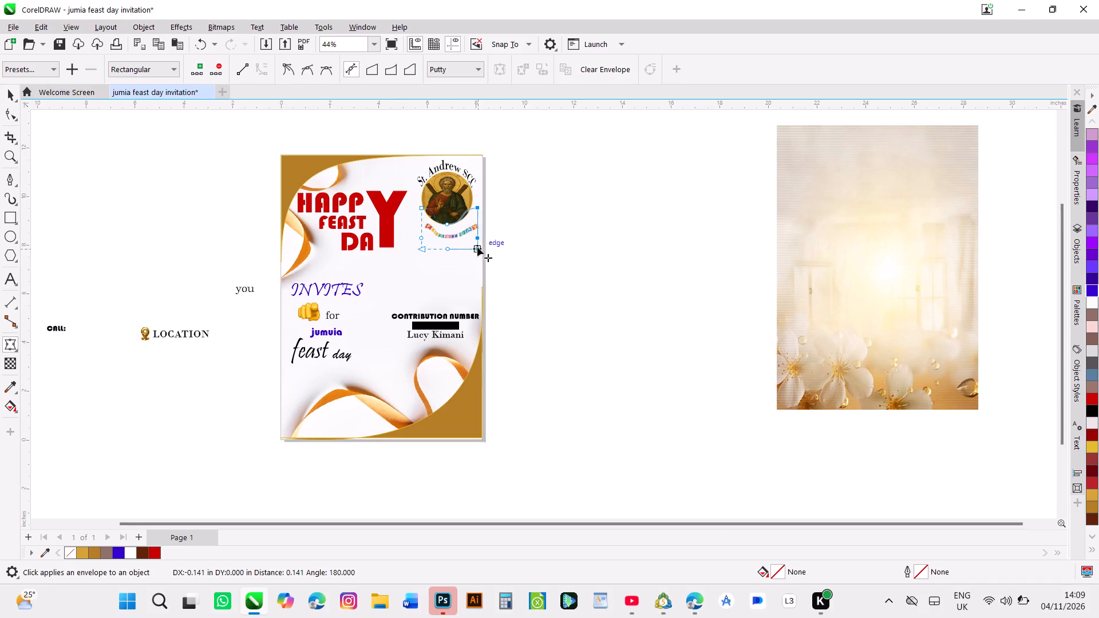
drag(477, 247, 473, 247)
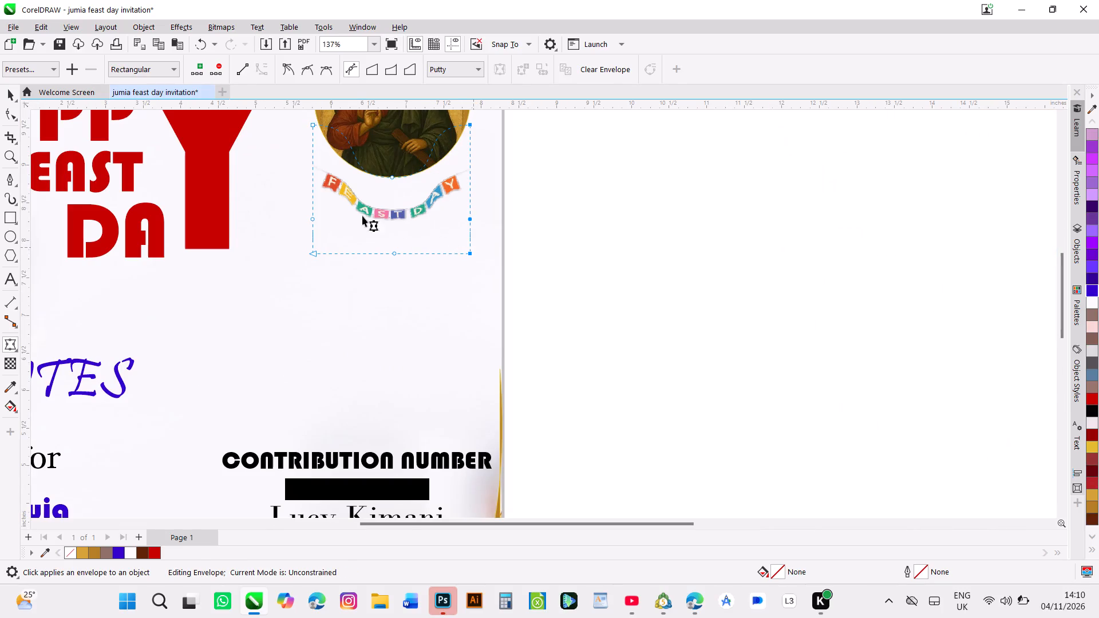
Adjust the curve handles along the envelope's top edge on both sides so the bunting follows the emblem's round lower edge.
click(392, 178)
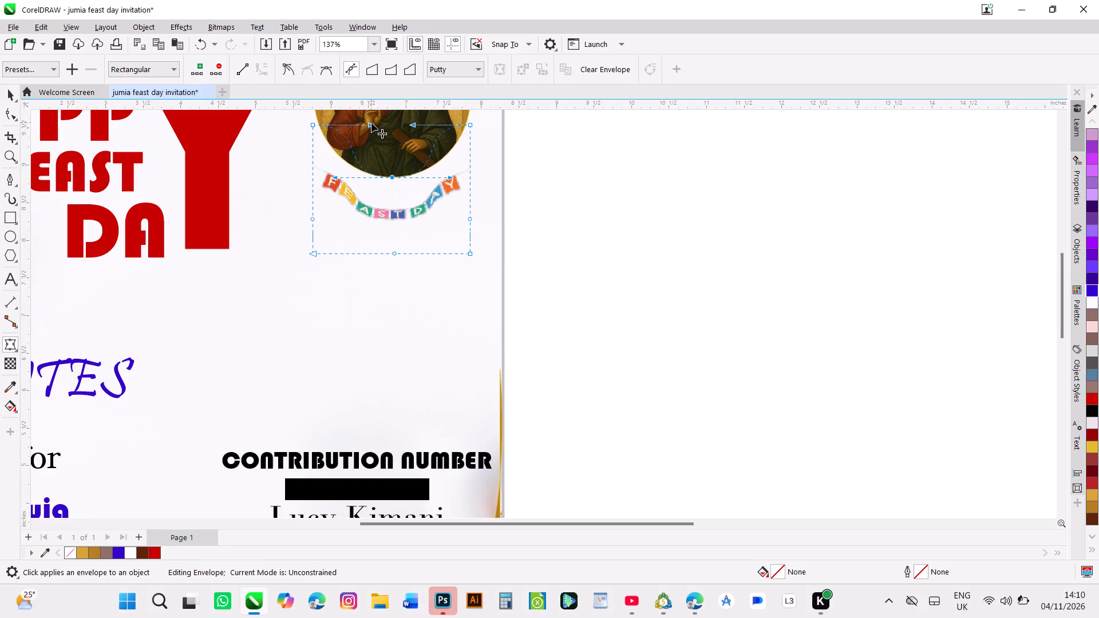
drag(371, 124, 352, 160)
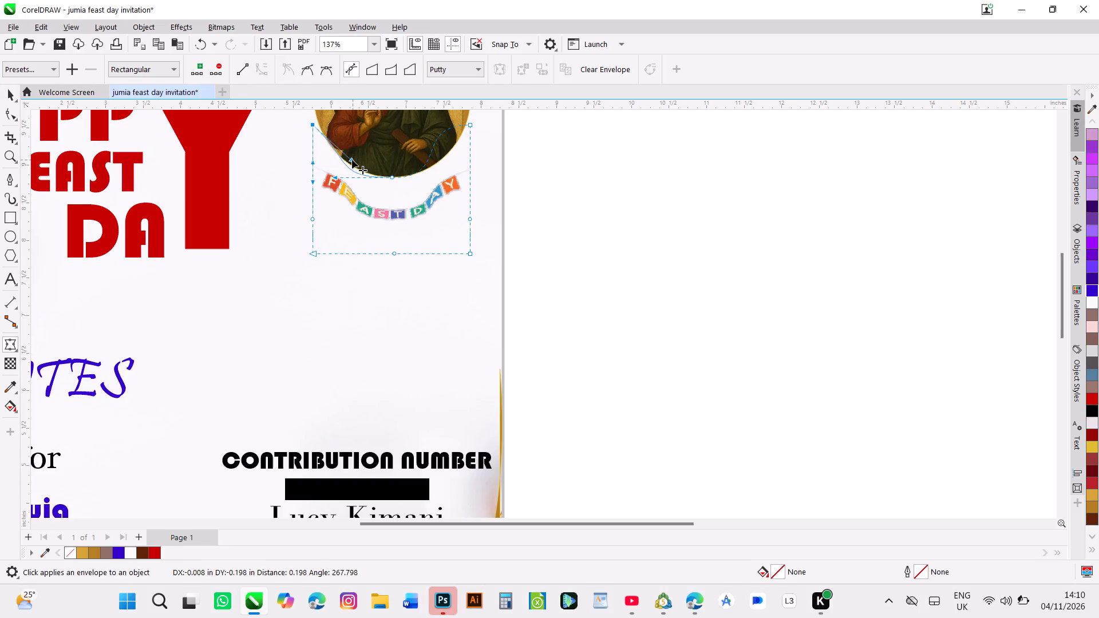
drag(352, 160, 329, 137)
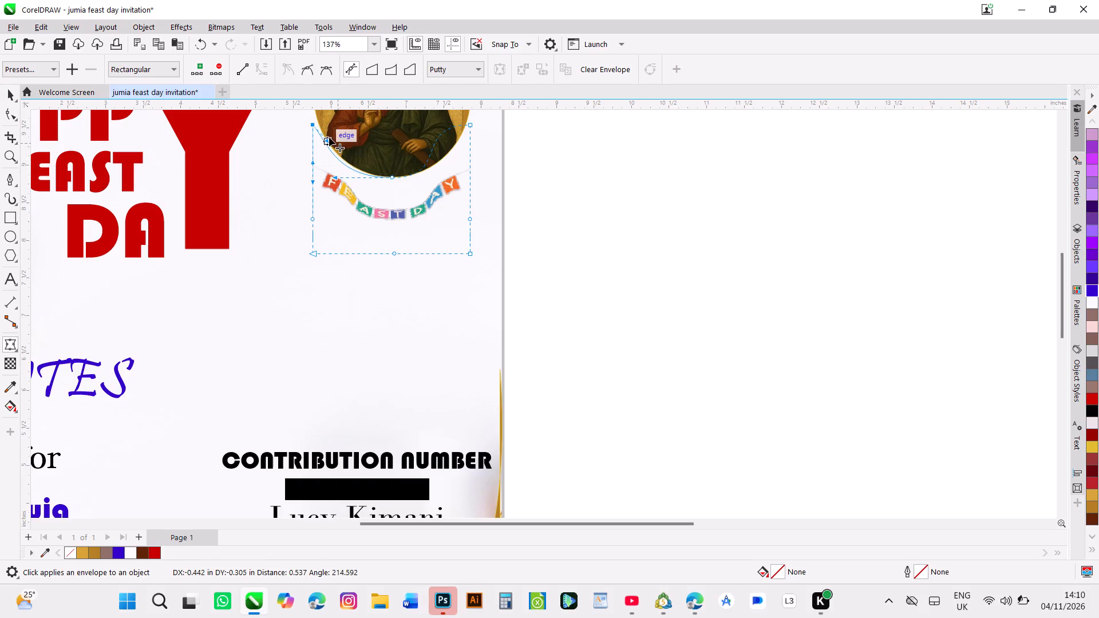
drag(329, 137, 330, 134)
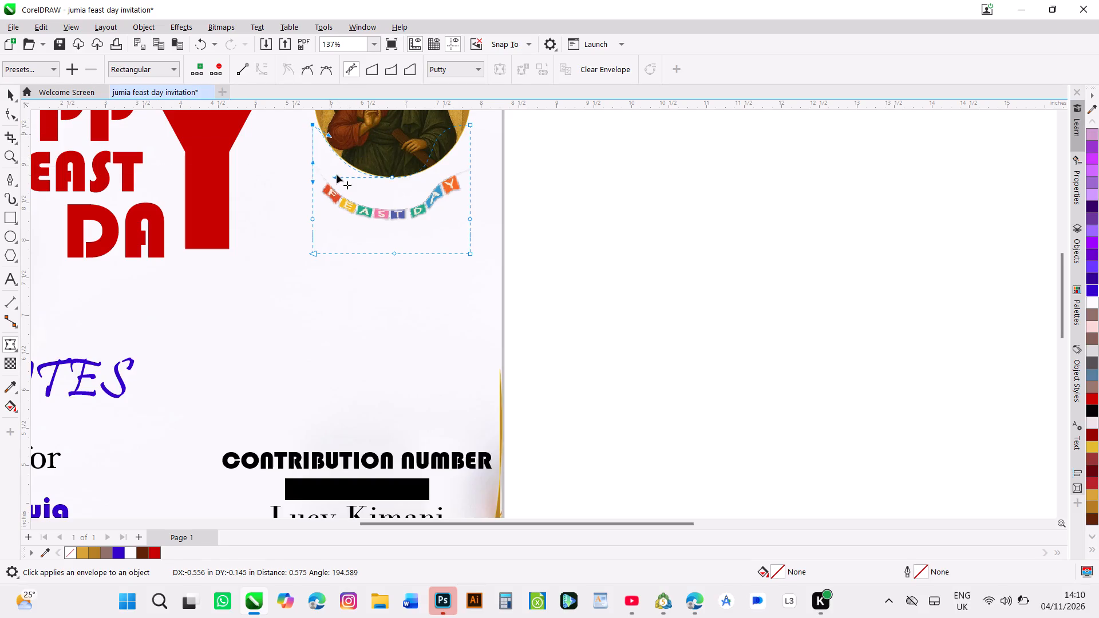
drag(336, 177, 339, 165)
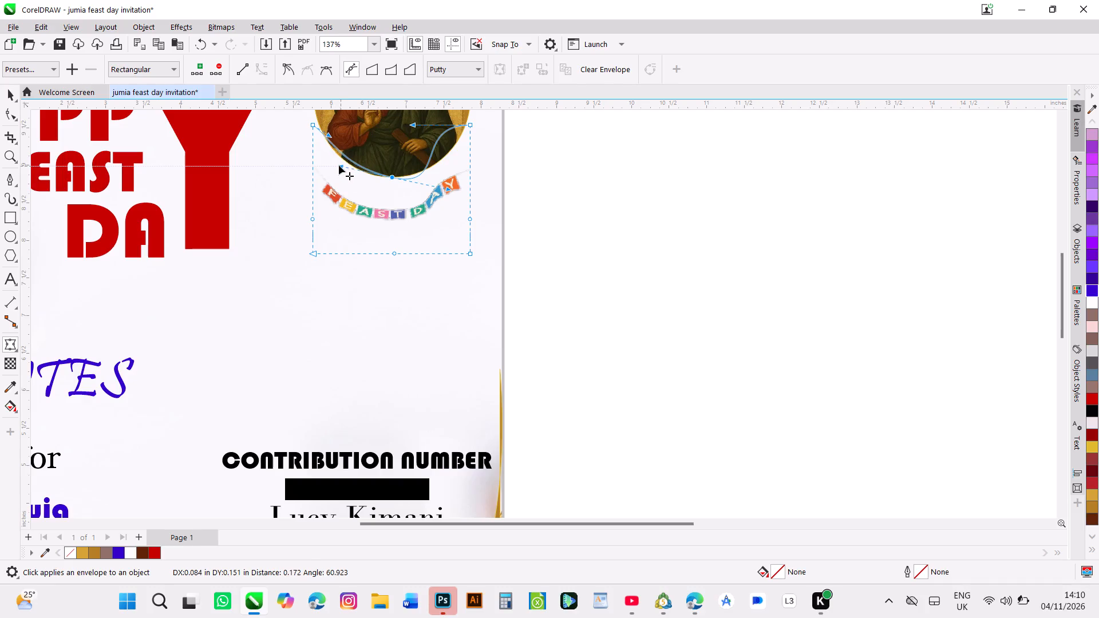
drag(339, 165, 350, 179)
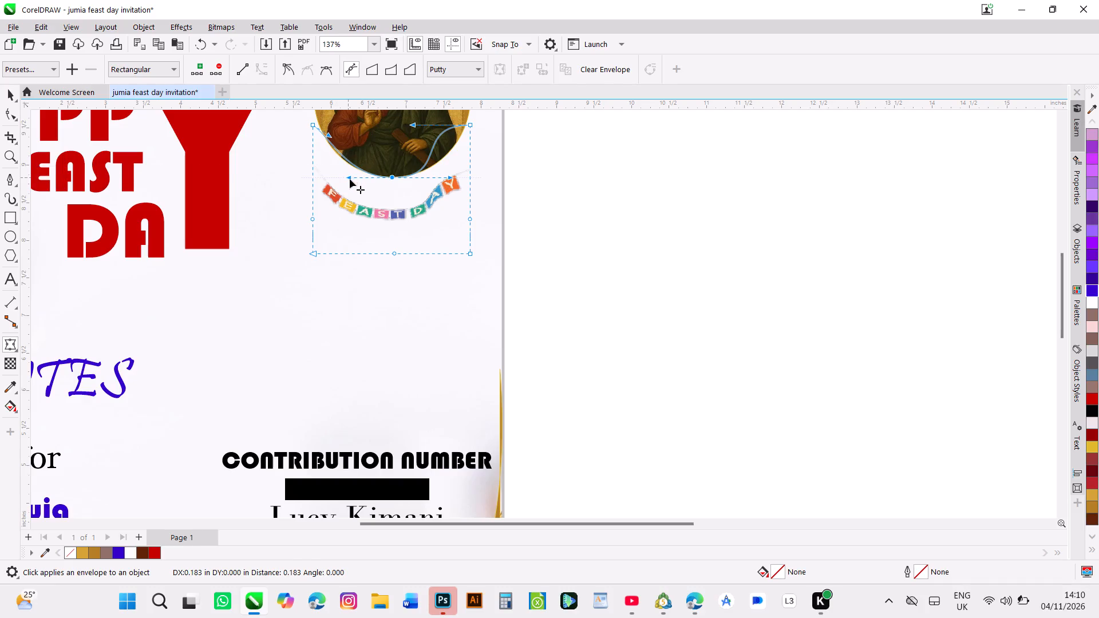
drag(350, 179, 360, 185)
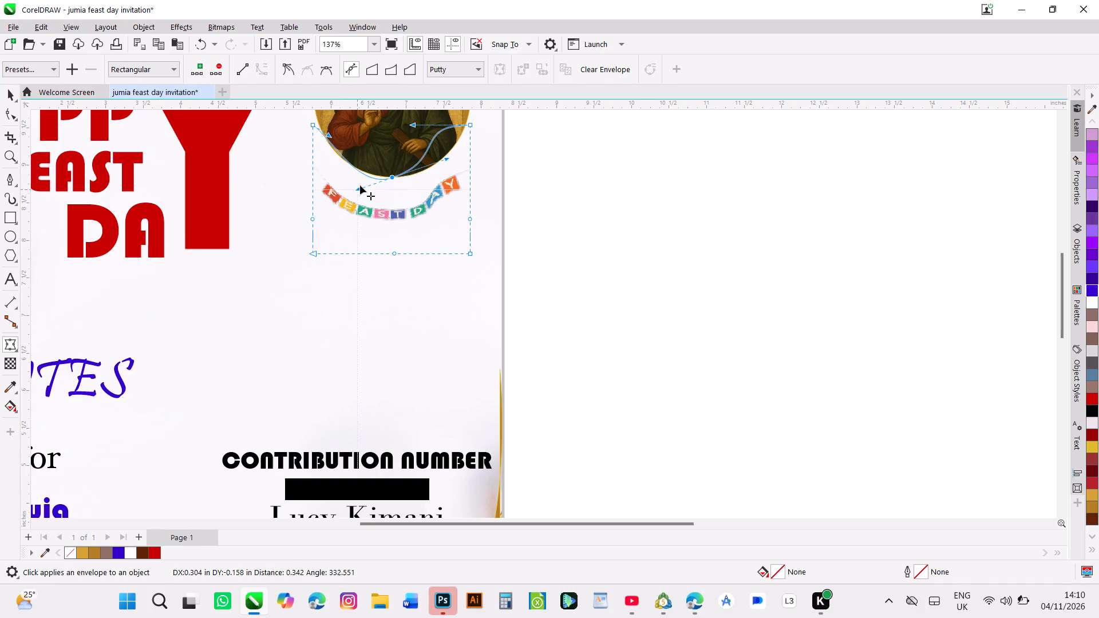
drag(360, 185, 347, 182)
drag(413, 124, 453, 128)
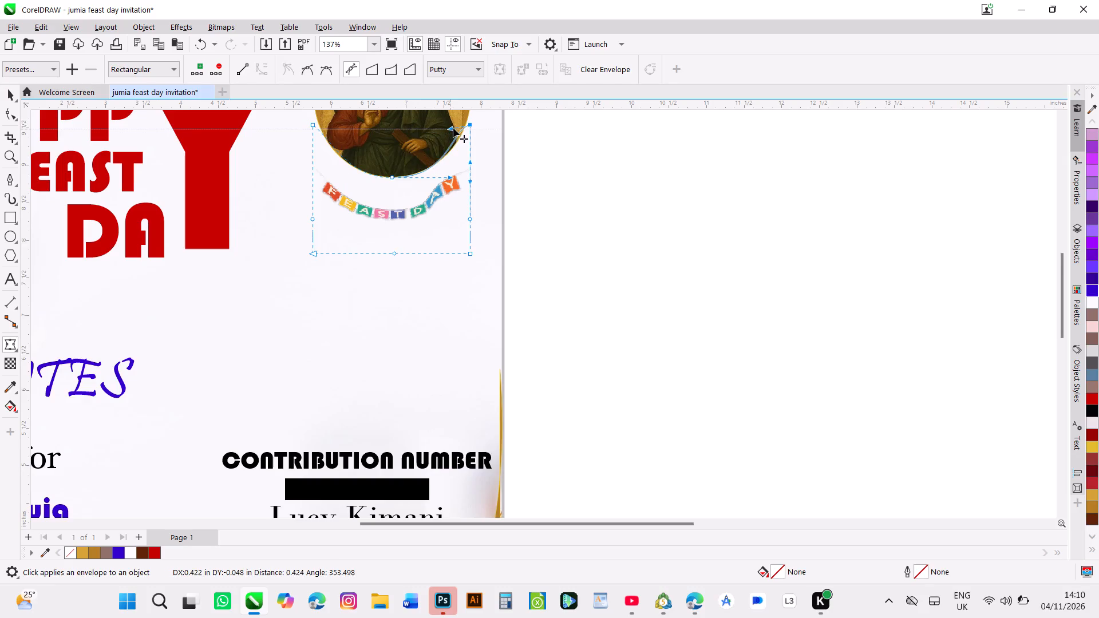
drag(453, 128, 460, 129)
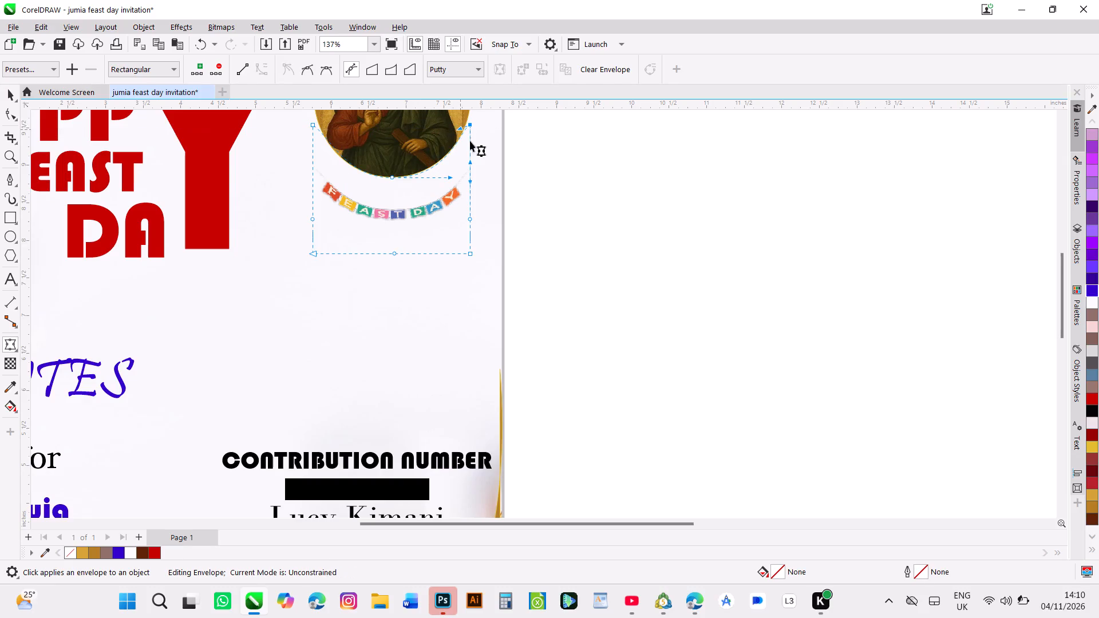
click(623, 196)
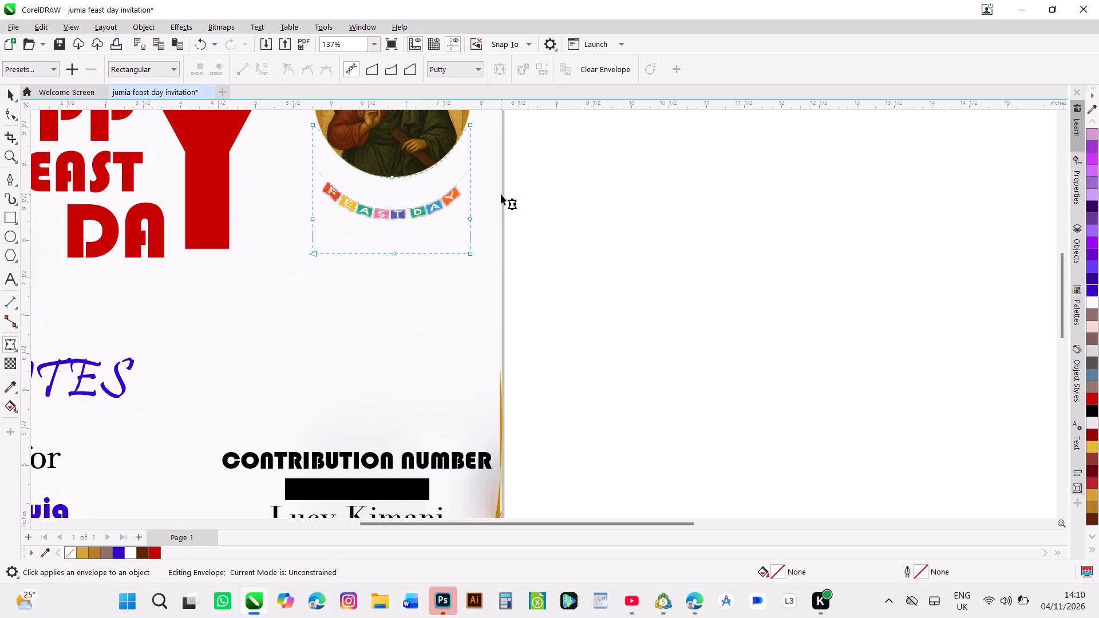
Scale the bunting proportionally to about 2.55 by 2.08 inches, fit it closely beneath the round emblem and deselect it.
click(13, 91)
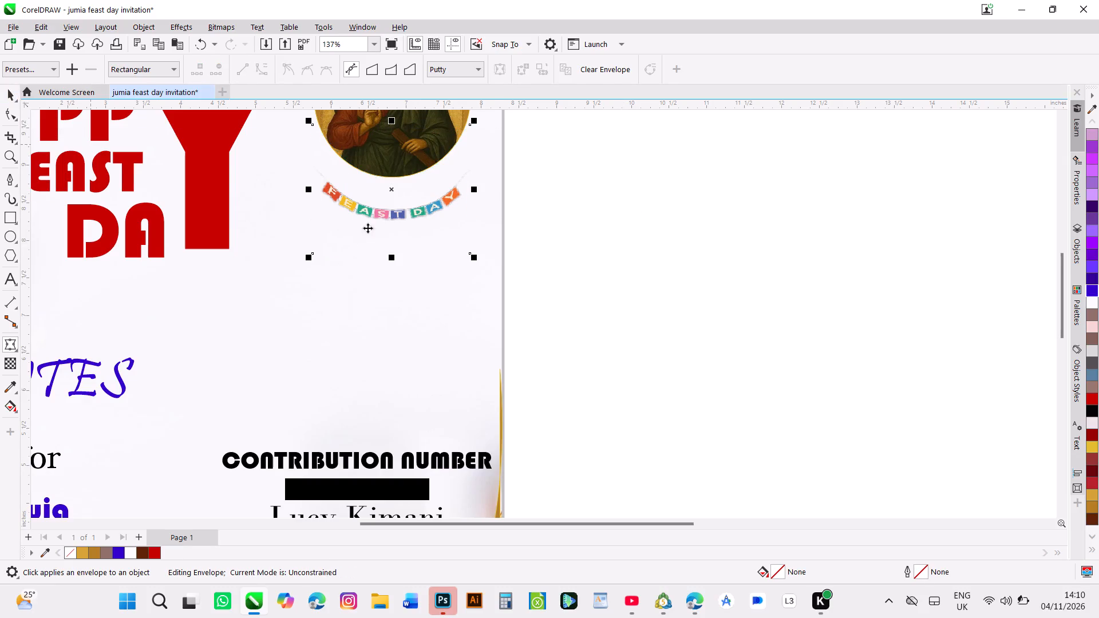
drag(397, 213, 398, 194)
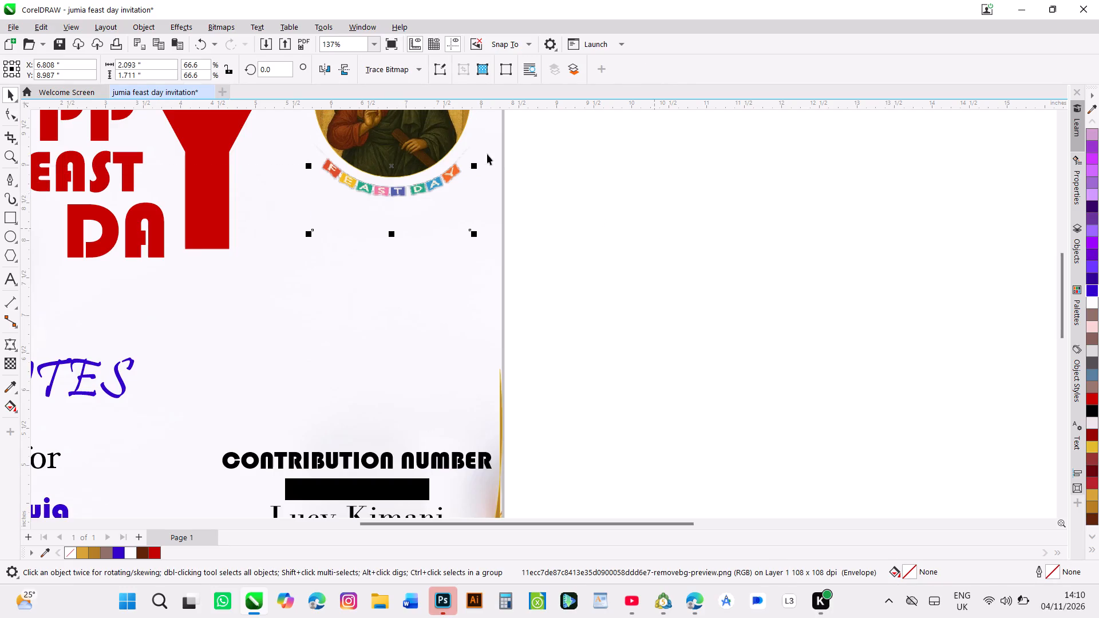
drag(473, 232, 492, 241)
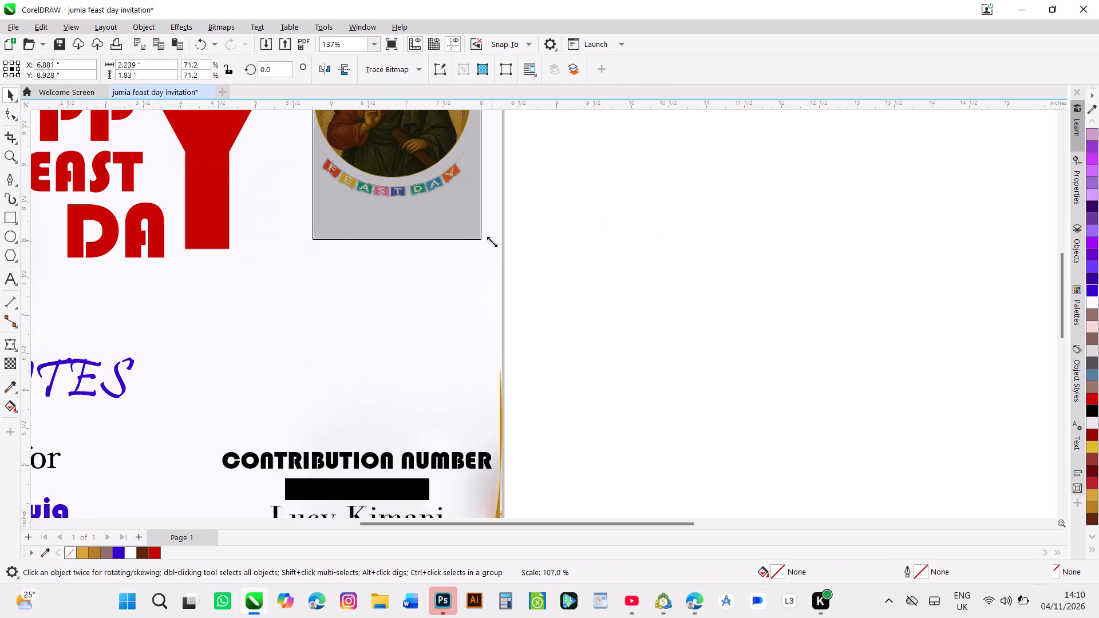
drag(492, 241, 500, 248)
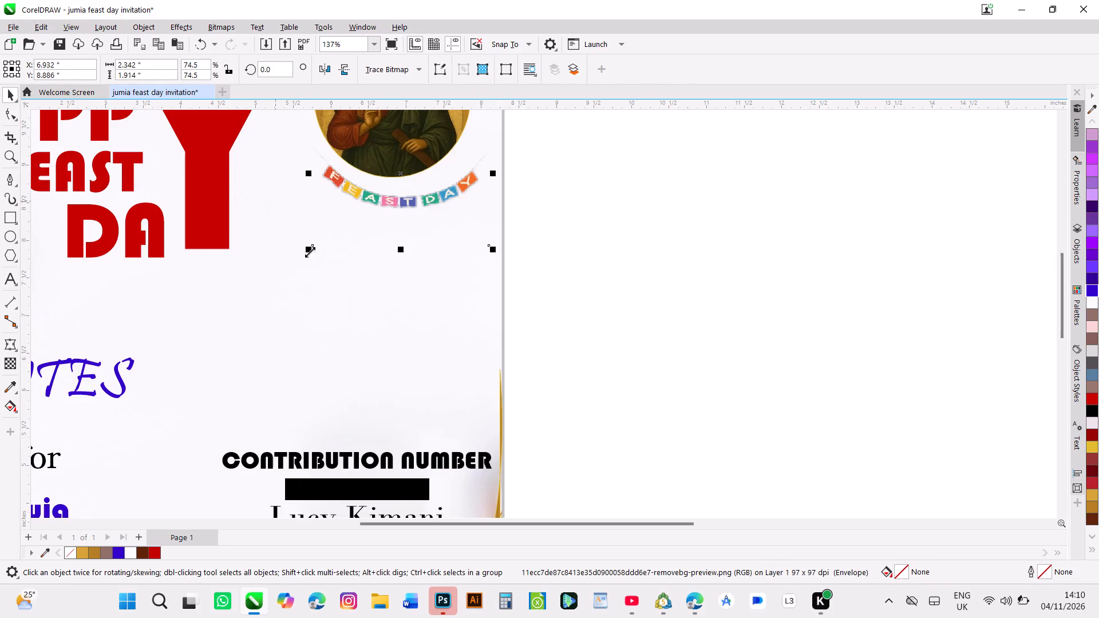
drag(307, 247, 271, 257)
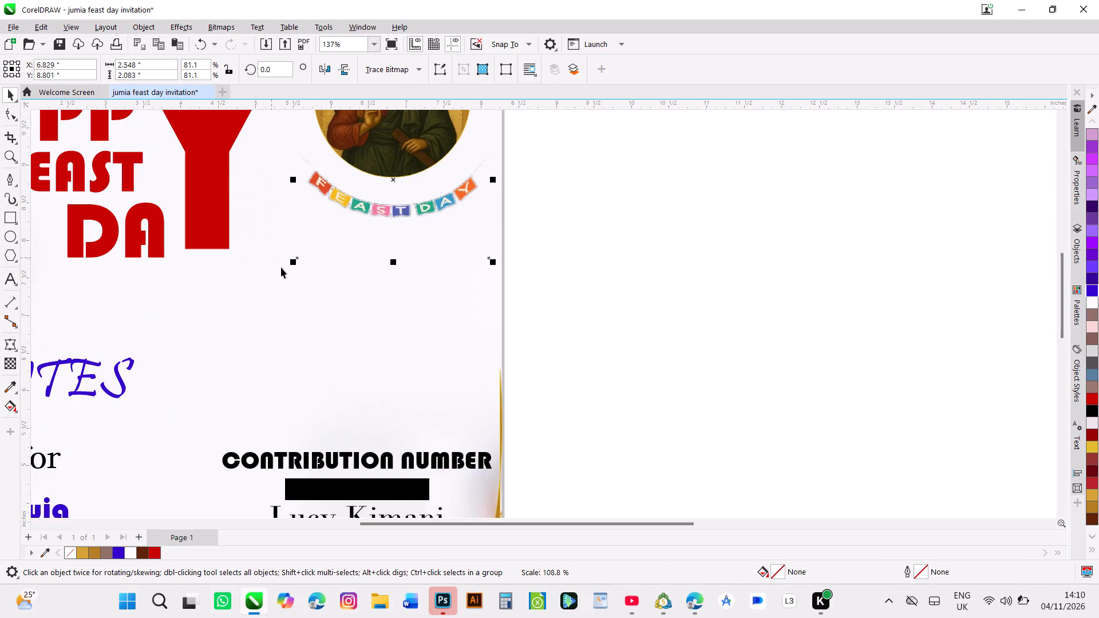
drag(391, 224, 391, 203)
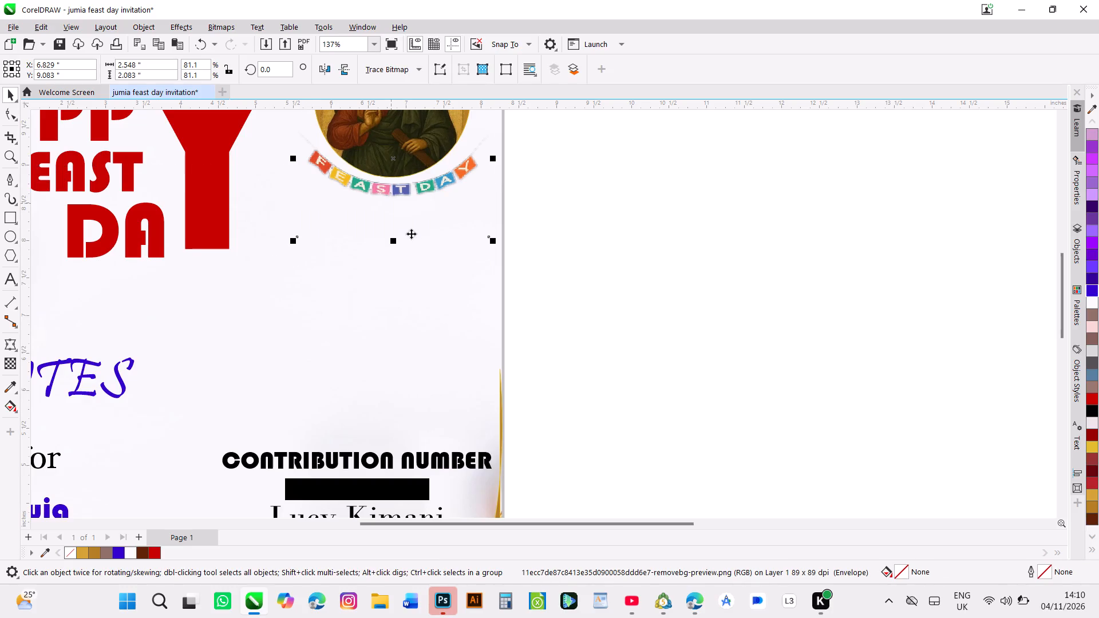
click(627, 228)
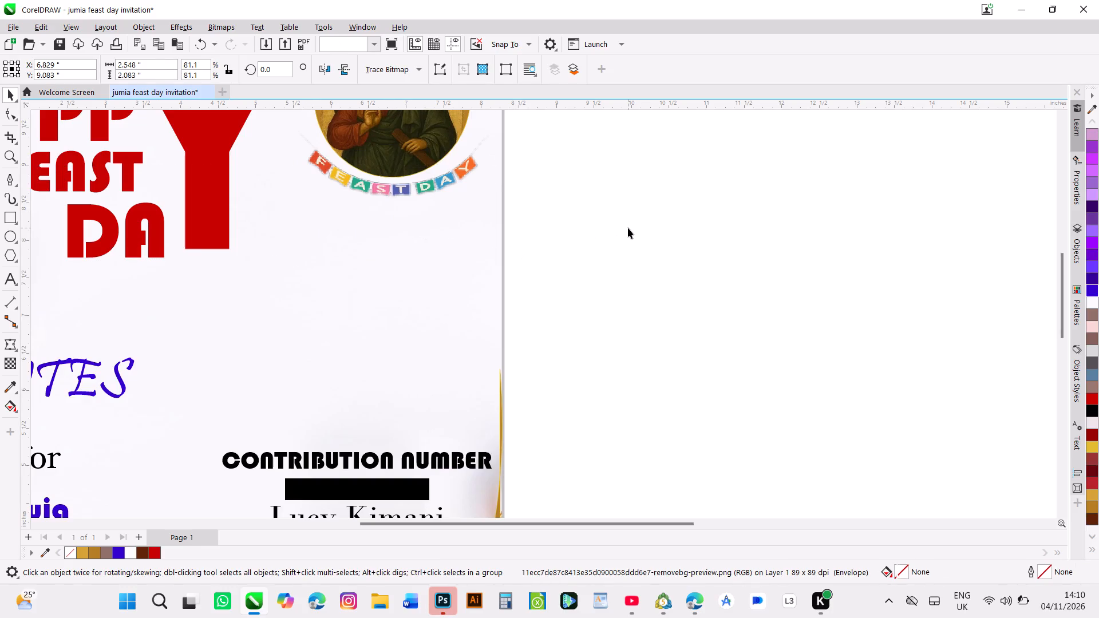
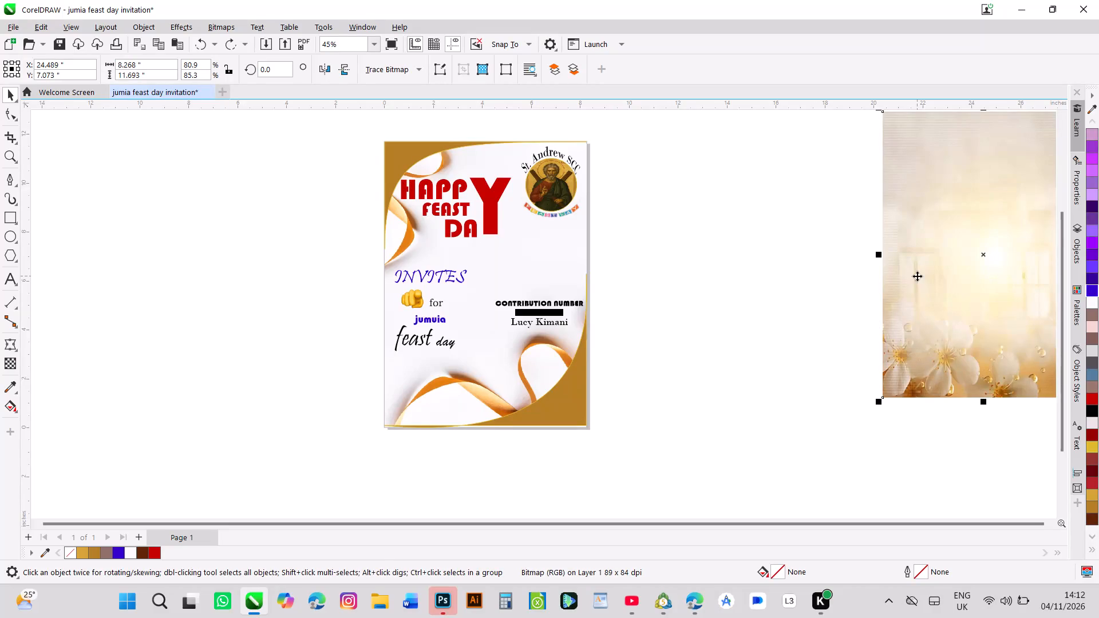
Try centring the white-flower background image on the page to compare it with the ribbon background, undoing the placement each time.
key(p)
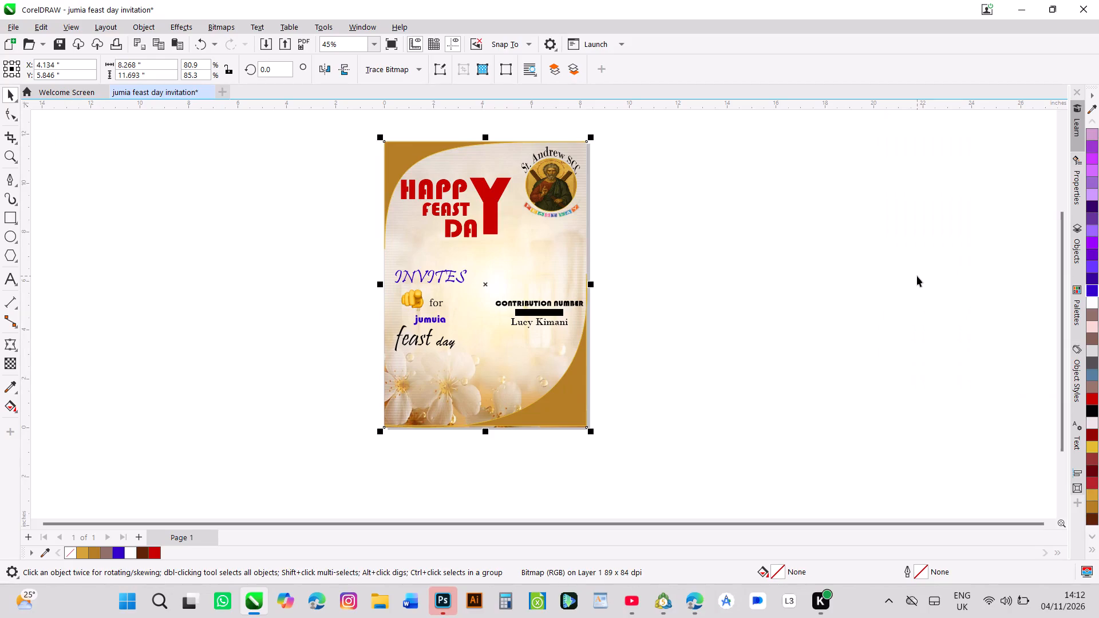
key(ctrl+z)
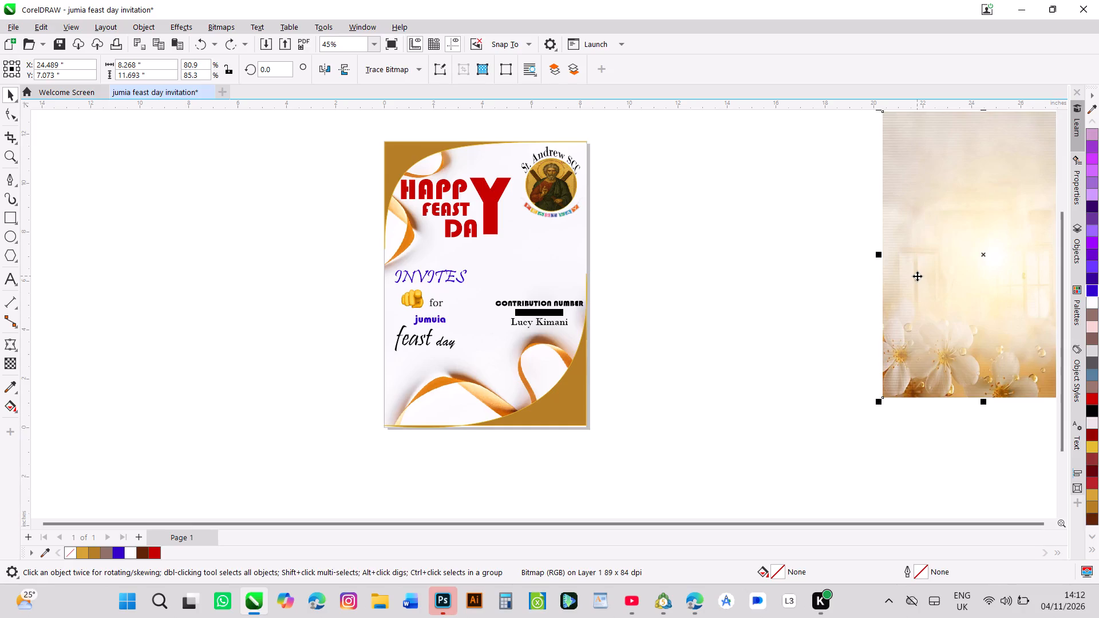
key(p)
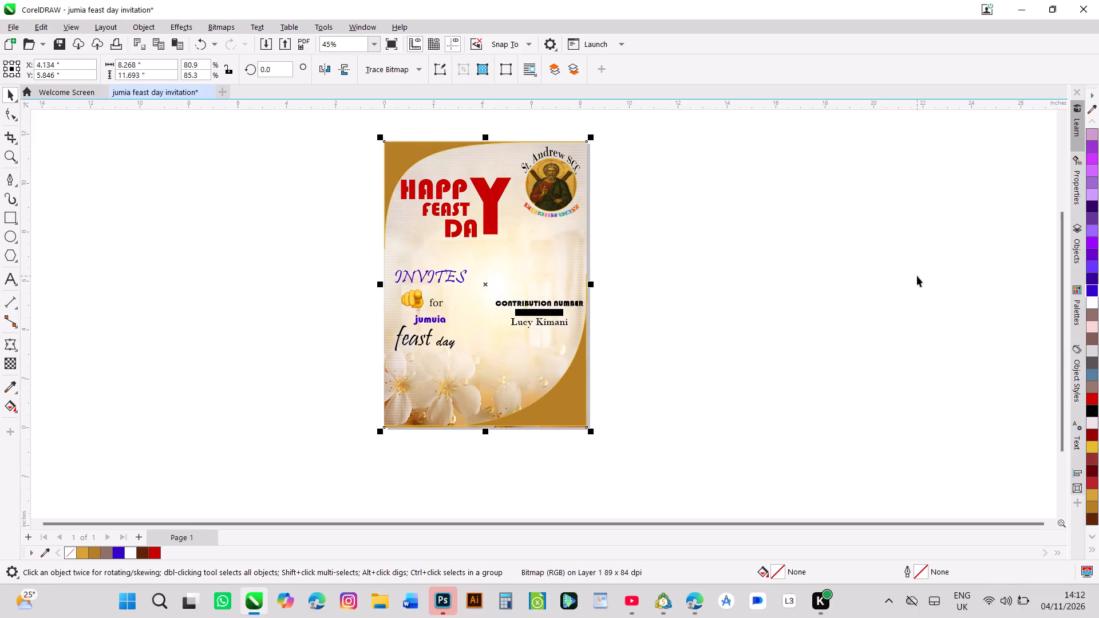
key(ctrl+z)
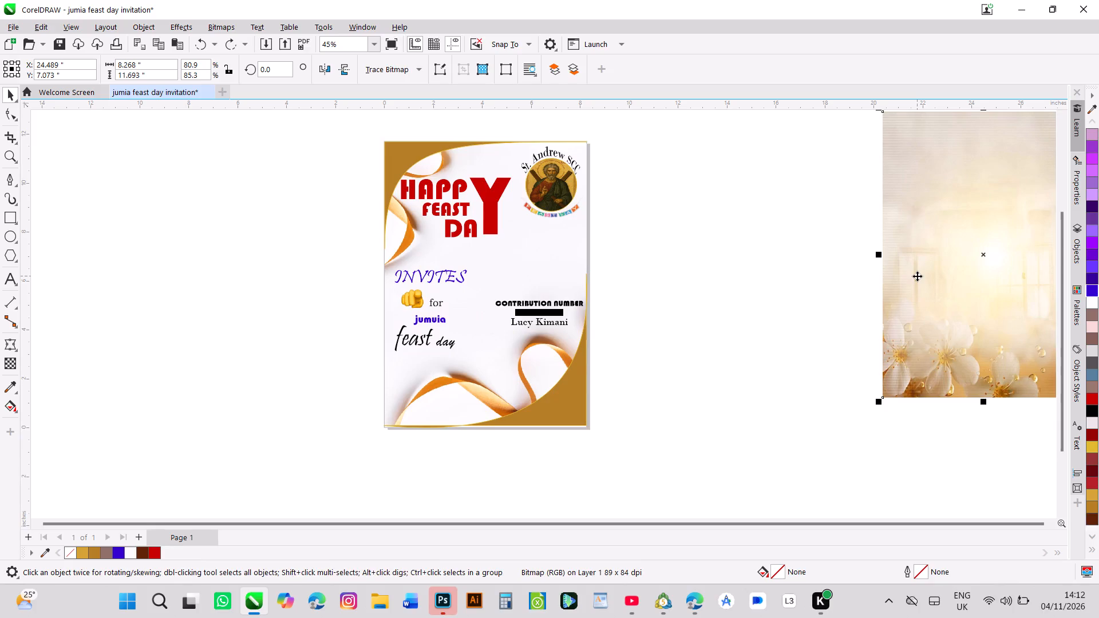